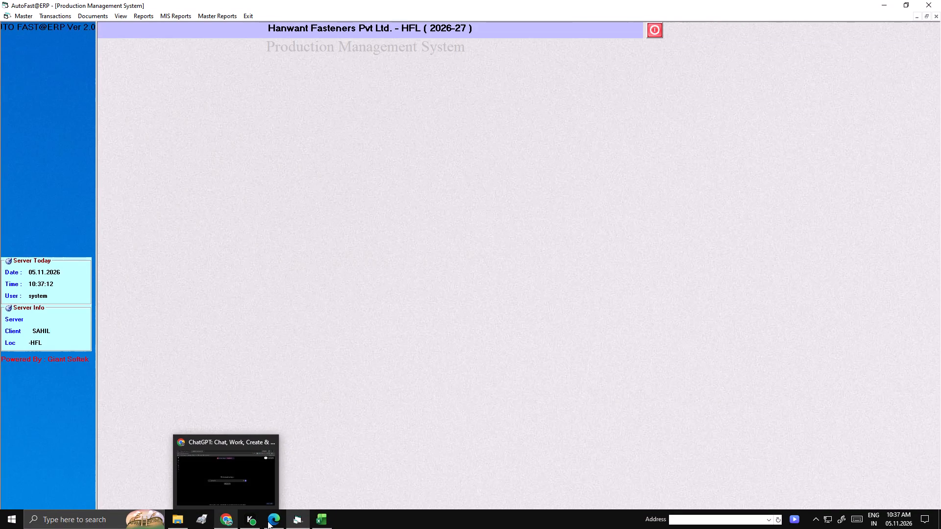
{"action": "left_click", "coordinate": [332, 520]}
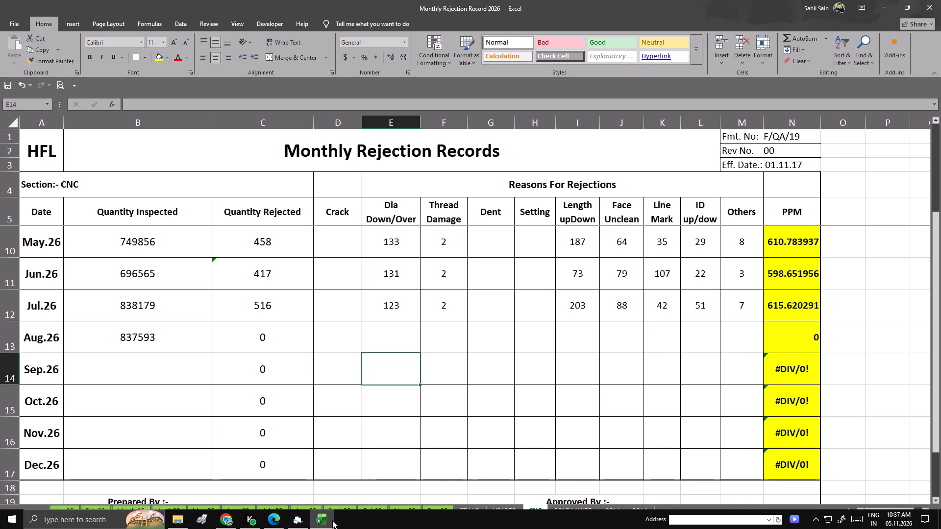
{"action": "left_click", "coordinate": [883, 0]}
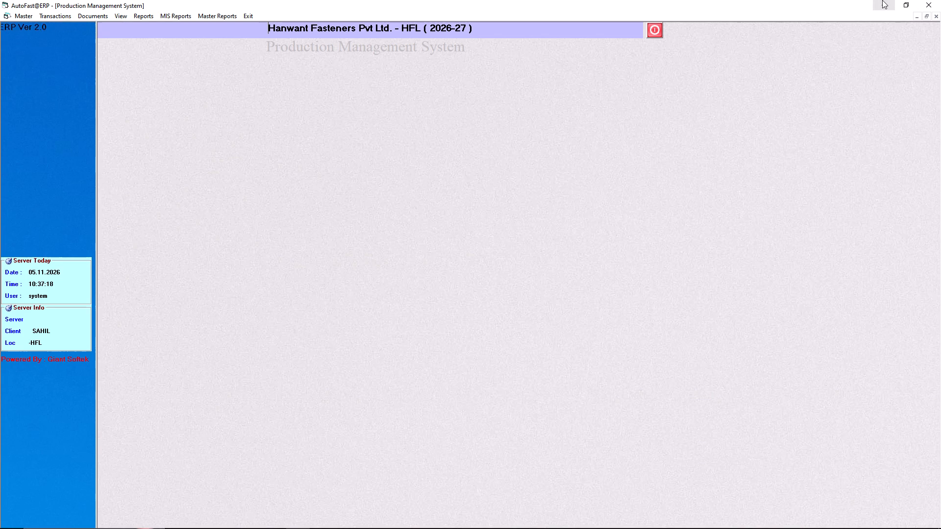
Run the Scrap Qty Detail (Recd from Machine) report for 01.08.2026 to 31.08.2026 with the machine name left blank.
{"action": "left_click", "coordinate": [147, 17]}
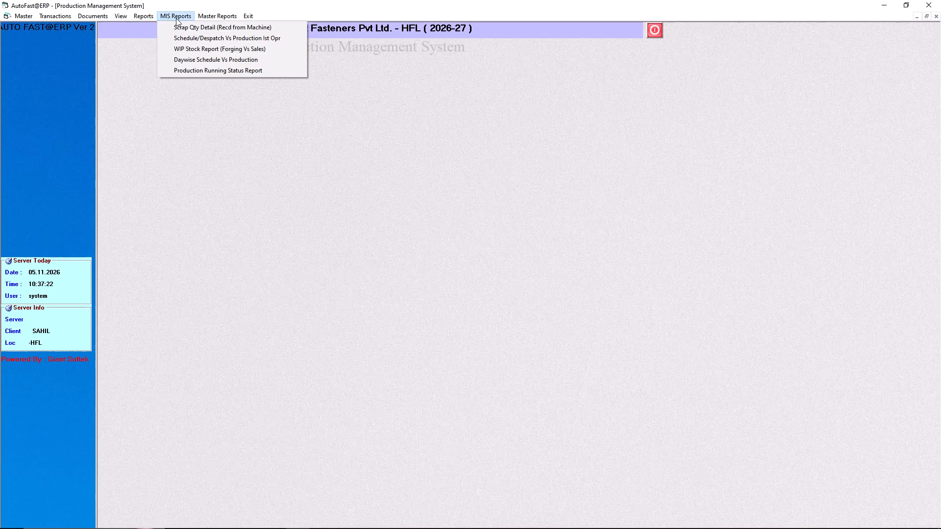
{"action": "left_click", "coordinate": [183, 25]}
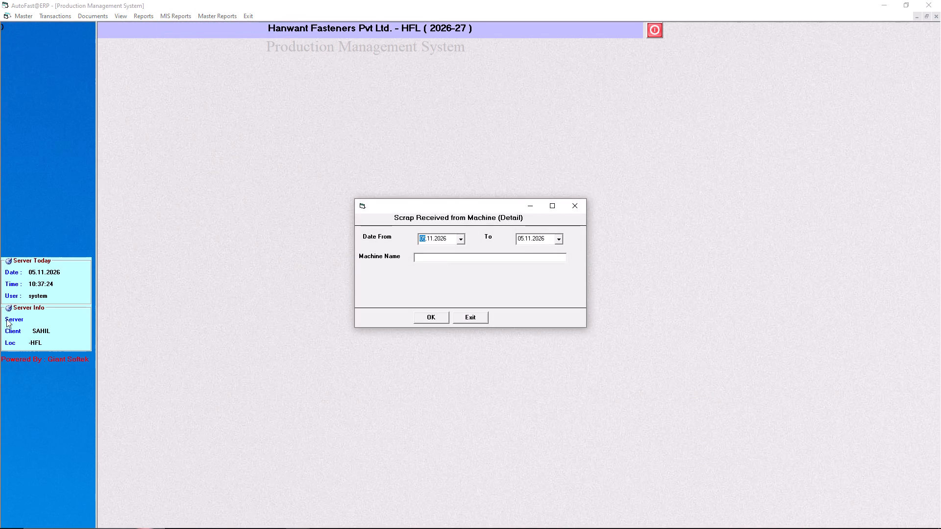
{"action": "type", "text": "01"}
{"action": "key", "text": "Right"}
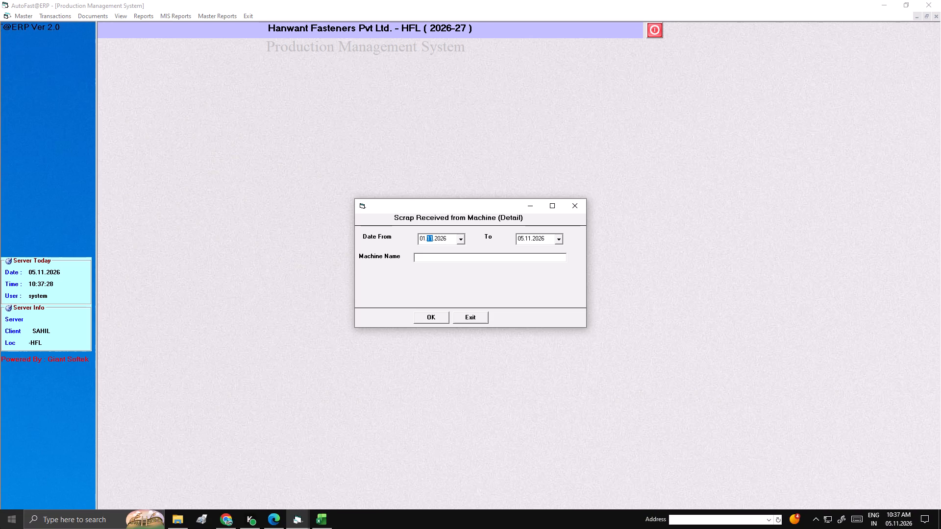
{"action": "left_click", "coordinate": [463, 237]}
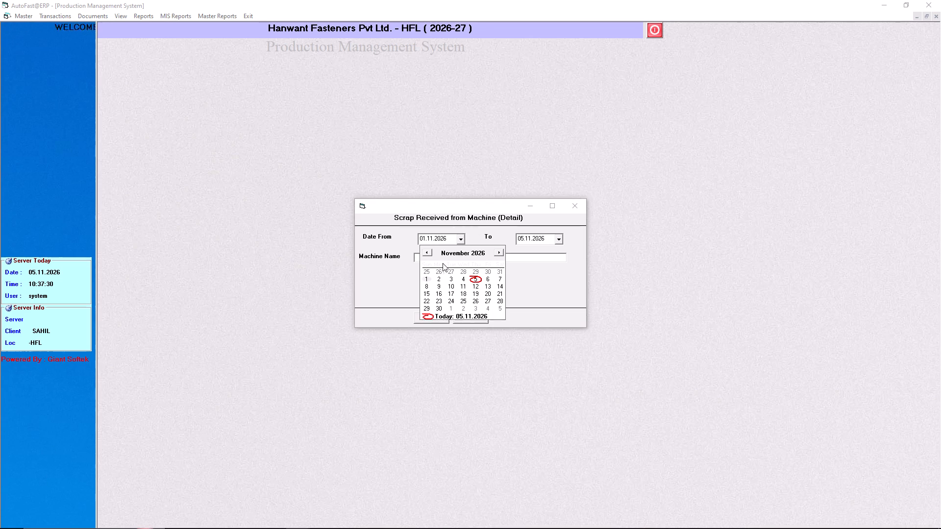
{"action": "double_click", "coordinate": [428, 254]}
{"action": "left_click", "coordinate": [428, 254]}
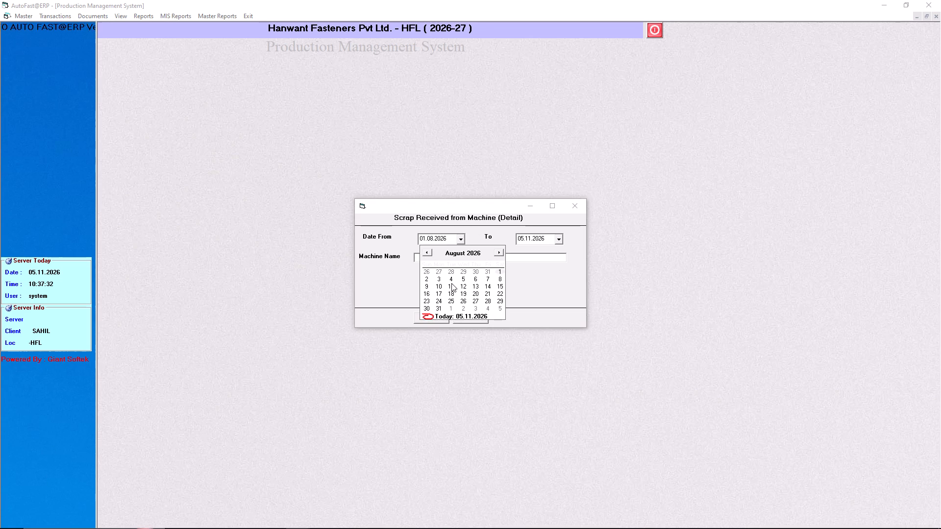
{"action": "left_click", "coordinate": [498, 271]}
{"action": "left_click", "coordinate": [561, 236]}
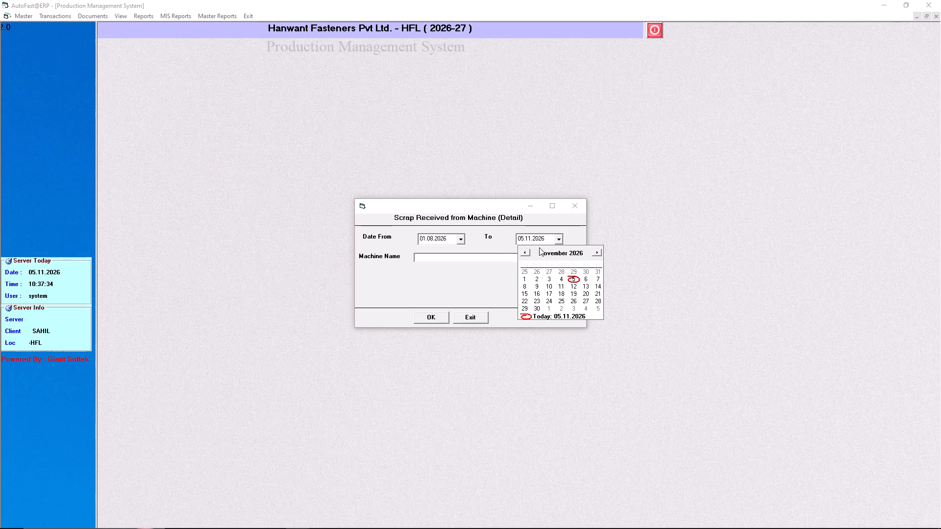
{"action": "triple_click", "coordinate": [525, 251]}
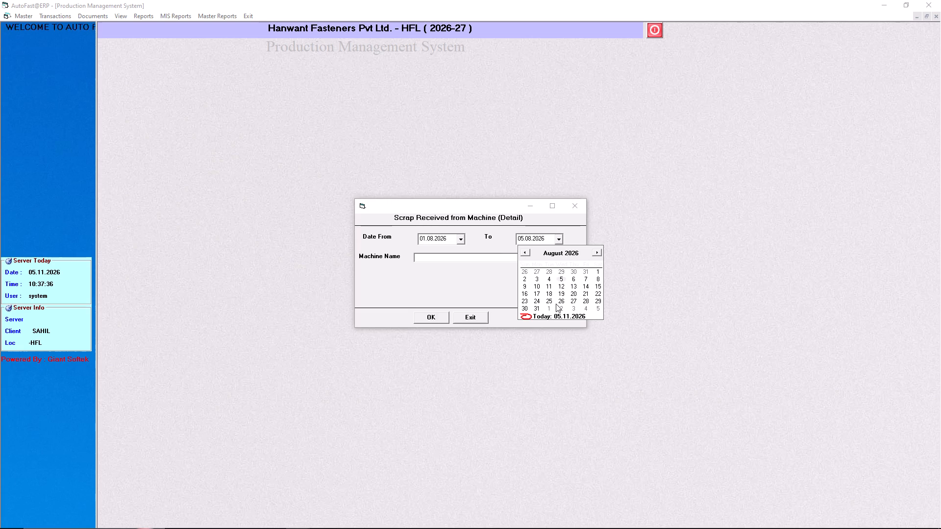
{"action": "left_click", "coordinate": [535, 310]}
{"action": "key", "text": "Return"}
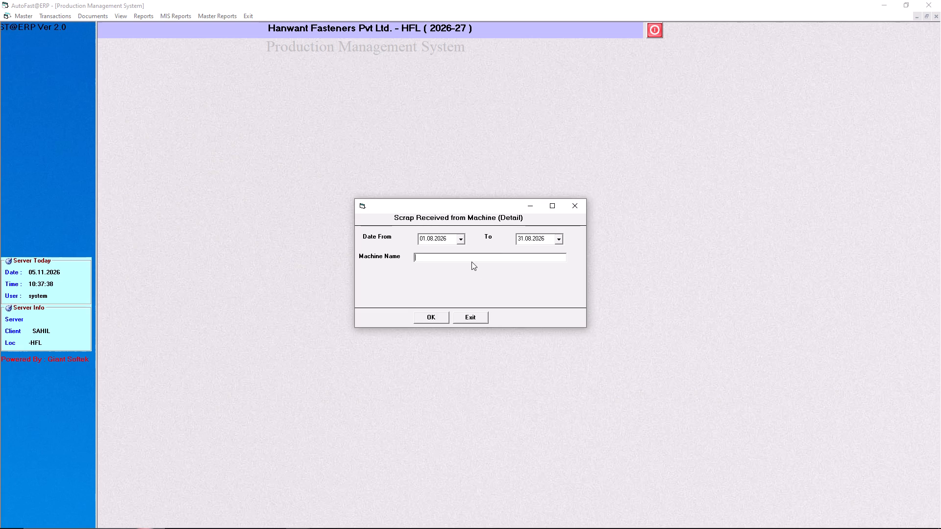
{"action": "left_click", "coordinate": [440, 312]}
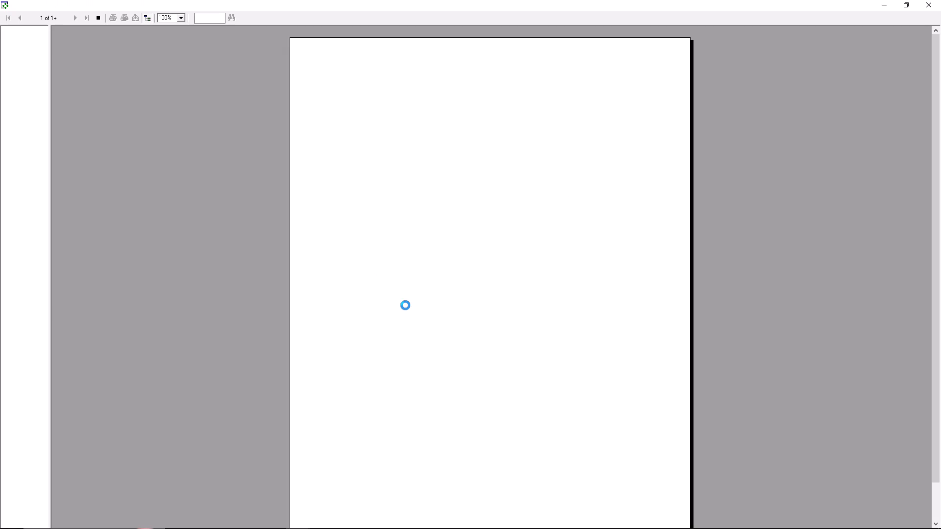
Export the report as an Excel 5.0 (XLS) file named machinescrapdetailreasonwise into Downloads, and close the report preview.
{"action": "left_click", "coordinate": [135, 17]}
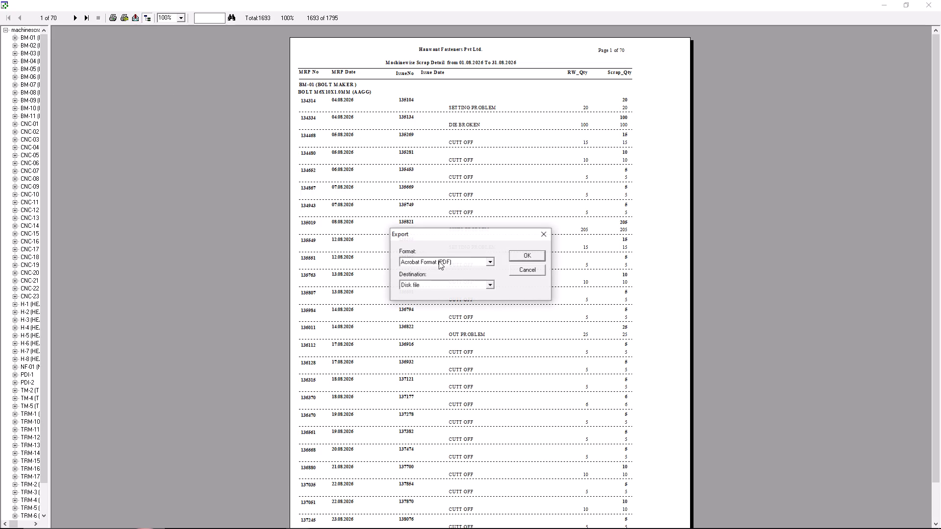
{"action": "scroll", "coordinate": [439, 261], "scroll_direction": "down", "scroll_amount": 13}
{"action": "scroll", "coordinate": [439, 261], "scroll_direction": "up", "scroll_amount": 5}
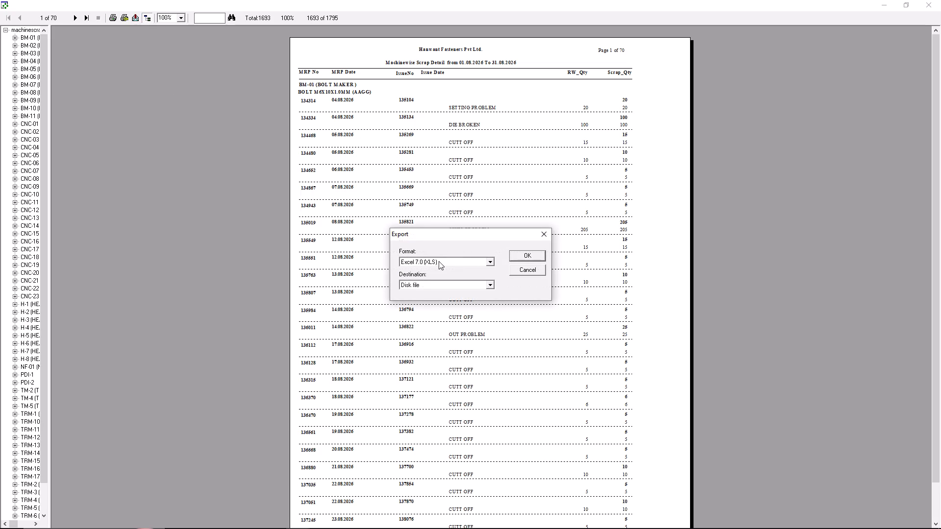
{"action": "scroll", "coordinate": [450, 260], "scroll_direction": "up", "scroll_amount": 2}
{"action": "left_click", "coordinate": [530, 252]}
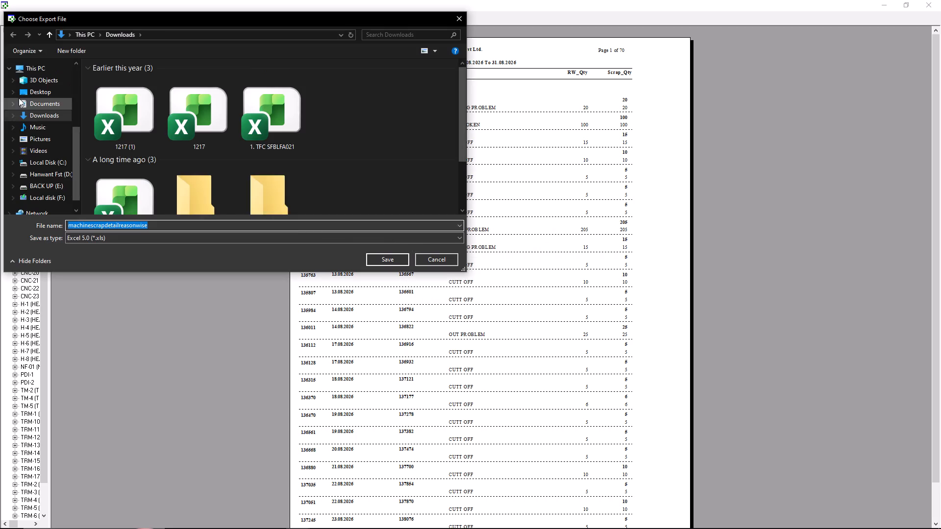
{"action": "scroll", "coordinate": [18, 97], "scroll_direction": "up", "scroll_amount": 19}
{"action": "left_click", "coordinate": [31, 94]}
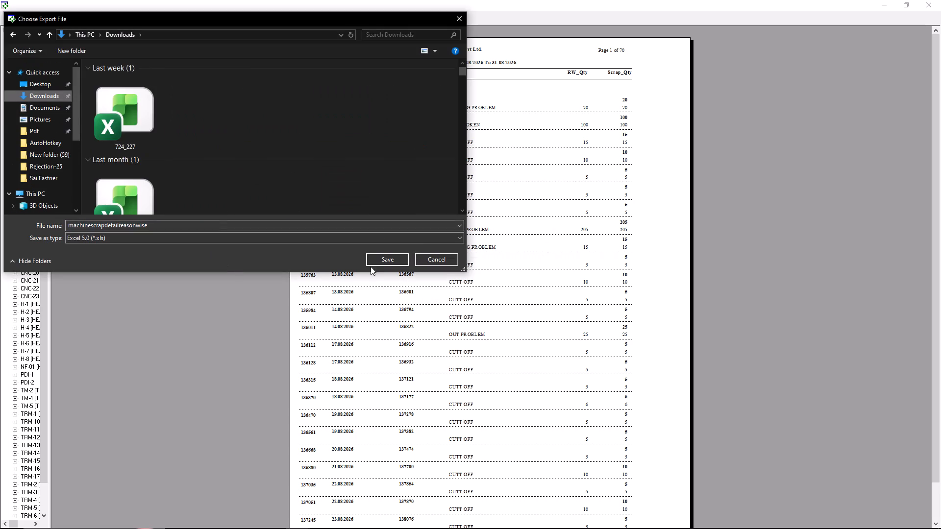
{"action": "left_click", "coordinate": [396, 258]}
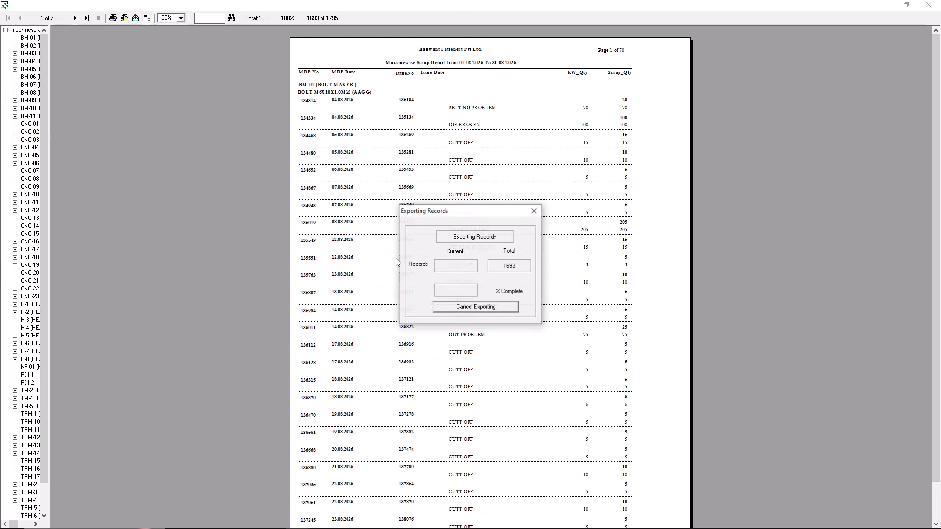
{"action": "left_click", "coordinate": [940, 0]}
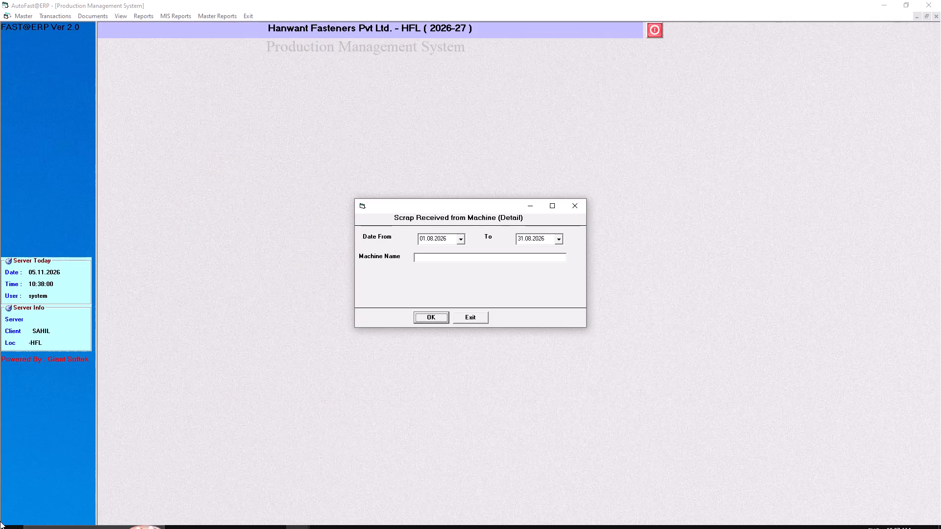
In File Explorer, open the exported machinescrapdetailreasonwise workbook from Downloads in Excel and let its content be recovered.
{"action": "left_click", "coordinate": [174, 515]}
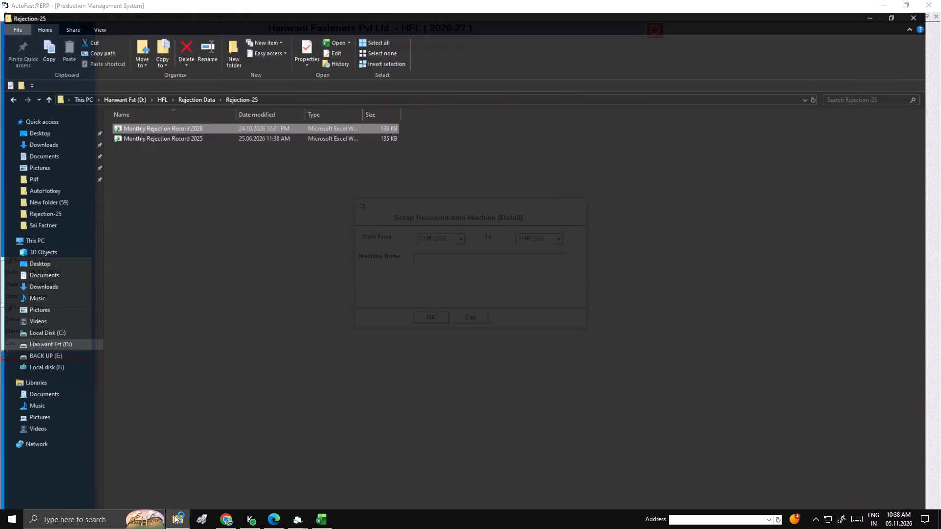
{"action": "left_click", "coordinate": [49, 134]}
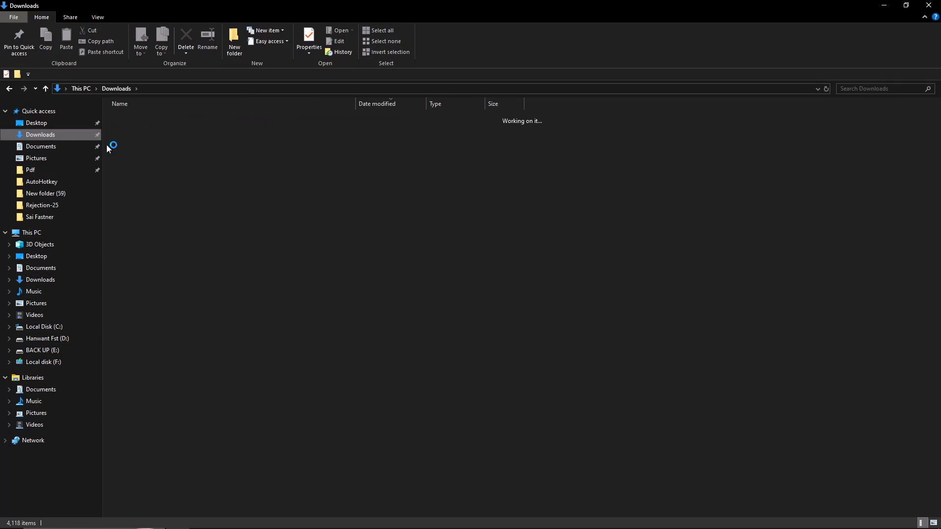
{"action": "double_click", "coordinate": [158, 136]}
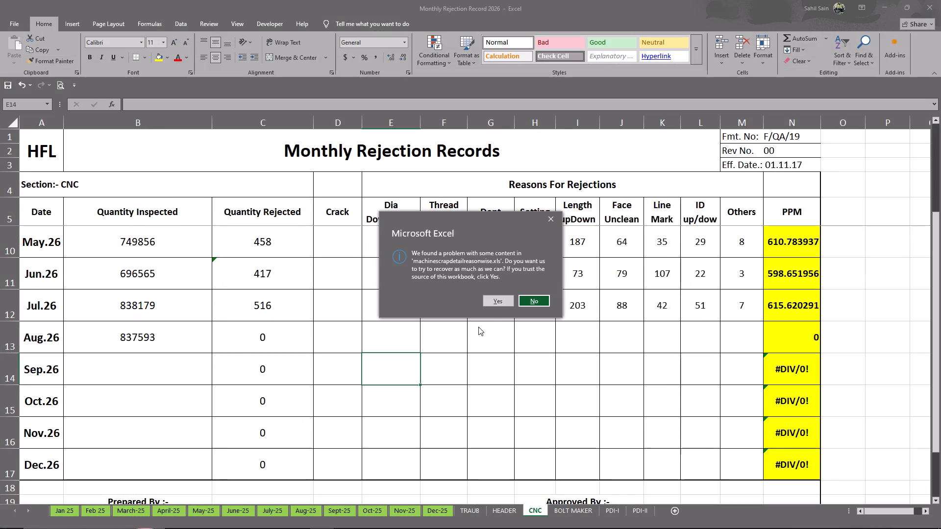
{"action": "left_click", "coordinate": [511, 300]}
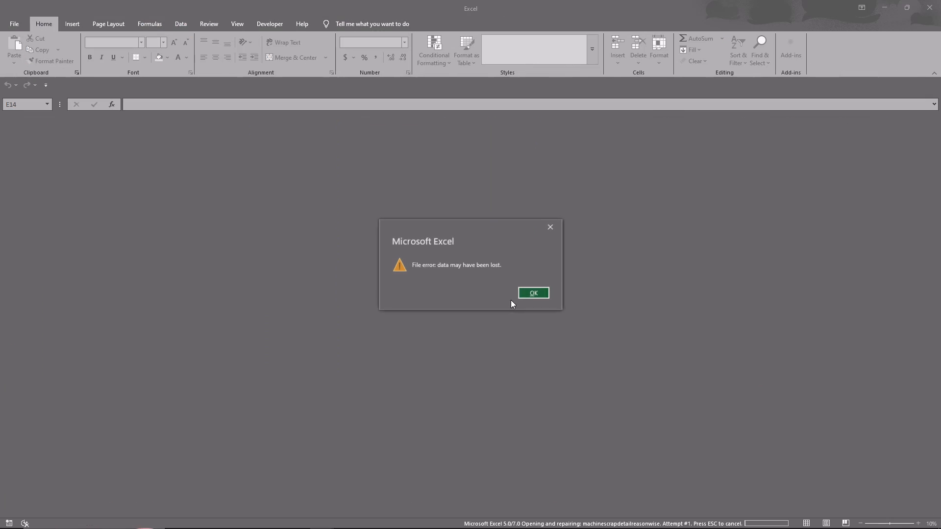
{"action": "left_click", "coordinate": [547, 289]}
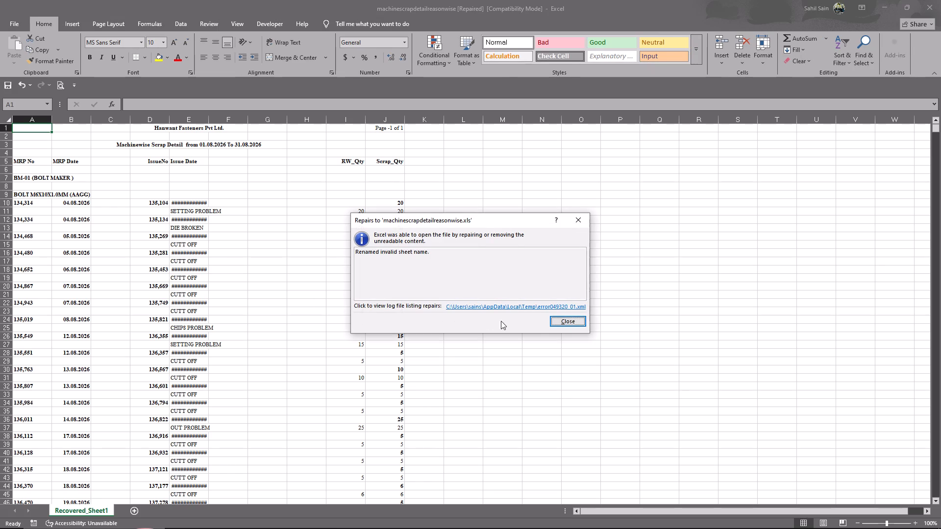
{"action": "left_click", "coordinate": [559, 323]}
Delete rows 1 to 6, the report title and column headings above the BM-01 (BOLT MAKER) section.
{"action": "left_click", "coordinate": [181, 286]}
{"action": "scroll", "coordinate": [73, 209], "scroll_direction": "up", "scroll_amount": 8, "text": "ctrl"}
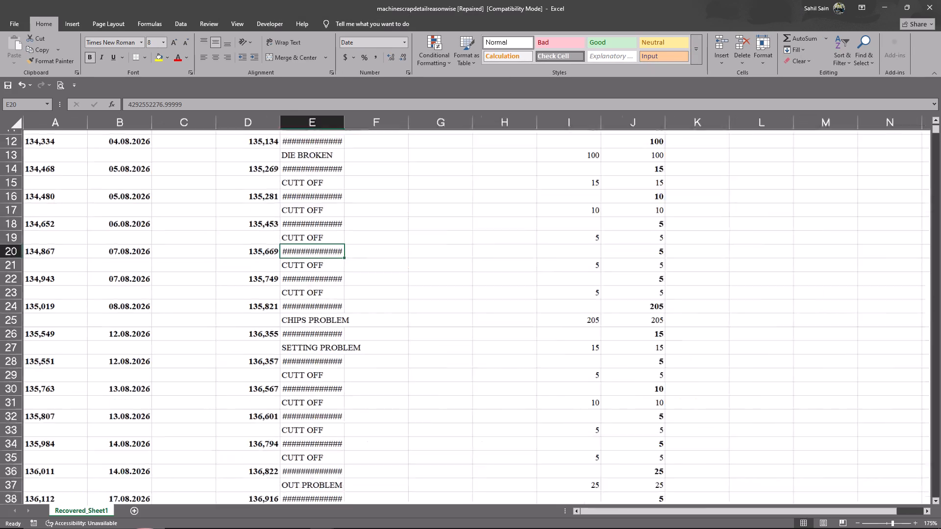
{"action": "scroll", "coordinate": [73, 218], "scroll_direction": "up", "scroll_amount": 18, "text": "ctrl"}
{"action": "left_click", "coordinate": [149, 230]}
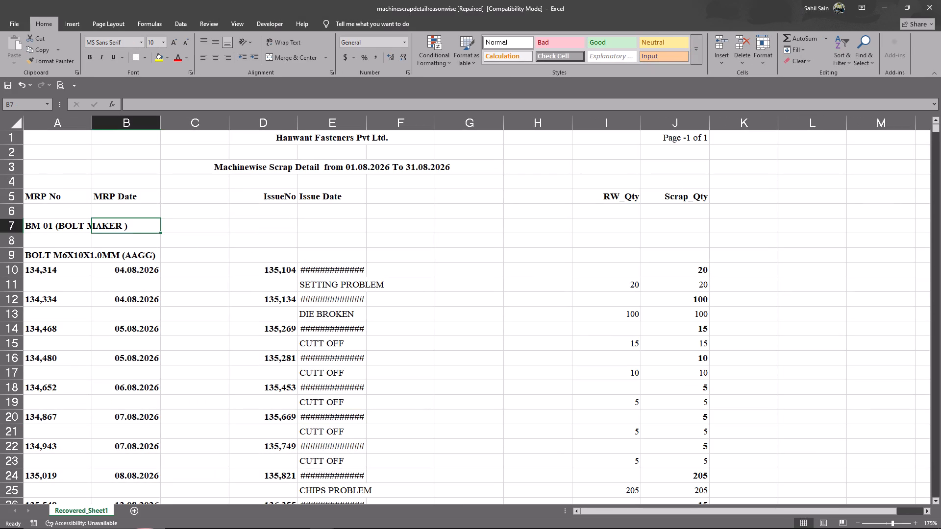
{"action": "left_click_drag", "start_coordinate": [8, 208], "coordinate": [1, 196]}
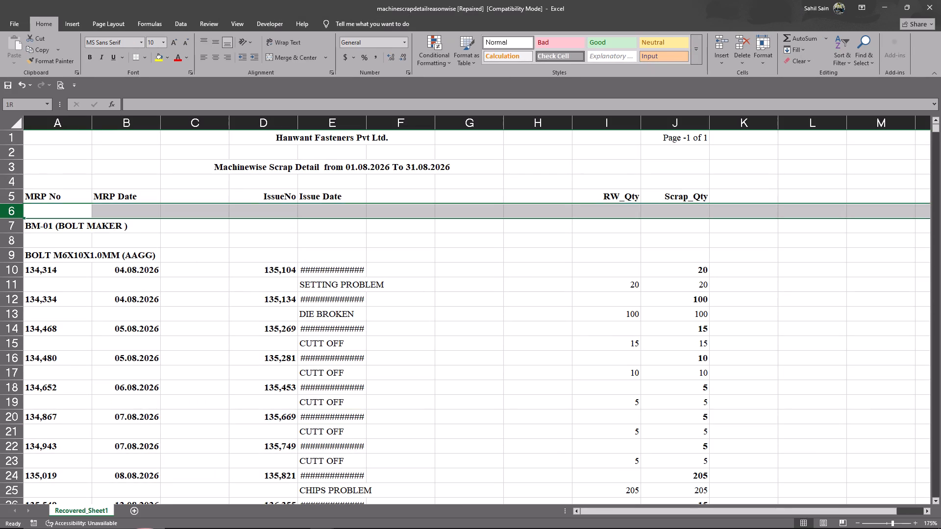
{"action": "left_click_drag", "start_coordinate": [1, 196], "coordinate": [27, 0]}
{"action": "key", "text": "ctrl+minus"}
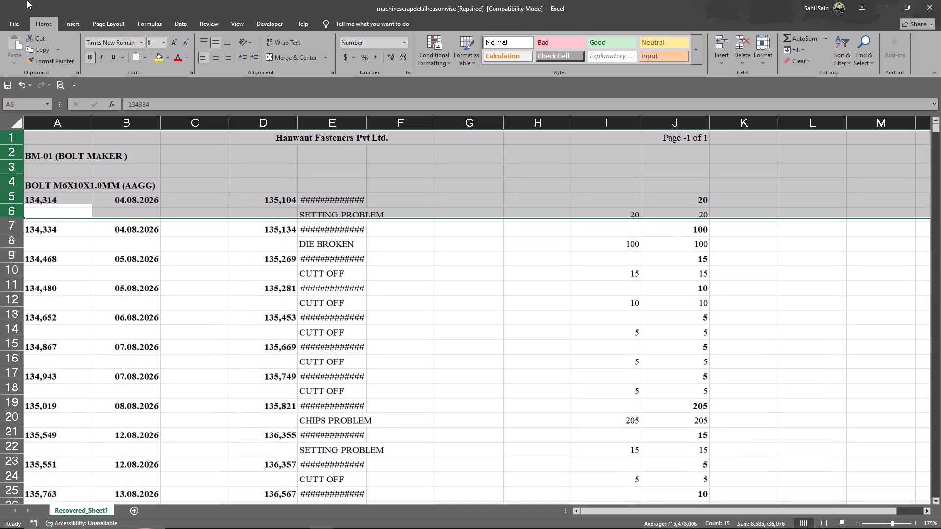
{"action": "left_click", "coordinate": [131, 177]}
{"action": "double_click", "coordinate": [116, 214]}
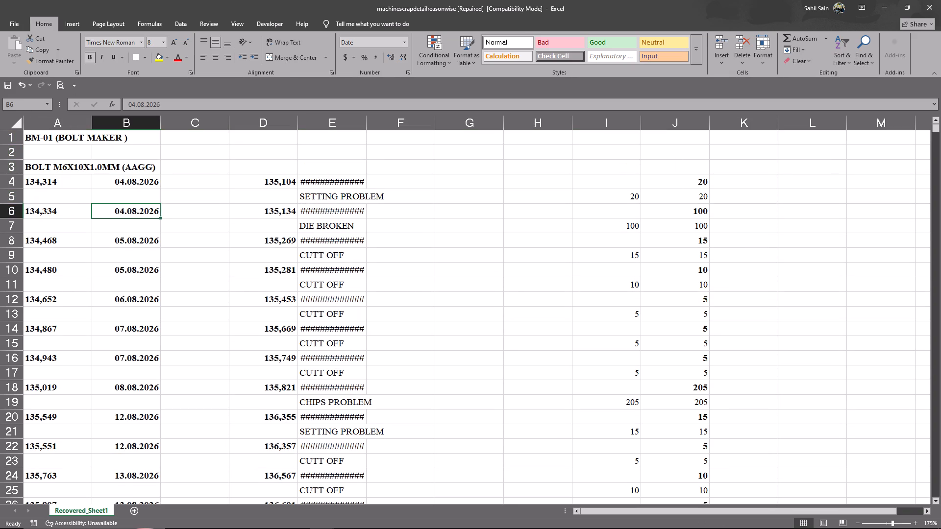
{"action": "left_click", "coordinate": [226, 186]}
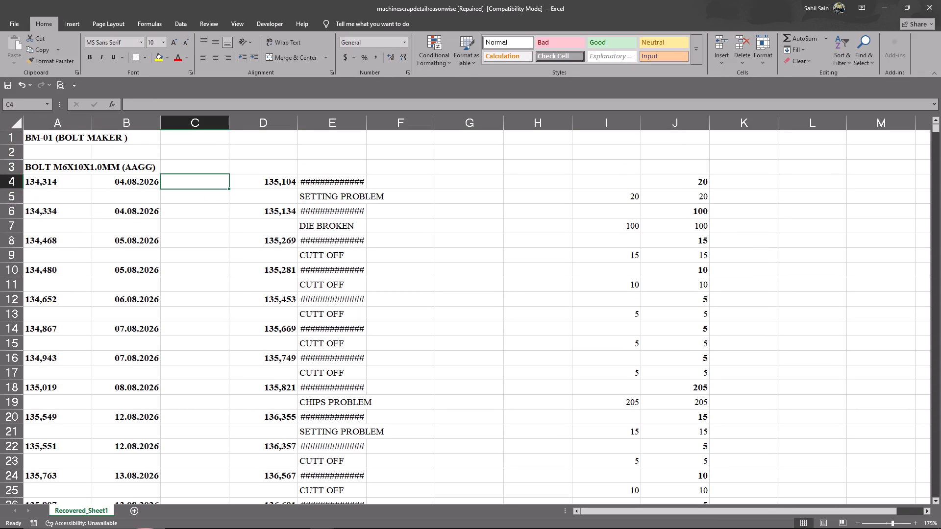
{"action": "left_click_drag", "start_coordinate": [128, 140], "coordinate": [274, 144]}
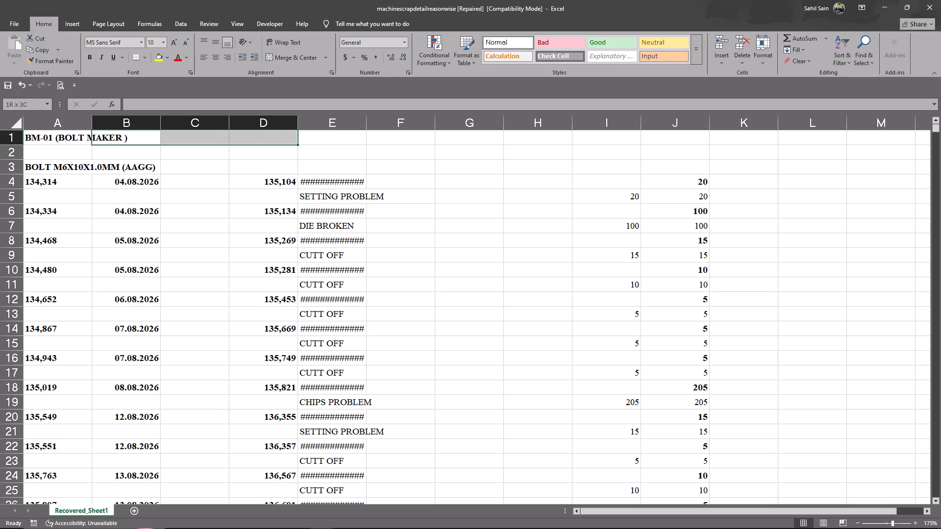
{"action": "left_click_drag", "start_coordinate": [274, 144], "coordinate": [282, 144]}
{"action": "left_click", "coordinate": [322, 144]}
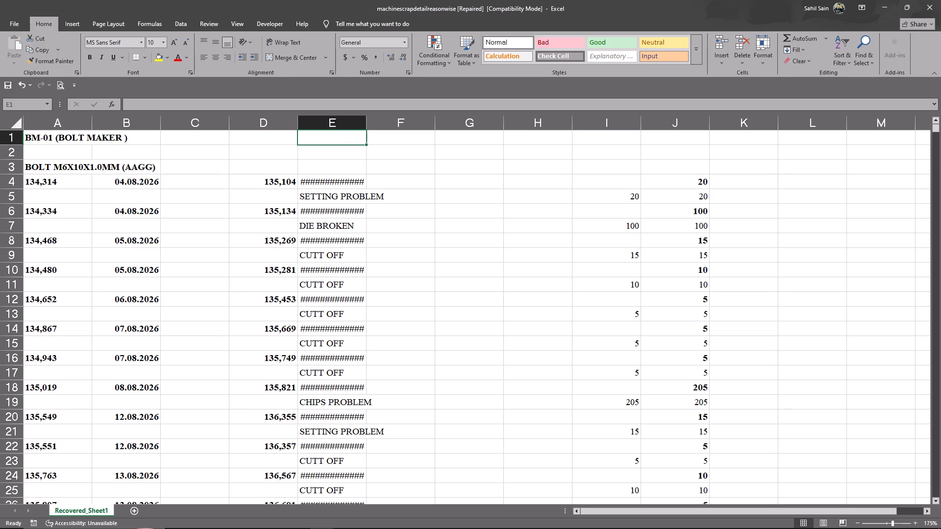
Search the sheet for "cnc" to locate the first CNC machine section.
{"action": "key", "text": "ctrl+f"}
{"action": "type", "text": "cnc"}
{"action": "key", "text": "Return"}
{"action": "key", "text": "backslash"}
{"action": "key", "text": "Return"}
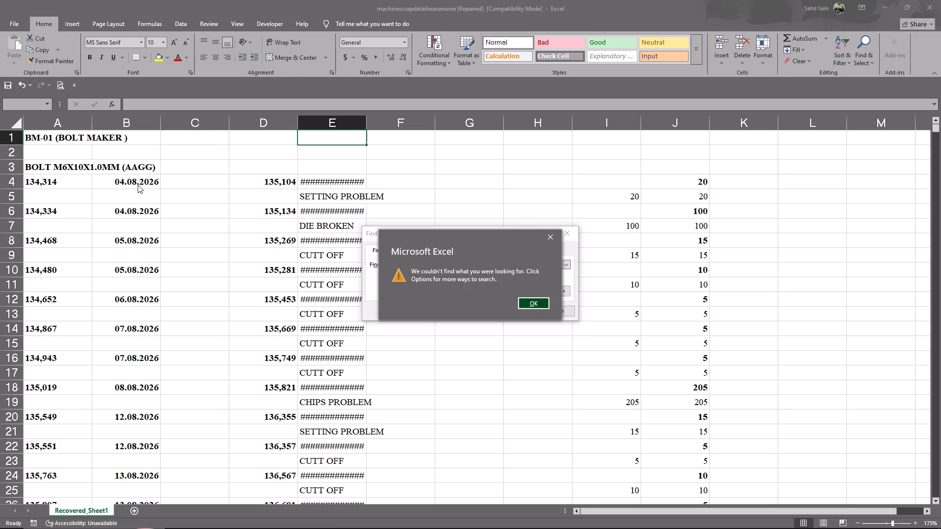
{"action": "key", "text": "BackSpace"}
{"action": "key", "text": "Return"}
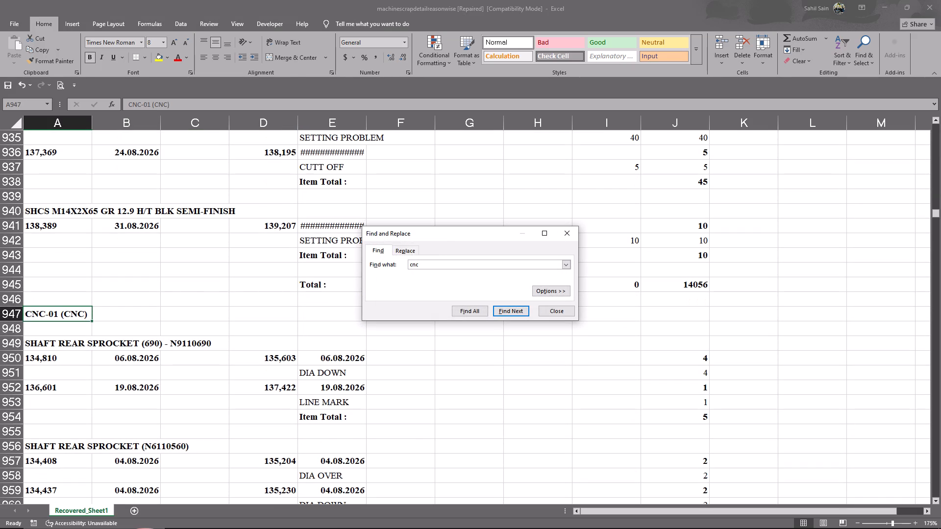
{"action": "left_click", "coordinate": [561, 313]}
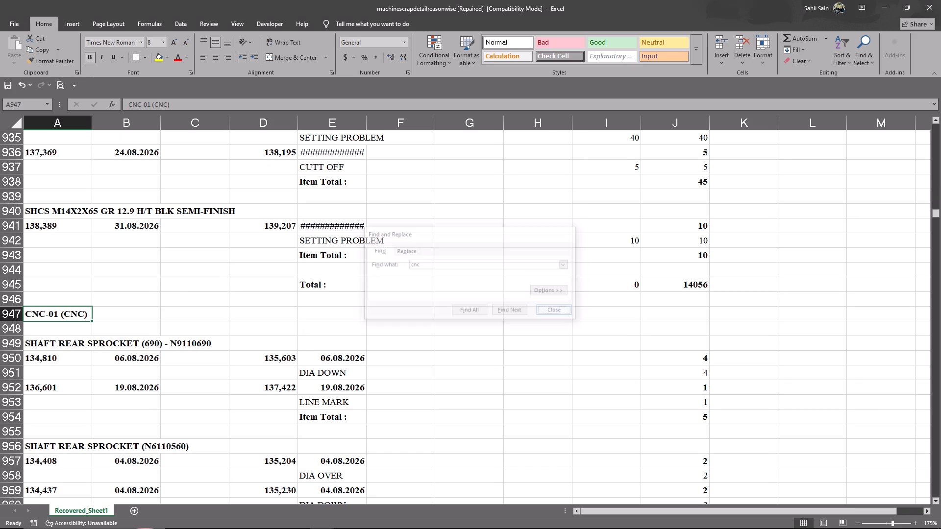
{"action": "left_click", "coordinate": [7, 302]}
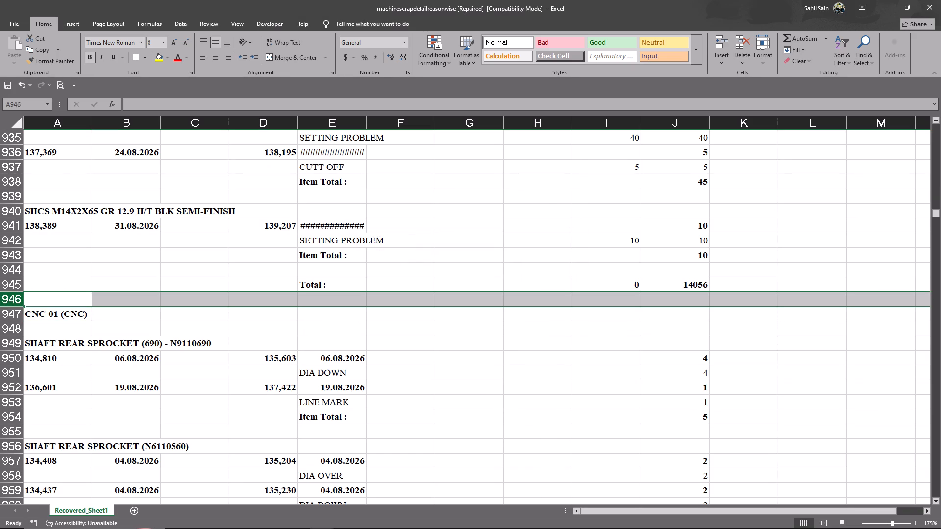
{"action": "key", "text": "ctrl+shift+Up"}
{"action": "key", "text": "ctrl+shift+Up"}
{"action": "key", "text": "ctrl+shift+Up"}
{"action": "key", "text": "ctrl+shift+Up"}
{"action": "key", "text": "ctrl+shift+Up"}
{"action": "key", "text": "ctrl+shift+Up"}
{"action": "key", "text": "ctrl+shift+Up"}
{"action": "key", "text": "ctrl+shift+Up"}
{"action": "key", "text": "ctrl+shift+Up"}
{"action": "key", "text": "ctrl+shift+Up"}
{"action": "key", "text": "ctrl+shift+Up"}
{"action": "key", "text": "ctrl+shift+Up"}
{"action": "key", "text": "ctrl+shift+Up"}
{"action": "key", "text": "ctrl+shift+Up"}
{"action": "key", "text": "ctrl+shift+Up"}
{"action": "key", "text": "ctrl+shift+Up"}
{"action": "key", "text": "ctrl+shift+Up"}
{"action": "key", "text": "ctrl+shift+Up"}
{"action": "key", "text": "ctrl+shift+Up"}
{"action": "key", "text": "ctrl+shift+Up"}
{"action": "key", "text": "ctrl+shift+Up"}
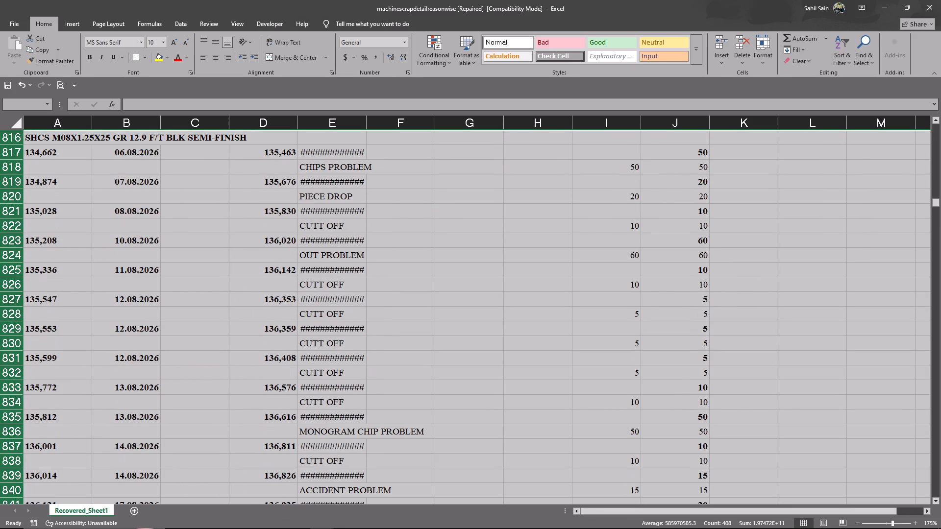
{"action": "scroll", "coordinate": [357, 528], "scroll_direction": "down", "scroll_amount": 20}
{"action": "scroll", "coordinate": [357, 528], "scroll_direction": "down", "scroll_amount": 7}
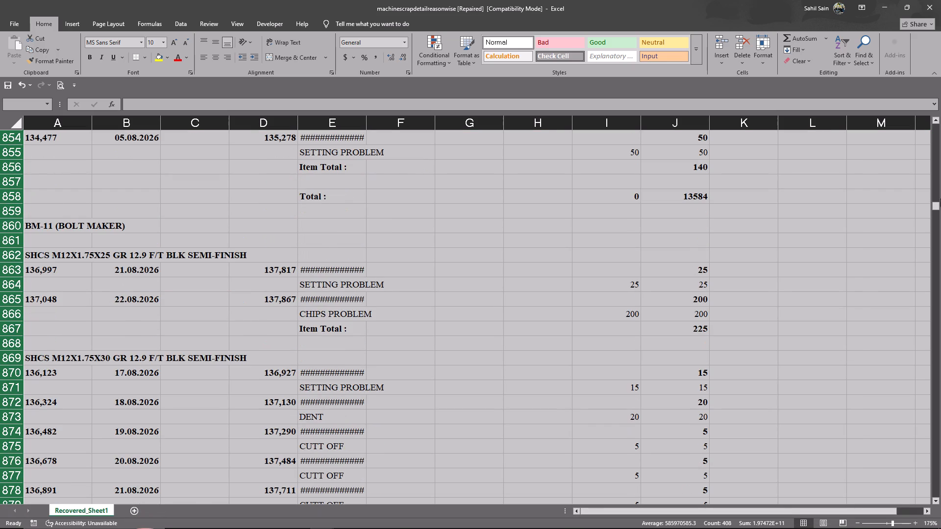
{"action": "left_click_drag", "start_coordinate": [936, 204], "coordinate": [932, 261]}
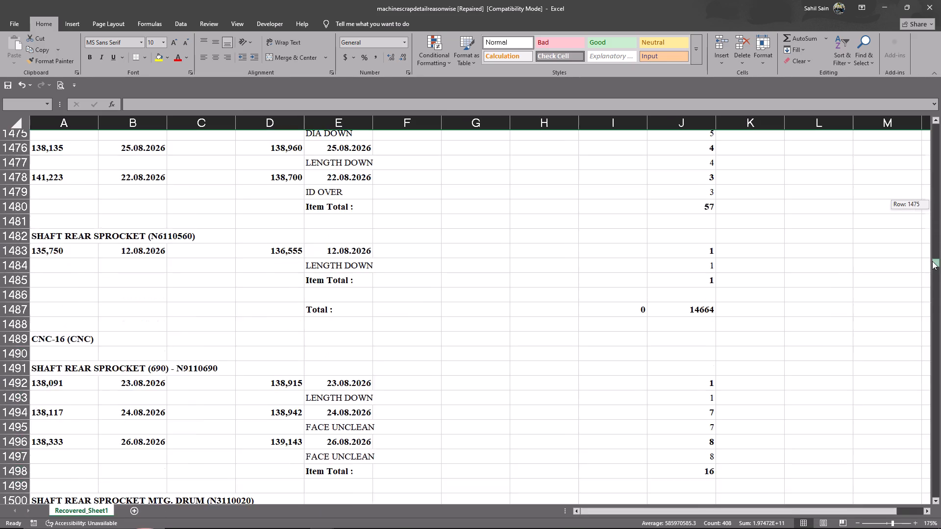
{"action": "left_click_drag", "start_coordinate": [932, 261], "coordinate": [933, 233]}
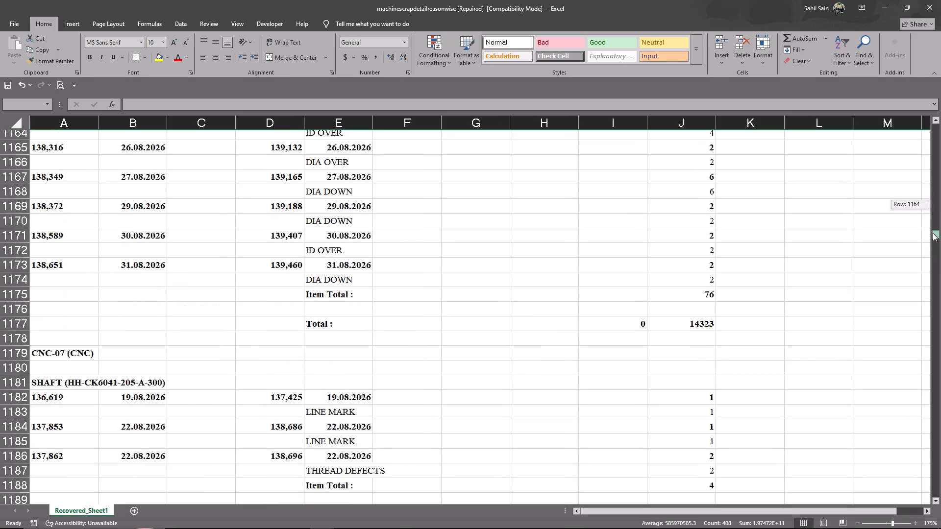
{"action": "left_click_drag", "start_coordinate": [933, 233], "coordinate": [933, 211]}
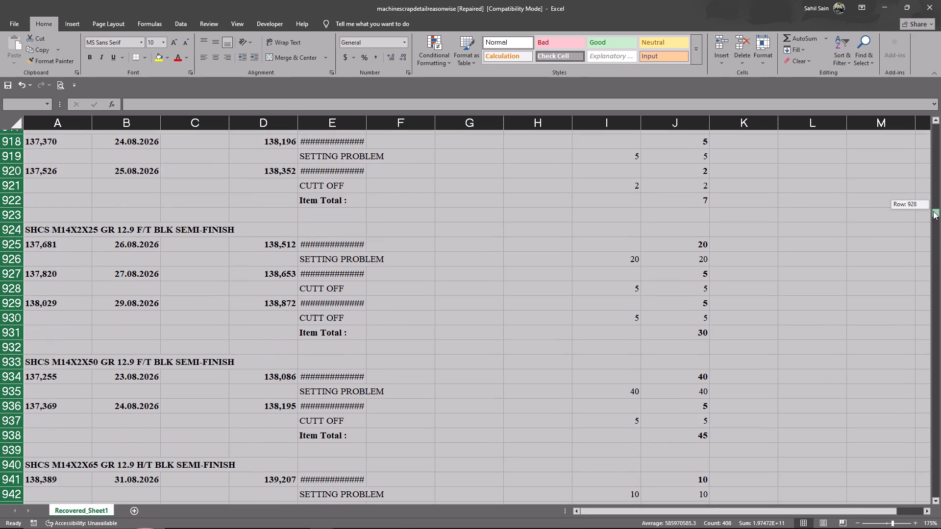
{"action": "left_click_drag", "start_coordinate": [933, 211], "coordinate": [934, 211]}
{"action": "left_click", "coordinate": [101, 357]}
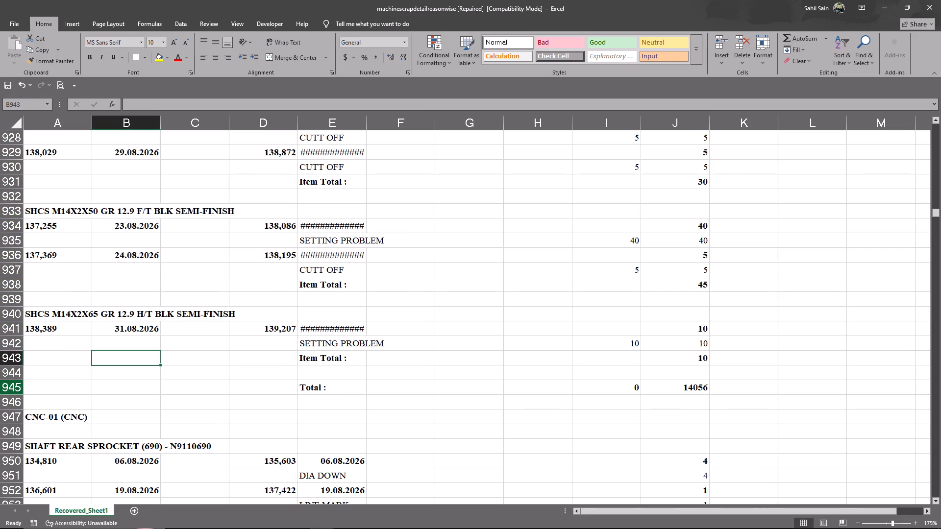
Delete rows 1 to 946, all the bolt maker sections above the CNC-01 (CNC) heading.
{"action": "left_click_drag", "start_coordinate": [8, 401], "coordinate": [0, 0]}
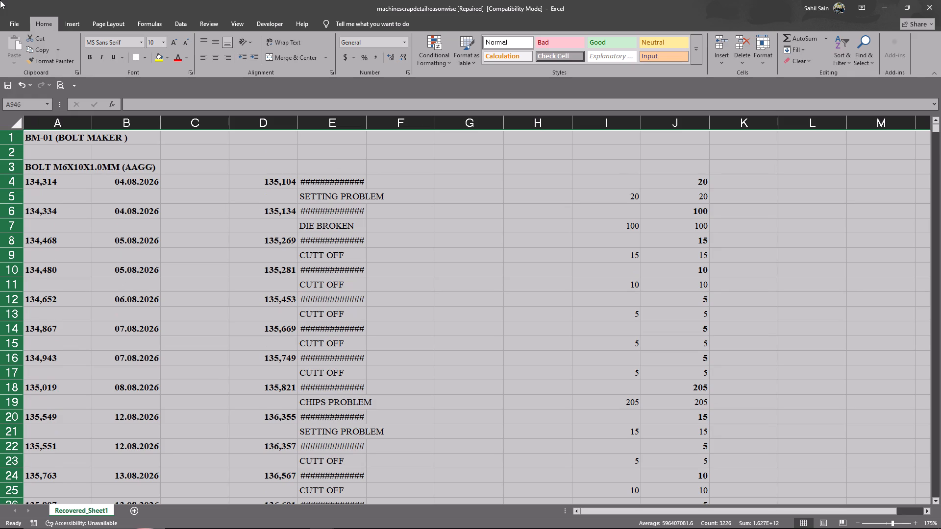
{"action": "key", "text": "ctrl+minus"}
{"action": "left_click", "coordinate": [141, 208]}
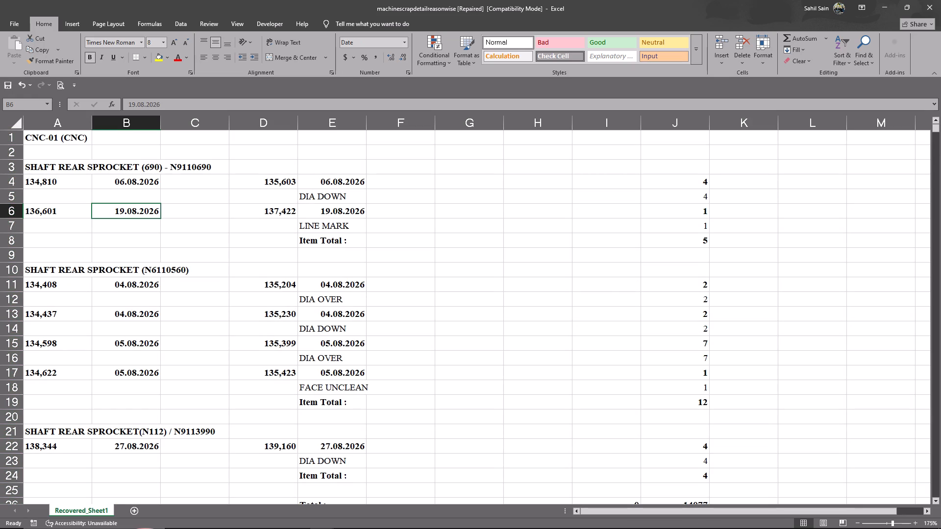
Search the sheet for "cnc-22", "cnc-24" and "cnc-23" in turn to locate the last CNC machine section.
{"action": "key", "text": "ctrl+f"}
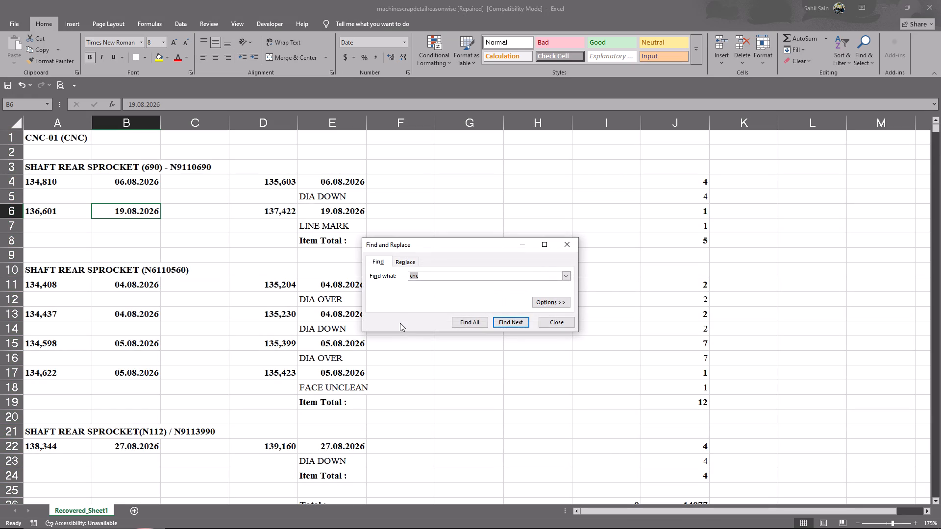
{"action": "key", "text": "Right"}
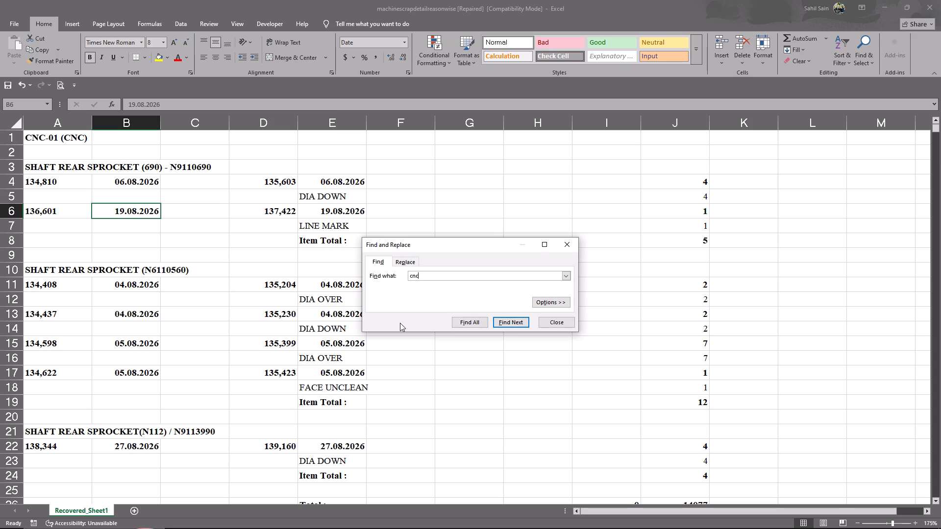
{"action": "type", "text": "-22"}
{"action": "key", "text": "Return"}
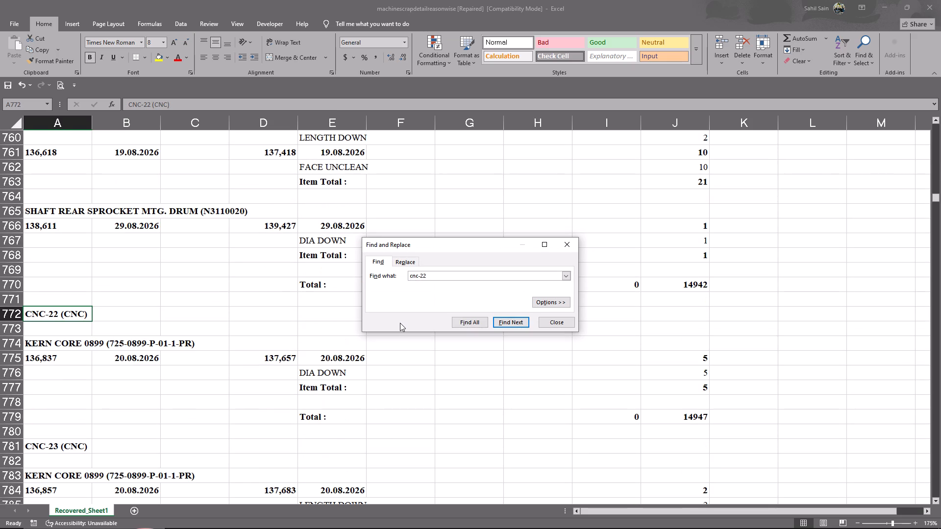
{"action": "key", "text": "BackSpace"}
{"action": "key", "text": "4"}
{"action": "key", "text": "Return"}
{"action": "key", "text": "Return"}
{"action": "key", "text": "BackSpace"}
{"action": "key", "text": "3"}
{"action": "key", "text": "Return"}
{"action": "key", "text": "Return"}
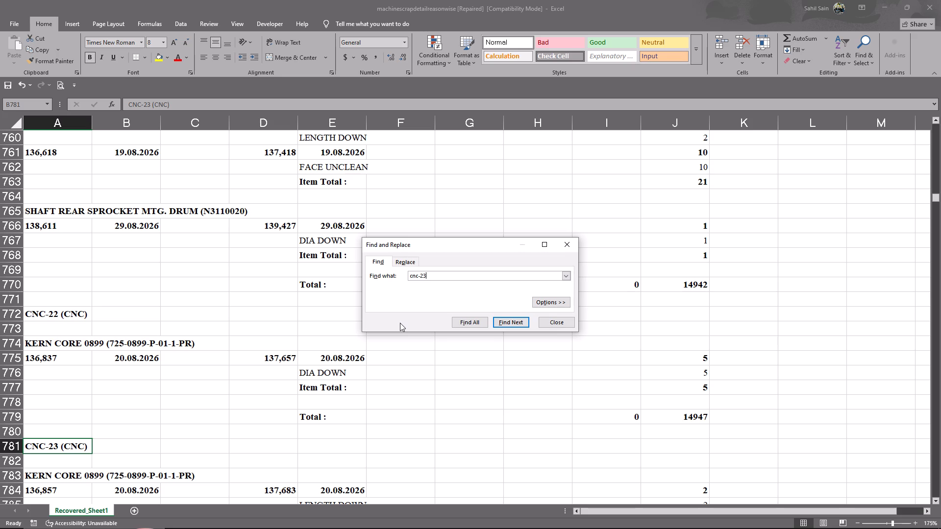
{"action": "left_click", "coordinate": [562, 322]}
Delete rows 790 to 1055, starting at the H-1 (HEADER-1/2") heading below the CNC-23 section.
{"action": "scroll", "coordinate": [24, 454], "scroll_direction": "down", "scroll_amount": 3}
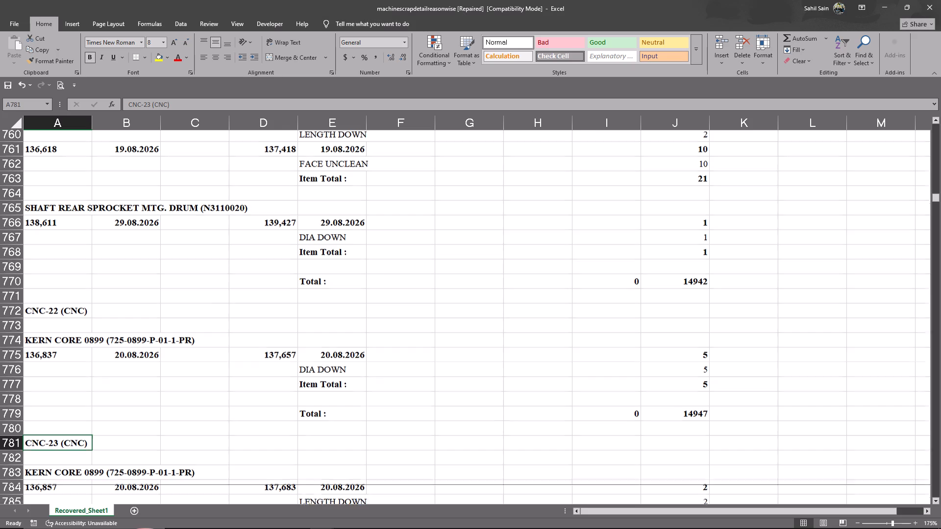
{"action": "scroll", "coordinate": [24, 455], "scroll_direction": "down", "scroll_amount": 3}
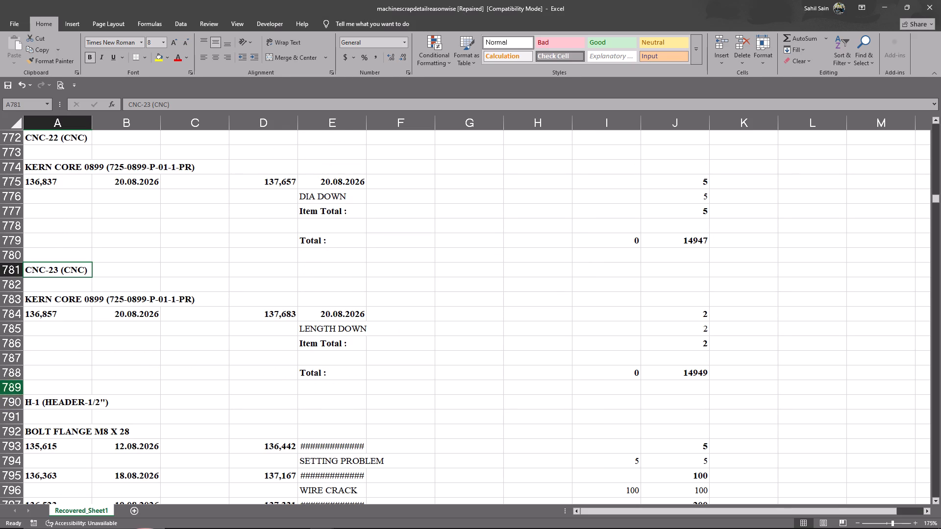
{"action": "left_click_drag", "start_coordinate": [4, 406], "coordinate": [0, 490]}
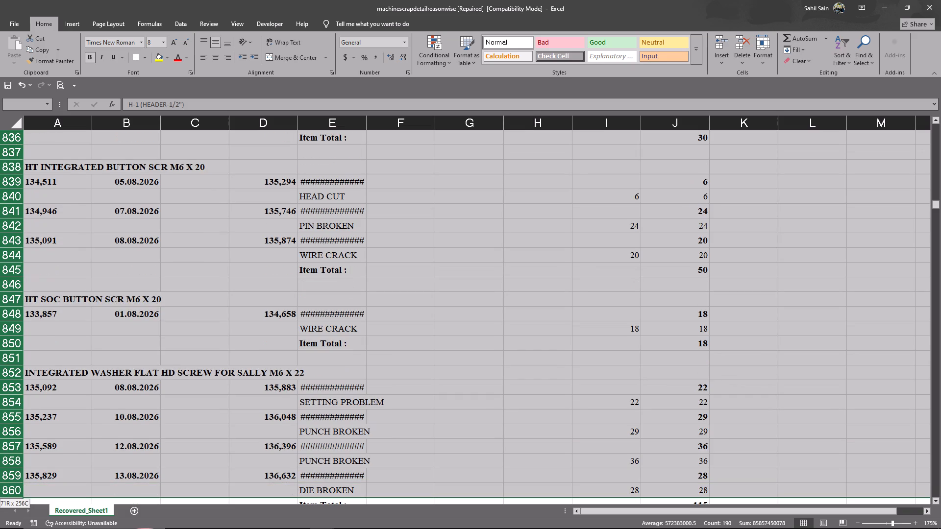
{"action": "left_click_drag", "start_coordinate": [0, 490], "coordinate": [0, 528]}
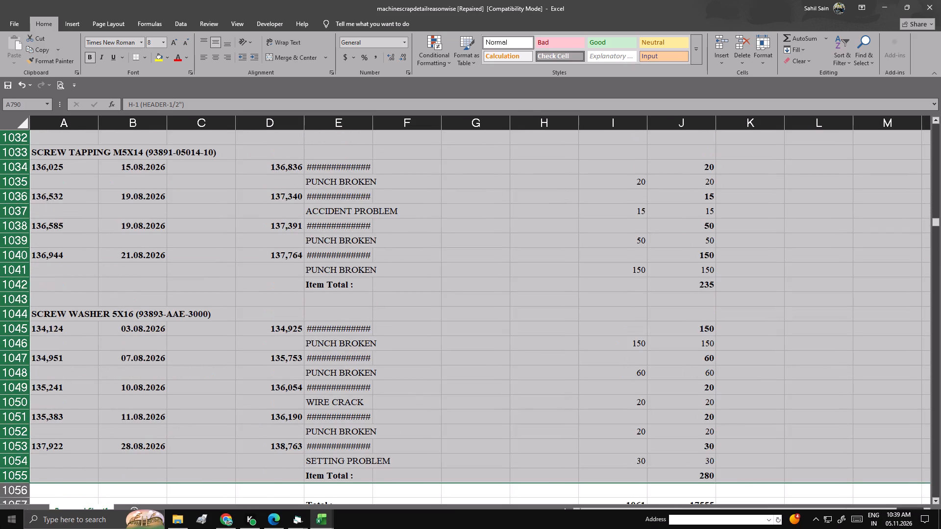
{"action": "key", "text": "ctrl+minus"}
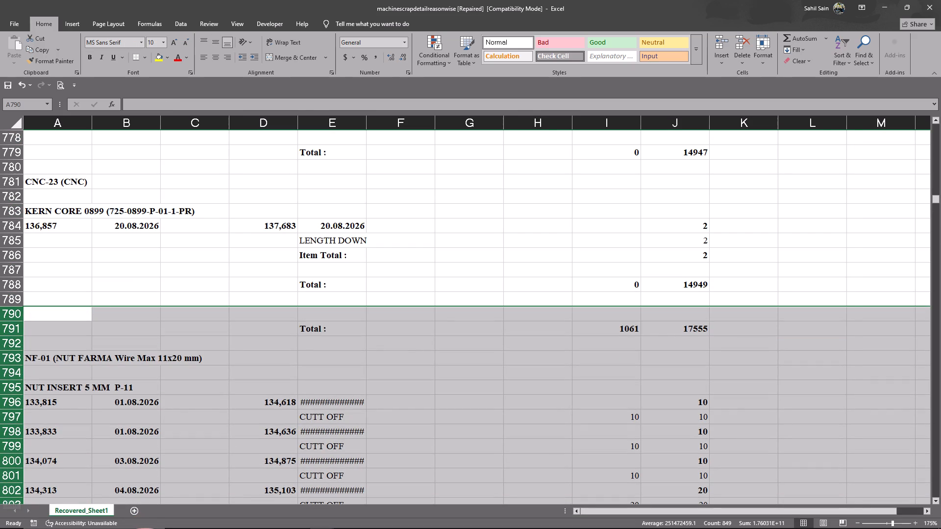
Clear the contents of rows 790 to about 859, covering the leftover total and the first NF-01 entries below CNC-23.
{"action": "left_click_drag", "start_coordinate": [2, 317], "coordinate": [0, 406]}
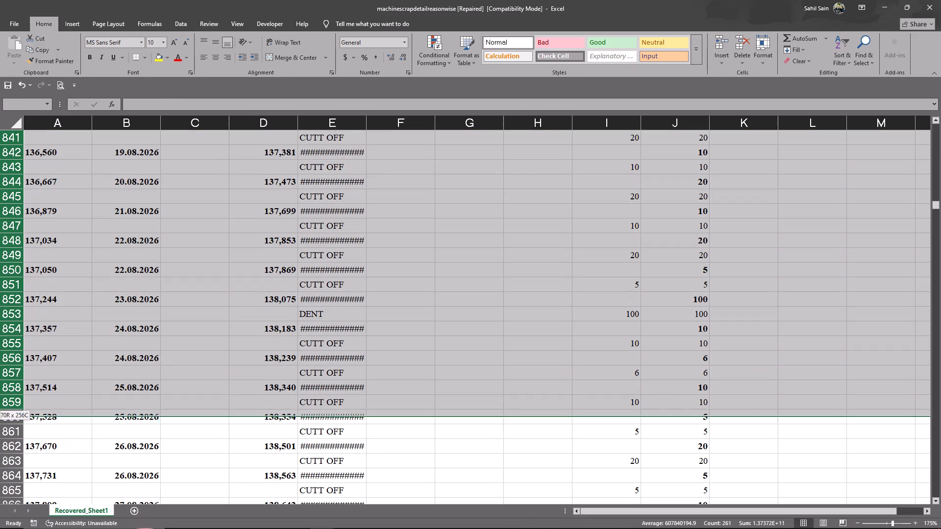
{"action": "left_click_drag", "start_coordinate": [0, 406], "coordinate": [0, 406]}
{"action": "key", "text": "Delete"}
{"action": "left_click", "coordinate": [304, 347]}
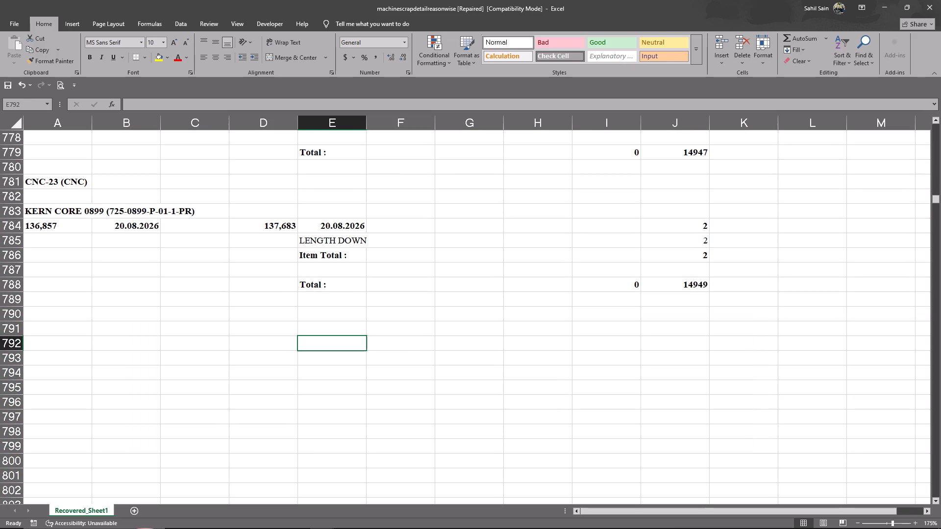
Search the sheet for "vmc" to locate the first VMC machine section and look through its entries.
{"action": "key", "text": "ctrl+f"}
{"action": "type", "text": "vmc"}
{"action": "key", "text": "Return"}
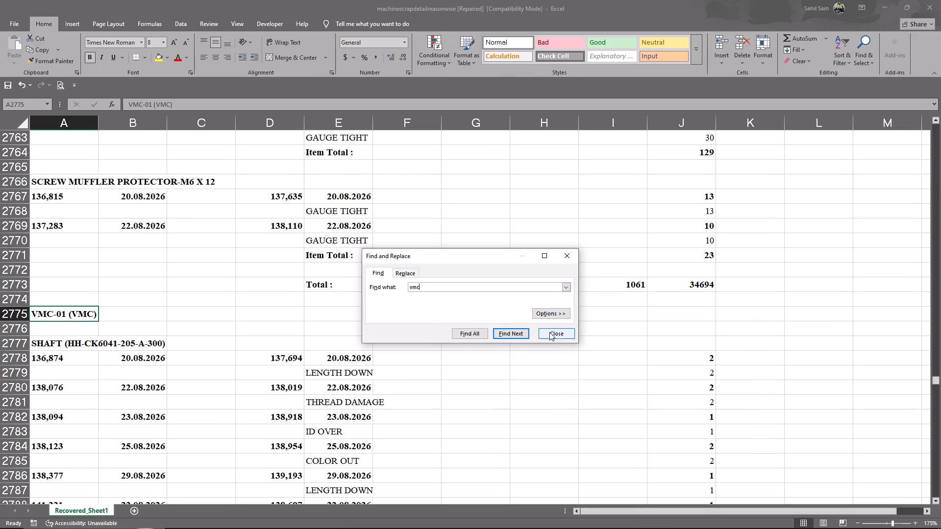
{"action": "left_click", "coordinate": [549, 332]}
{"action": "scroll", "coordinate": [172, 315], "scroll_direction": "down", "scroll_amount": 14}
{"action": "scroll", "coordinate": [140, 337], "scroll_direction": "up", "scroll_amount": 14}
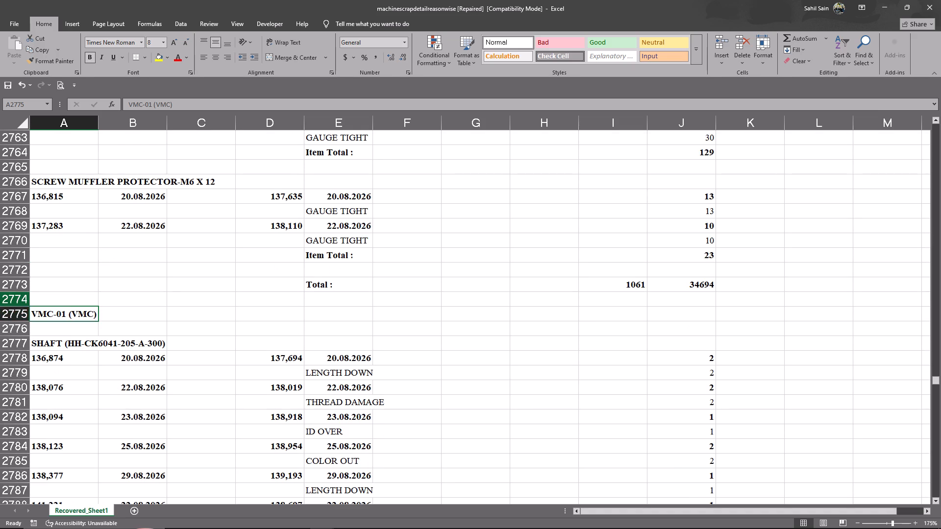
Delete the remaining non-CNC rows from the cleared block below CNC-23 down to row 2774, just above VMC-01 (VMC).
{"action": "left_click_drag", "start_coordinate": [17, 302], "coordinate": [7, 2]}
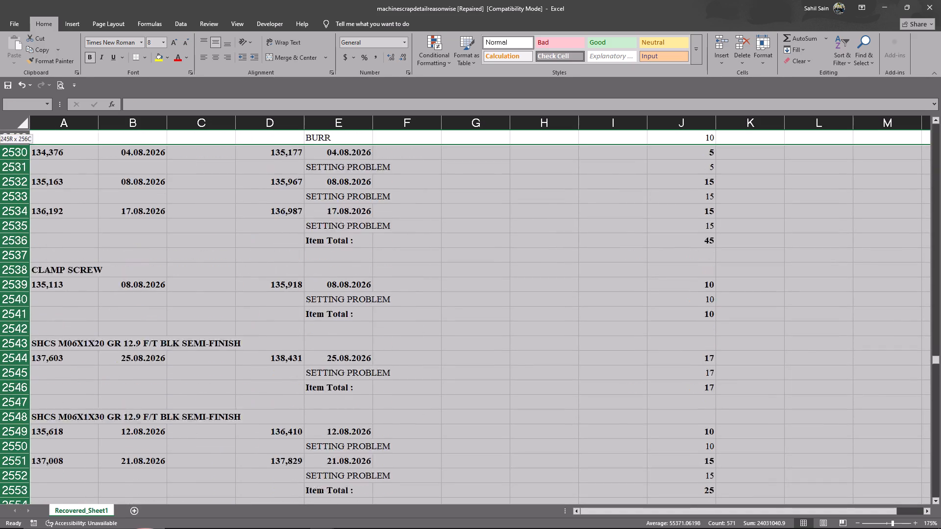
{"action": "left_click_drag", "start_coordinate": [7, 2], "coordinate": [7, 2]}
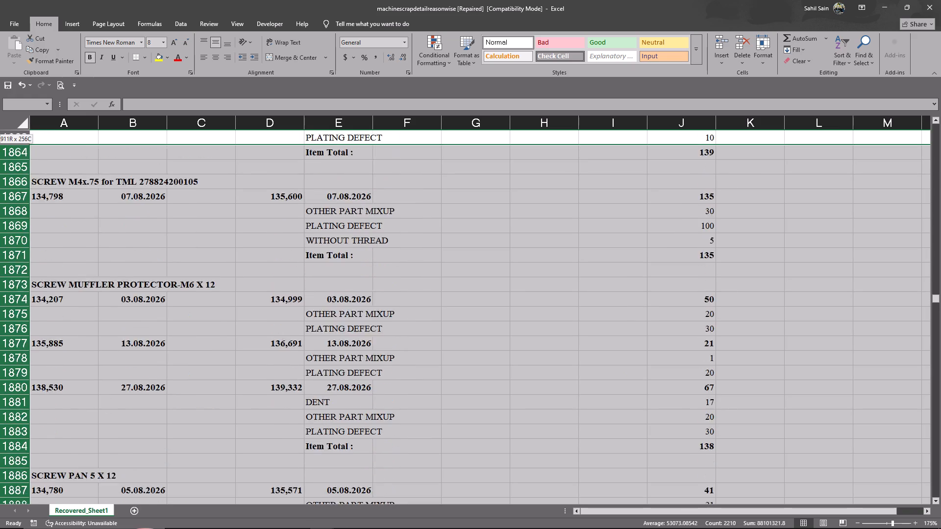
{"action": "left_click_drag", "start_coordinate": [7, 2], "coordinate": [0, 0]}
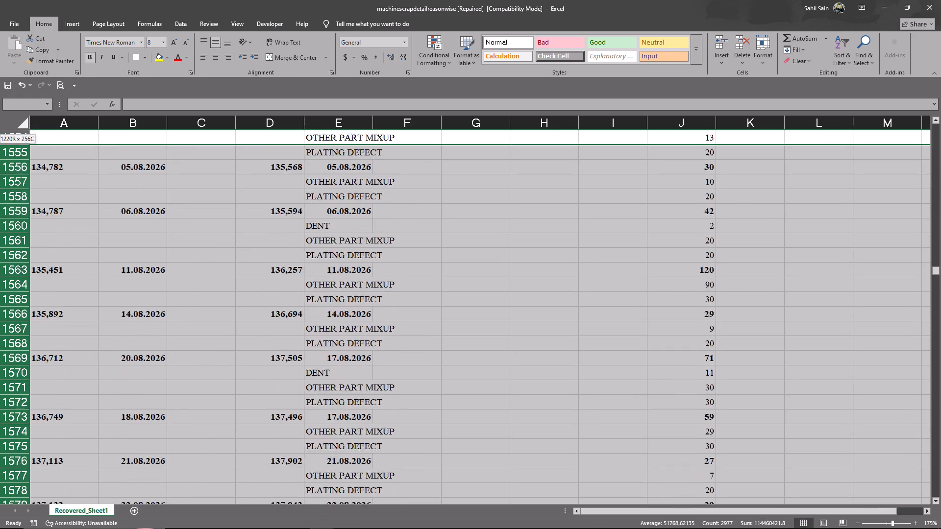
{"action": "left_click_drag", "start_coordinate": [0, 0], "coordinate": [2, 4]}
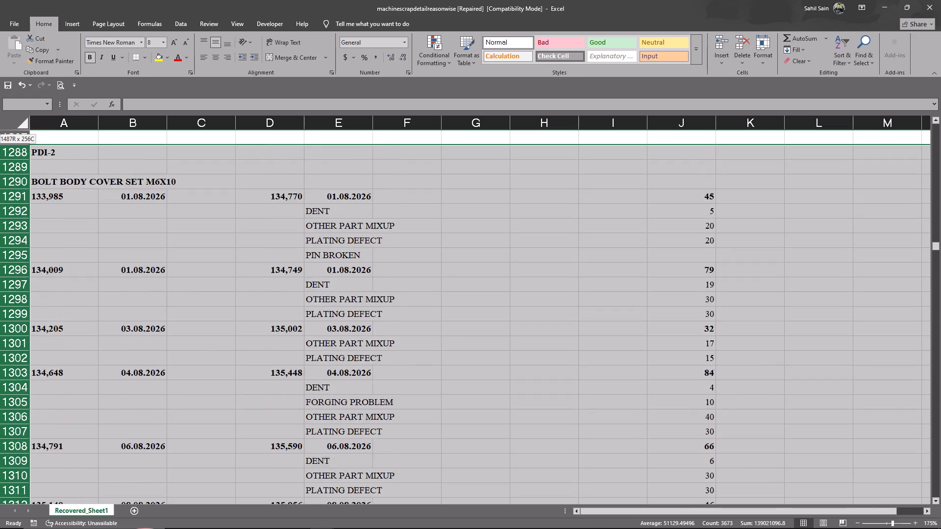
{"action": "left_click_drag", "start_coordinate": [2, 4], "coordinate": [4, 4]}
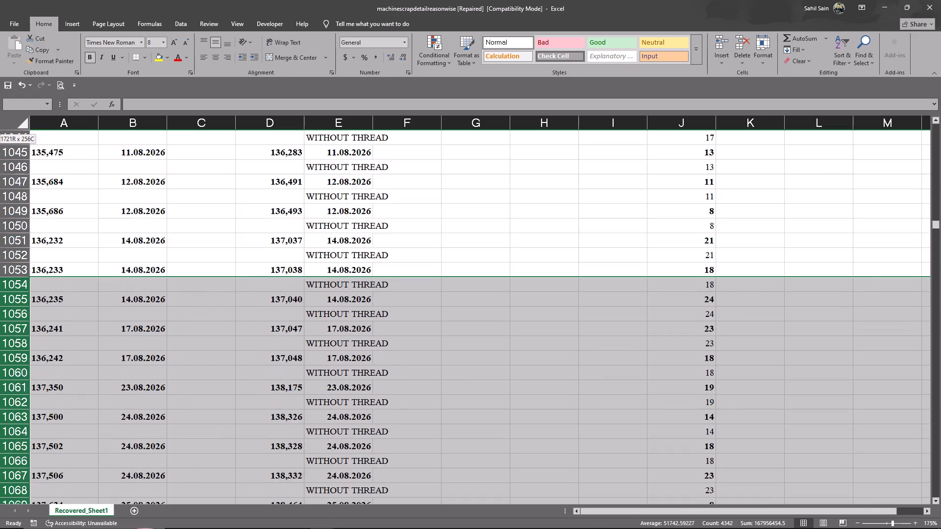
{"action": "left_click_drag", "start_coordinate": [4, 4], "coordinate": [28, 96]}
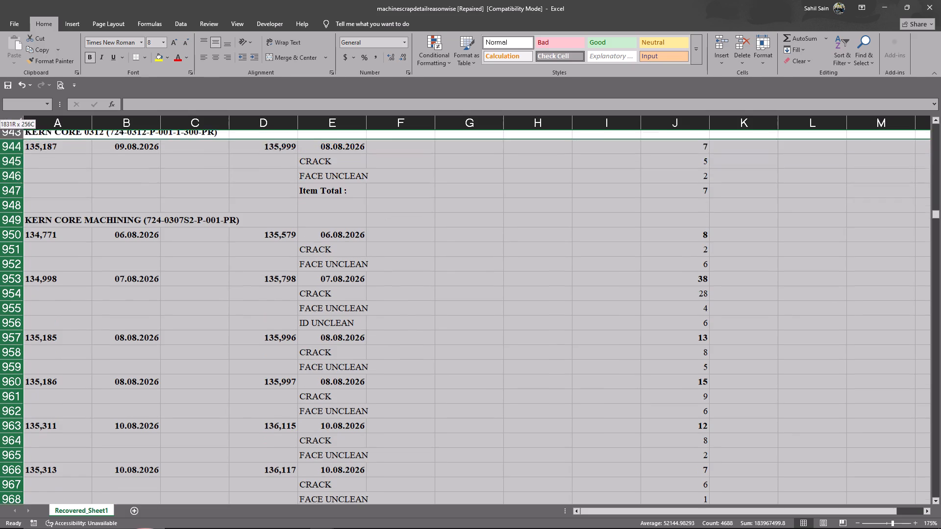
{"action": "left_click_drag", "start_coordinate": [28, 96], "coordinate": [32, 147]}
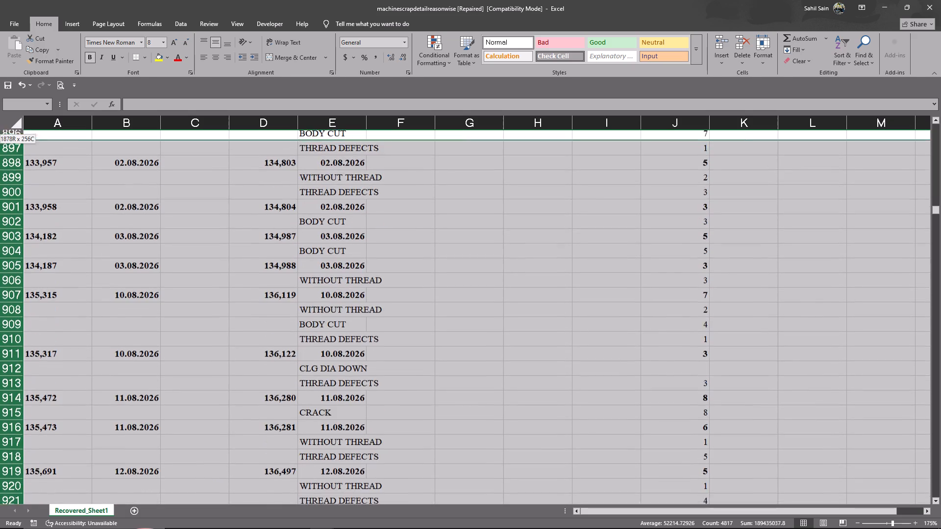
{"action": "left_click_drag", "start_coordinate": [32, 147], "coordinate": [0, 1]}
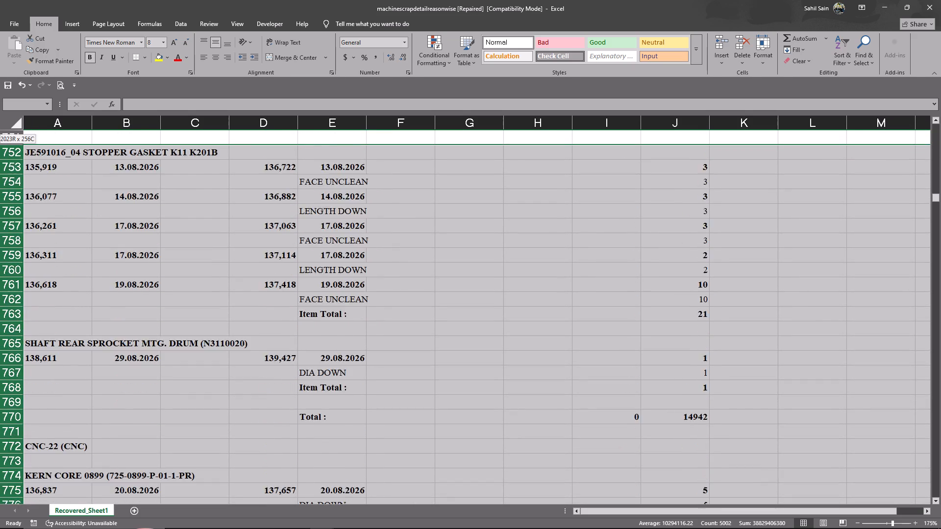
{"action": "left_click_drag", "start_coordinate": [0, 1], "coordinate": [2, 269]}
{"action": "key", "text": "ctrl+minus"}
{"action": "scroll", "coordinate": [72, 214], "scroll_direction": "up", "scroll_amount": 8}
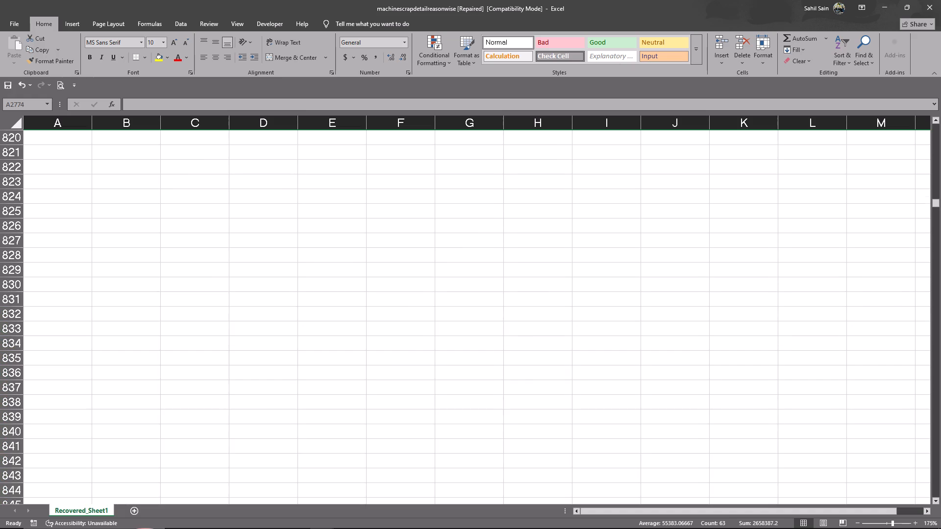
{"action": "scroll", "coordinate": [191, 371], "scroll_direction": "up", "scroll_amount": 20}
{"action": "scroll", "coordinate": [191, 371], "scroll_direction": "up", "scroll_amount": 8}
{"action": "scroll", "coordinate": [172, 384], "scroll_direction": "down", "scroll_amount": 16}
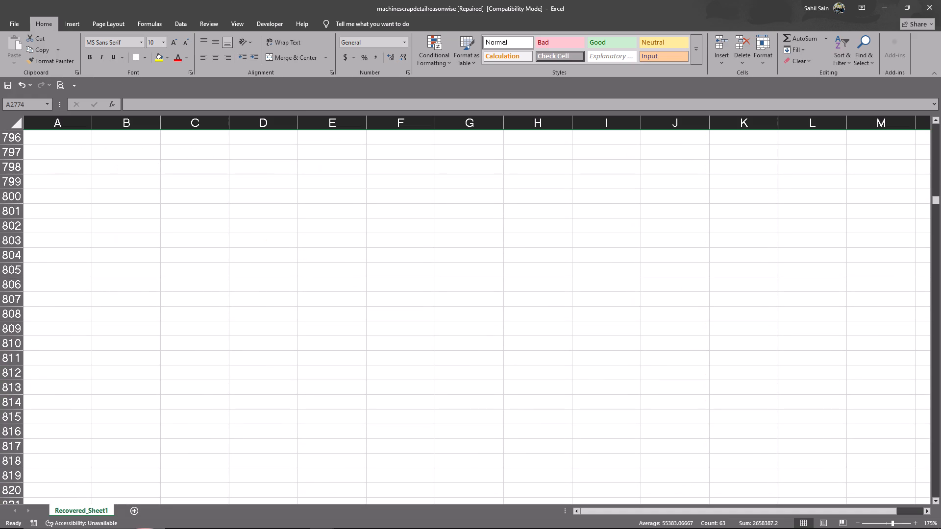
{"action": "scroll", "coordinate": [198, 350], "scroll_direction": "down", "scroll_amount": 16}
{"action": "left_click", "coordinate": [67, 350]}
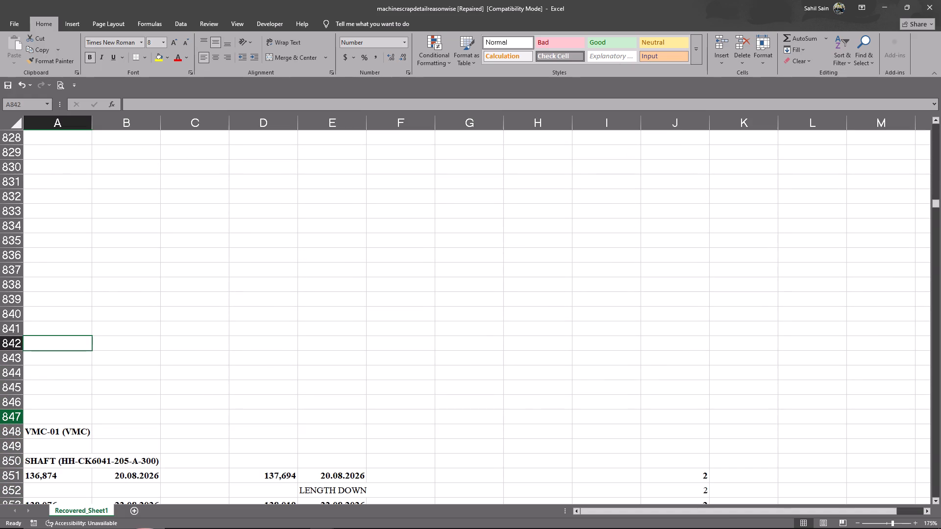
Delete rows 788 to 847, the total line and blank rows between the CNC-23 entries and the VMC-01 (VMC) heading.
{"action": "left_click_drag", "start_coordinate": [11, 415], "coordinate": [17, 293]}
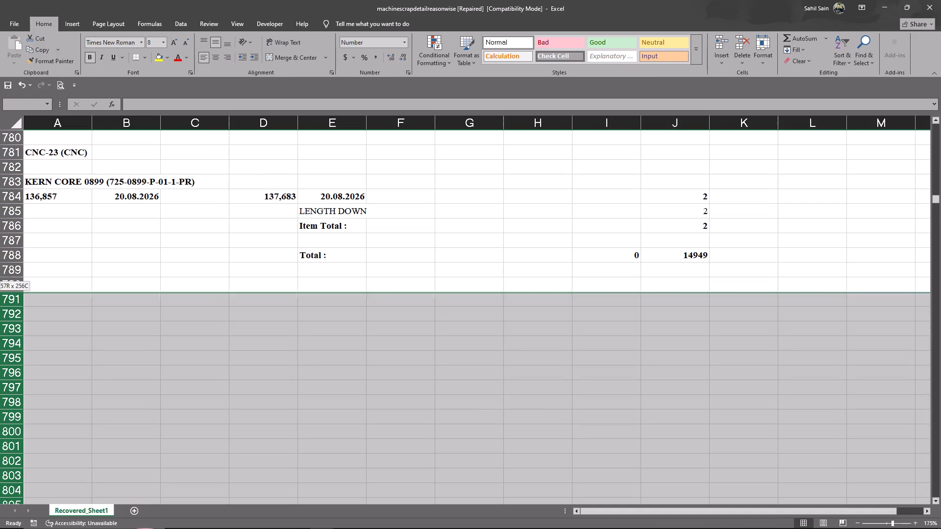
{"action": "left_click_drag", "start_coordinate": [17, 293], "coordinate": [23, 258]}
{"action": "key", "text": "ctrl+minus"}
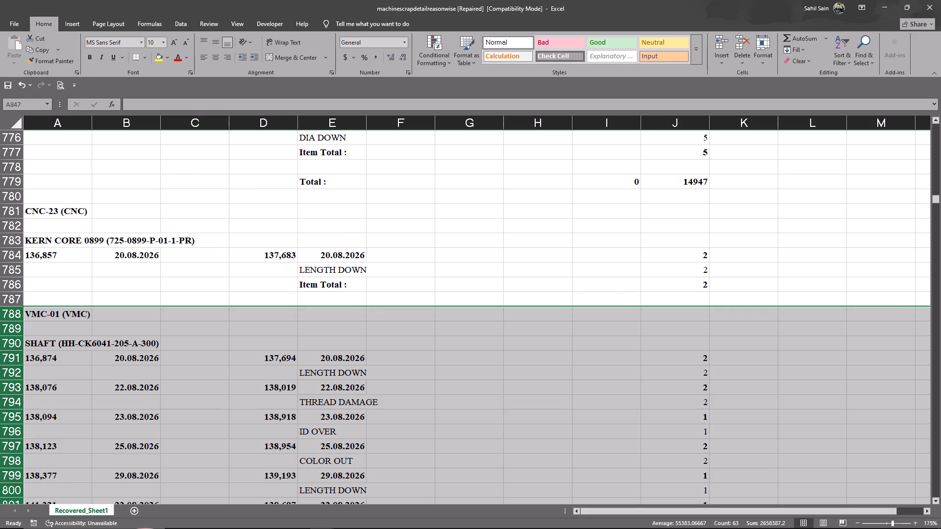
{"action": "left_click", "coordinate": [138, 261]}
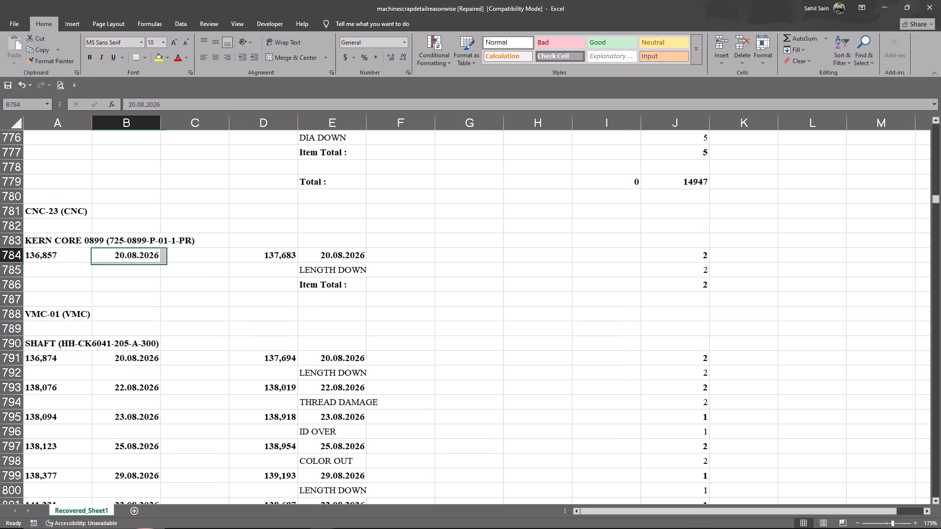
Delete columns A to D of the scrap detail, keeping the scrap reason and quantity columns.
{"action": "scroll", "coordinate": [329, 359], "scroll_direction": "down", "scroll_amount": 5}
{"action": "scroll", "coordinate": [329, 359], "scroll_direction": "up", "scroll_amount": 8}
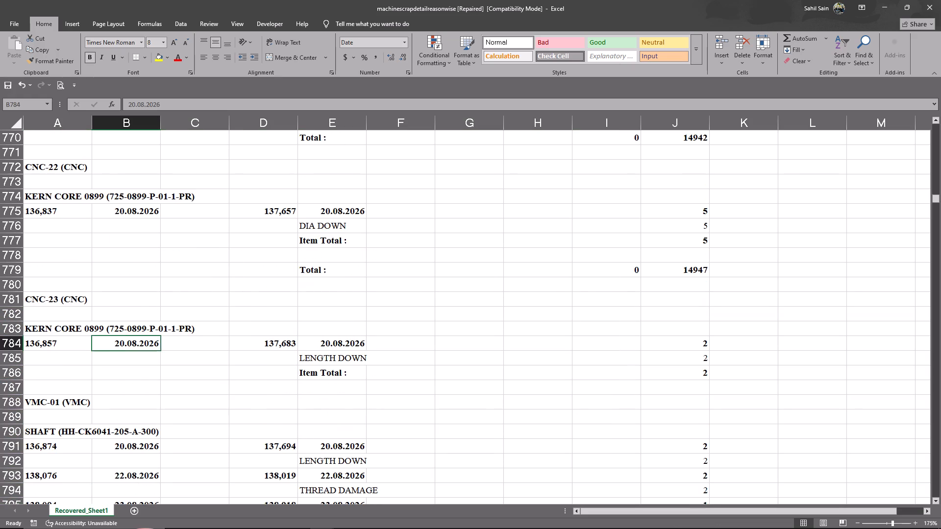
{"action": "scroll", "coordinate": [329, 359], "scroll_direction": "up", "scroll_amount": 20}
{"action": "scroll", "coordinate": [329, 359], "scroll_direction": "up", "scroll_amount": 20}
{"action": "scroll", "coordinate": [329, 359], "scroll_direction": "up", "scroll_amount": 20}
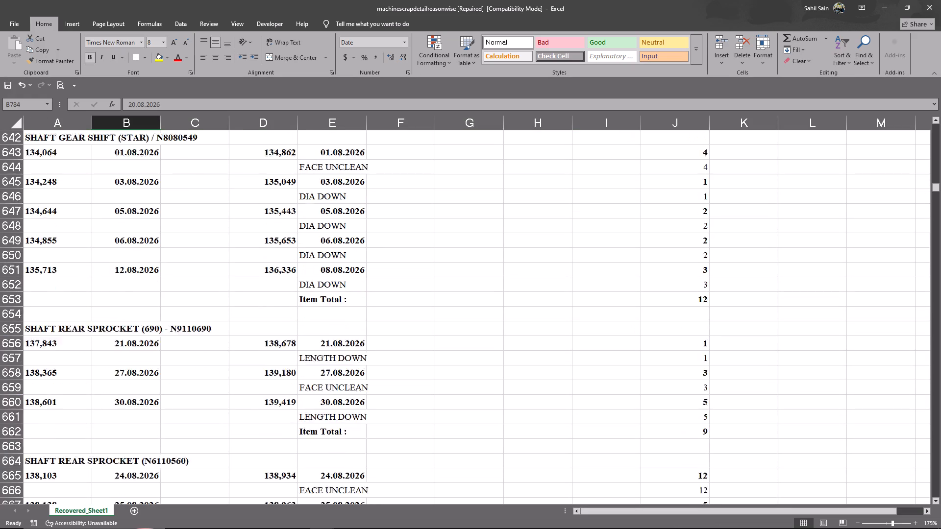
{"action": "scroll", "coordinate": [257, 406], "scroll_direction": "up", "scroll_amount": 20}
{"action": "scroll", "coordinate": [257, 406], "scroll_direction": "up", "scroll_amount": 20}
{"action": "scroll", "coordinate": [257, 406], "scroll_direction": "up", "scroll_amount": 20}
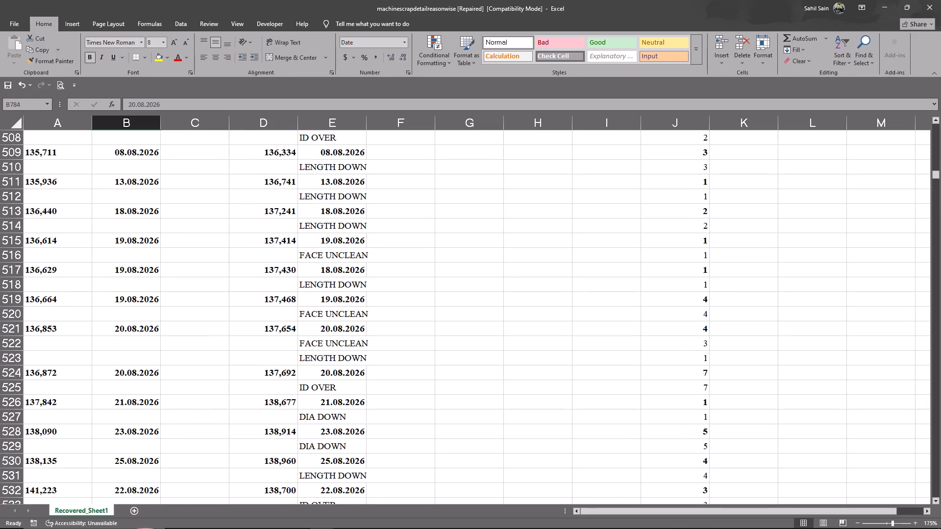
{"action": "scroll", "coordinate": [248, 435], "scroll_direction": "up", "scroll_amount": 20}
{"action": "scroll", "coordinate": [248, 435], "scroll_direction": "up", "scroll_amount": 20}
{"action": "scroll", "coordinate": [248, 435], "scroll_direction": "up", "scroll_amount": 5}
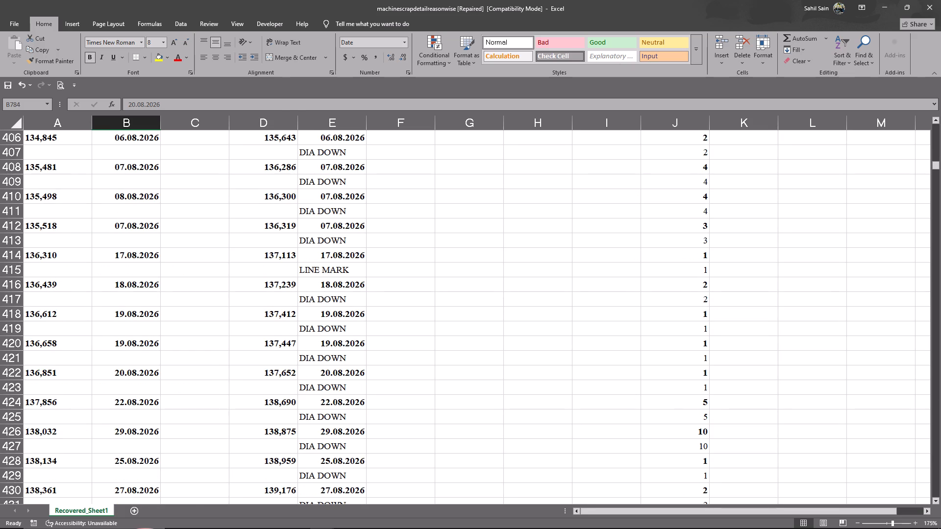
{"action": "left_click_drag", "start_coordinate": [934, 164], "coordinate": [927, 117]}
{"action": "left_click", "coordinate": [489, 269]}
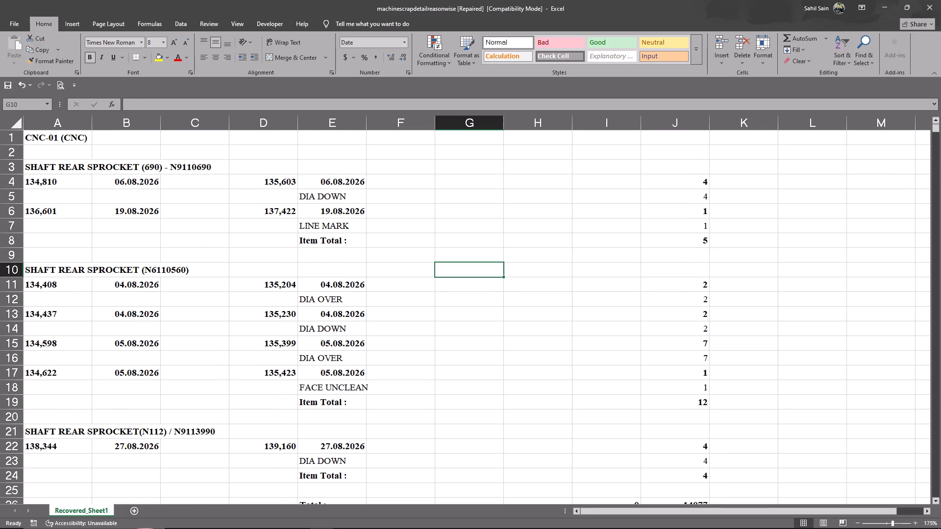
{"action": "left_click", "coordinate": [326, 199]}
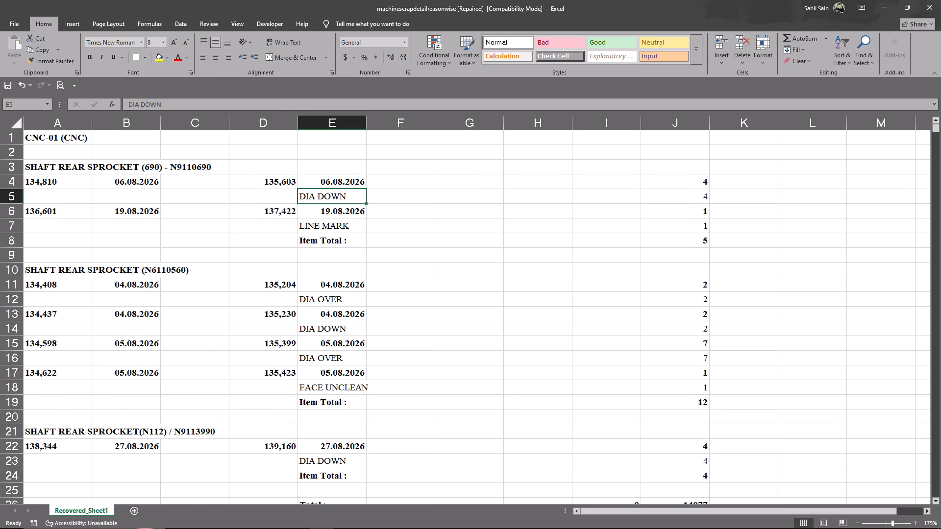
{"action": "left_click", "coordinate": [227, 195]}
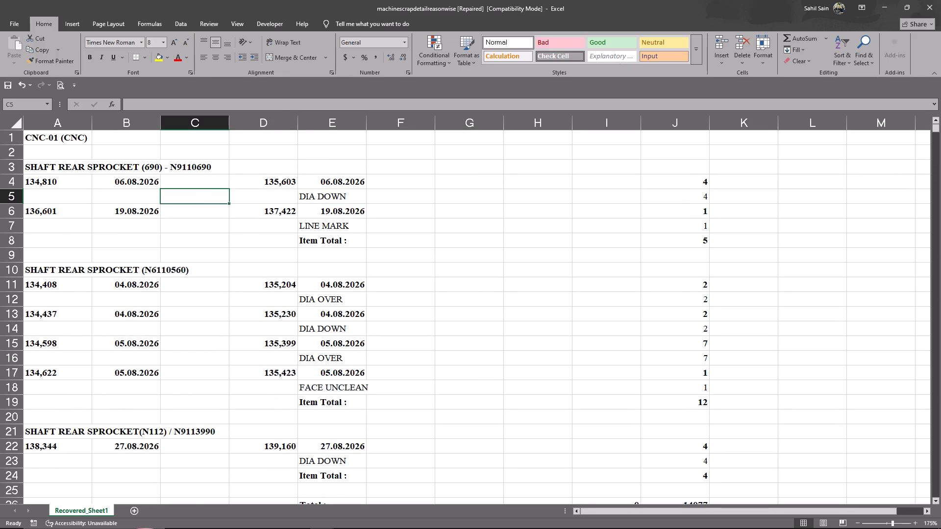
{"action": "double_click", "coordinate": [256, 233]}
{"action": "left_click_drag", "start_coordinate": [278, 123], "coordinate": [0, 127]}
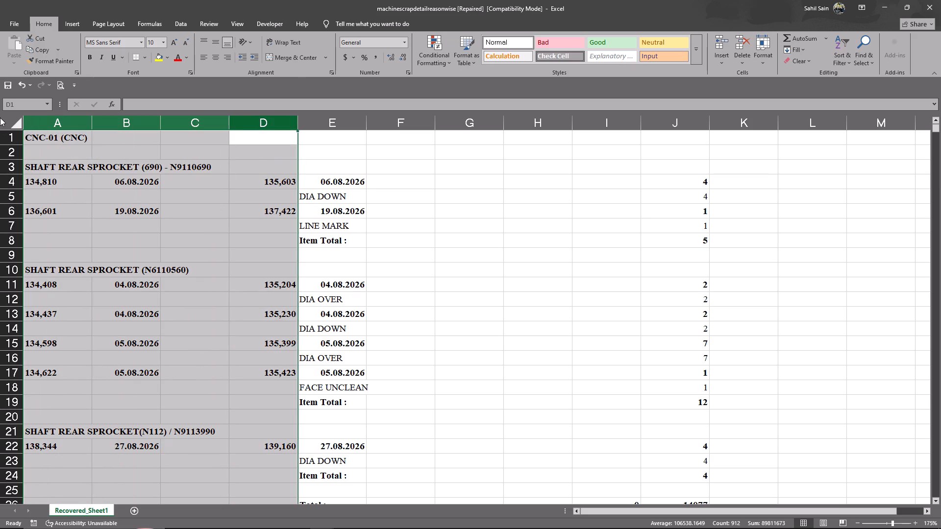
{"action": "key", "text": "ctrl+minus"}
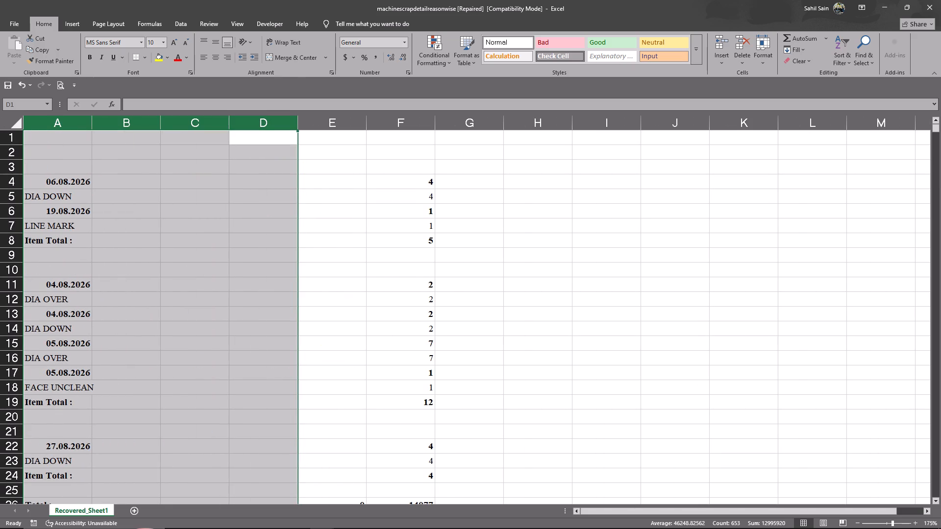
{"action": "double_click", "coordinate": [94, 253]}
{"action": "left_click", "coordinate": [210, 242]}
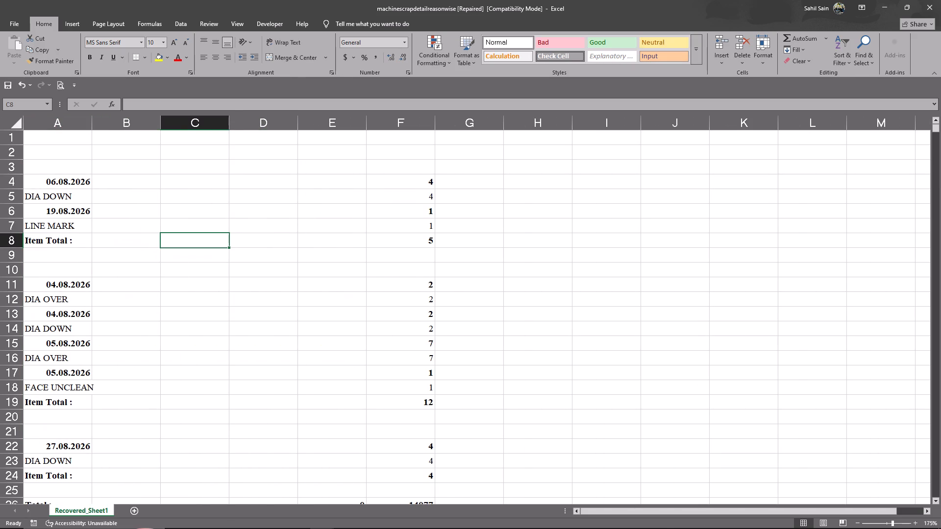
Turn on filtering for the entire sheet, with row 1 as the filter row.
{"action": "left_click_drag", "start_coordinate": [63, 195], "coordinate": [466, 197]}
{"action": "left_click", "coordinate": [151, 166]}
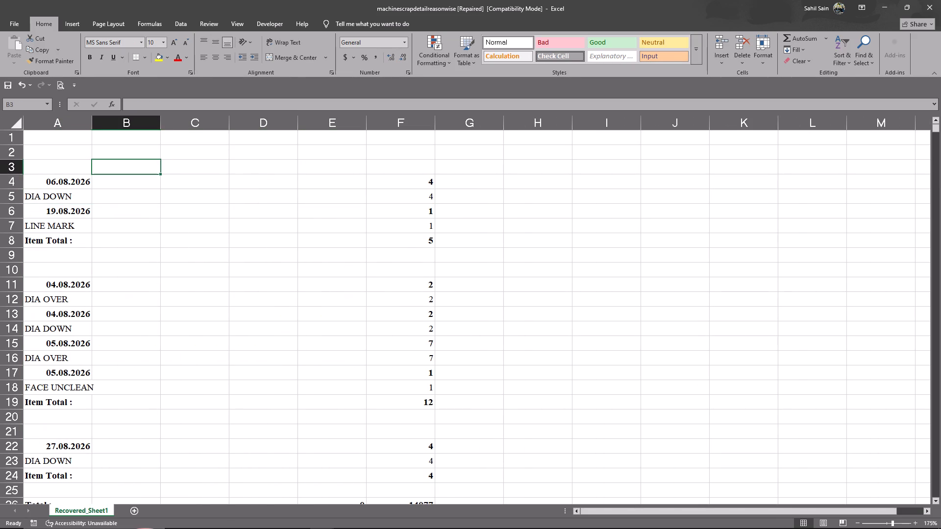
{"action": "left_click", "coordinate": [9, 126]}
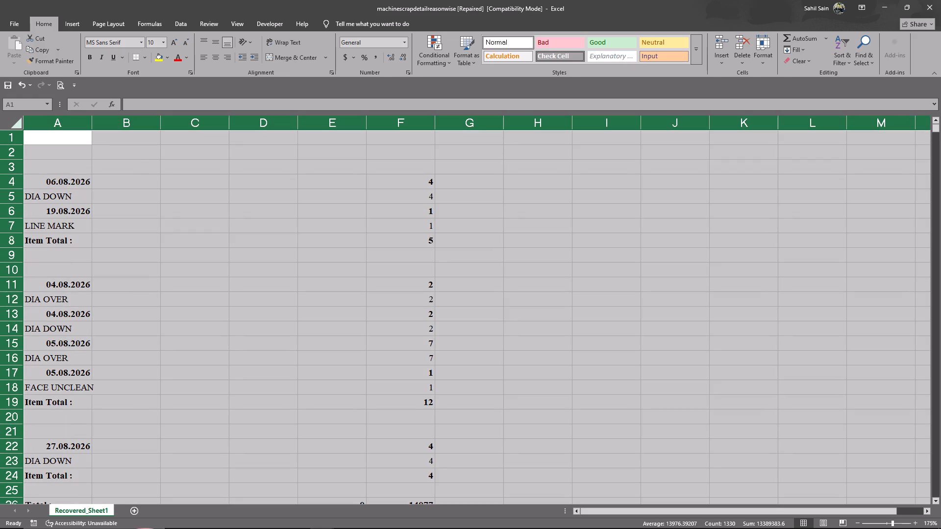
{"action": "left_click", "coordinate": [842, 45]}
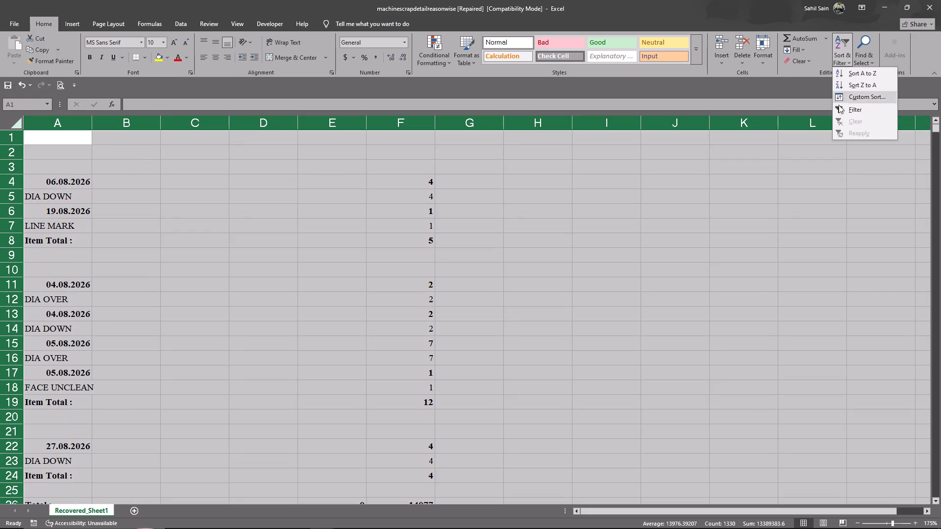
{"action": "left_click", "coordinate": [847, 104]}
{"action": "left_click", "coordinate": [252, 244]}
Filter column A to exclude all 2026 dates.
{"action": "left_click", "coordinate": [86, 139]}
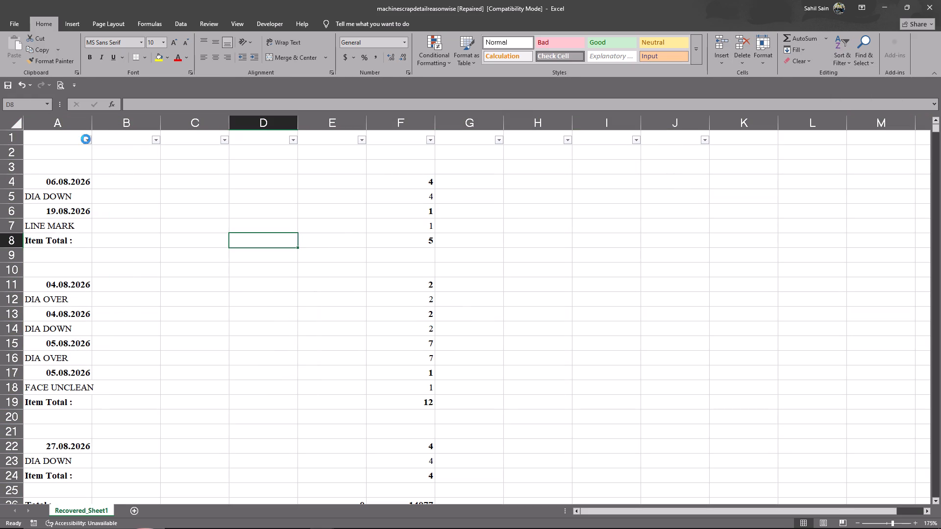
{"action": "left_click", "coordinate": [28, 249]}
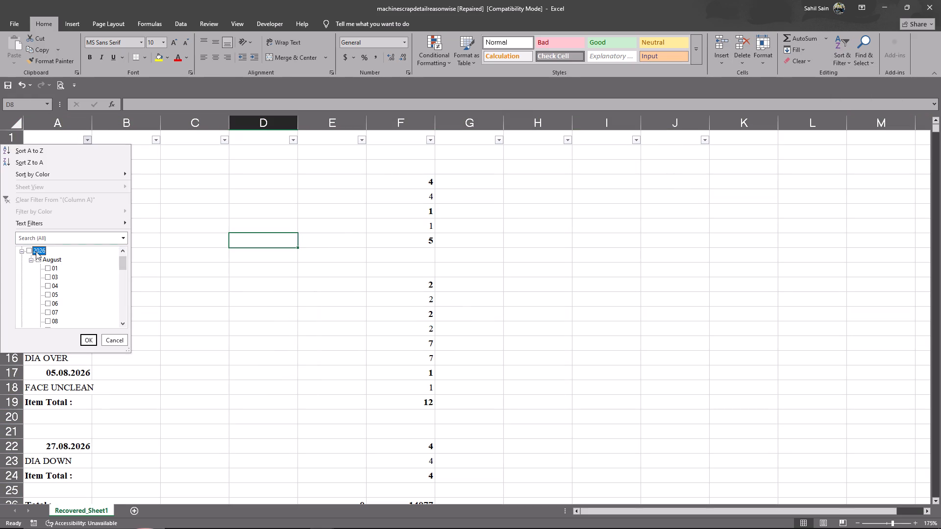
{"action": "scroll", "coordinate": [93, 303], "scroll_direction": "down", "scroll_amount": 20}
{"action": "scroll", "coordinate": [93, 303], "scroll_direction": "down", "scroll_amount": 1}
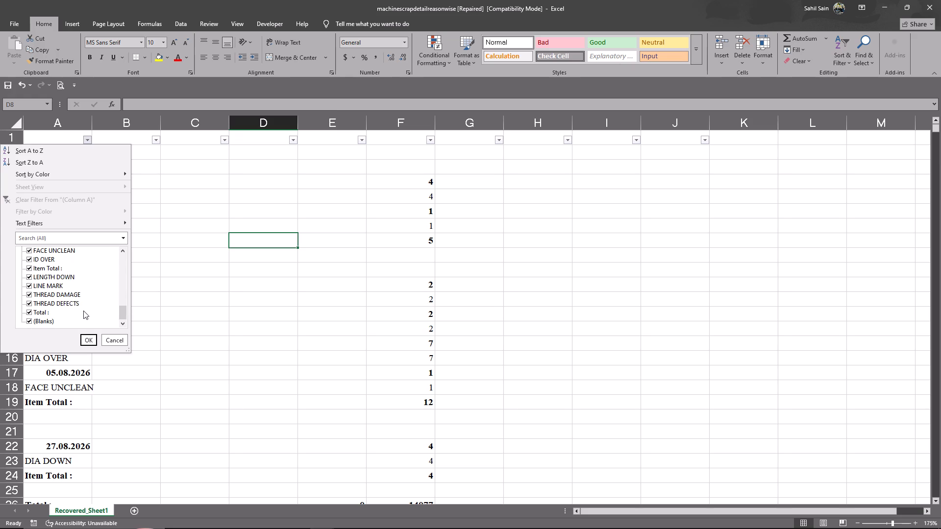
{"action": "left_click", "coordinate": [87, 341]}
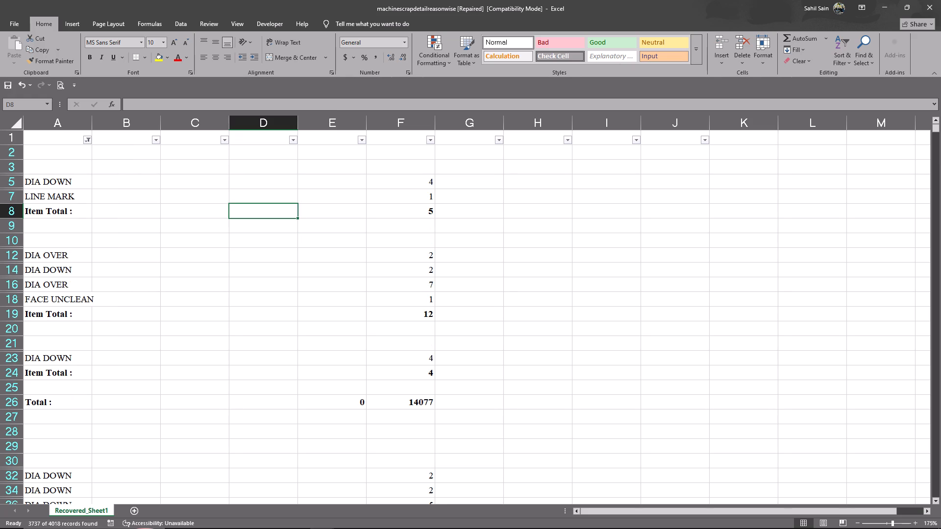
Exclude the "Total :" rows and the blanks from the column A filter.
{"action": "left_click", "coordinate": [86, 139]}
{"action": "scroll", "coordinate": [30, 286], "scroll_direction": "down", "scroll_amount": 9}
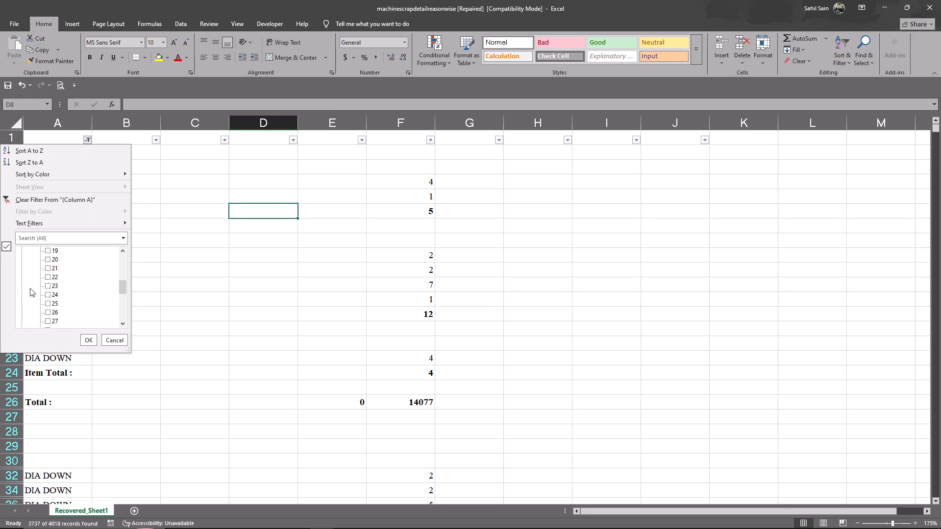
{"action": "scroll", "coordinate": [30, 288], "scroll_direction": "down", "scroll_amount": 16}
{"action": "left_click", "coordinate": [36, 314]}
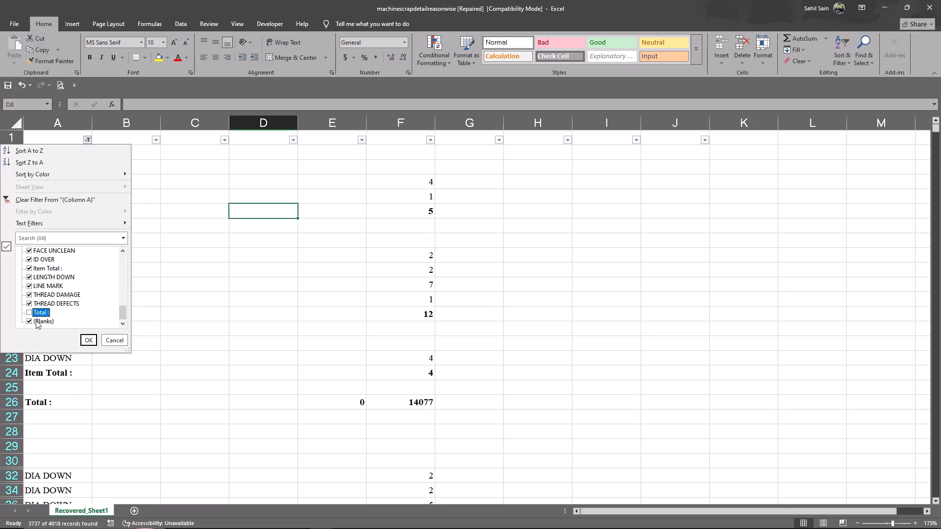
{"action": "left_click", "coordinate": [36, 320]}
{"action": "left_click", "coordinate": [90, 337]}
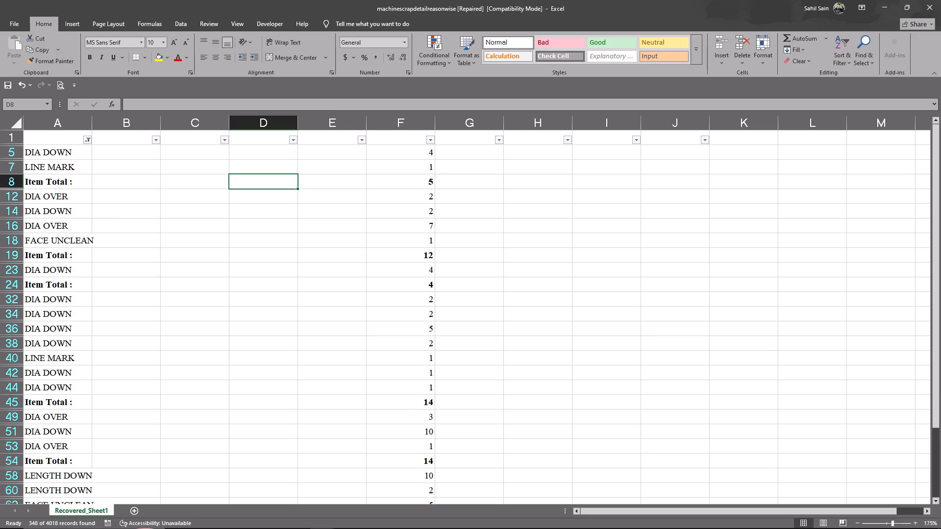
Exclude "Item Total :" from the column A filter so only scrap reasons are listed.
{"action": "left_click", "coordinate": [88, 139]}
{"action": "scroll", "coordinate": [86, 297], "scroll_direction": "down", "scroll_amount": 7}
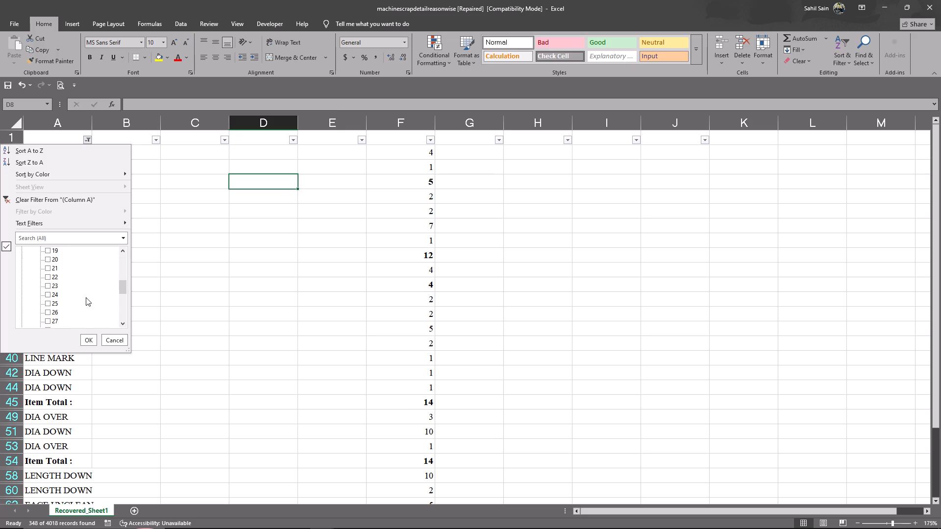
{"action": "scroll", "coordinate": [86, 297], "scroll_direction": "down", "scroll_amount": 15}
{"action": "left_click", "coordinate": [43, 269]}
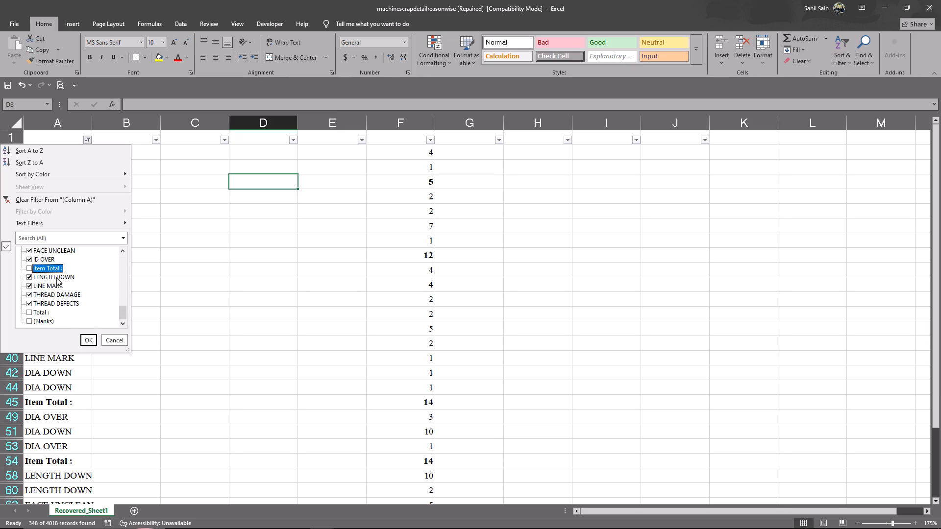
{"action": "left_click", "coordinate": [89, 342]}
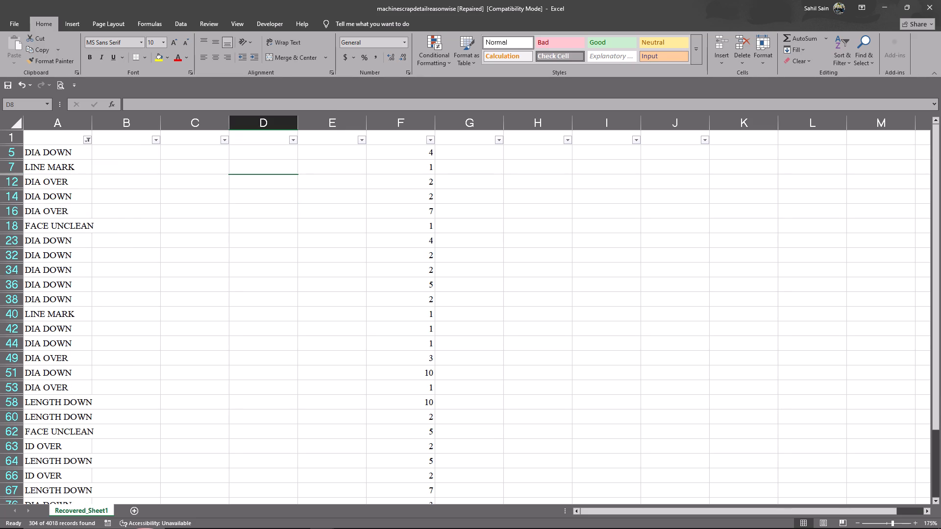
Delete the empty columns B to E between the scrap reasons and their quantities.
{"action": "left_click_drag", "start_coordinate": [127, 121], "coordinate": [337, 125]}
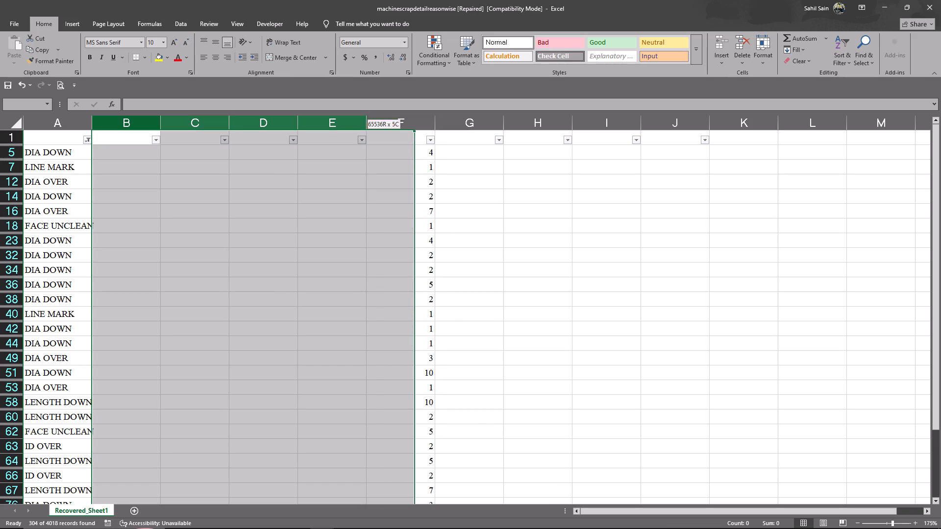
{"action": "left_click_drag", "start_coordinate": [337, 125], "coordinate": [329, 126]}
{"action": "key", "text": "ctrl+minus"}
{"action": "left_click", "coordinate": [382, 224]}
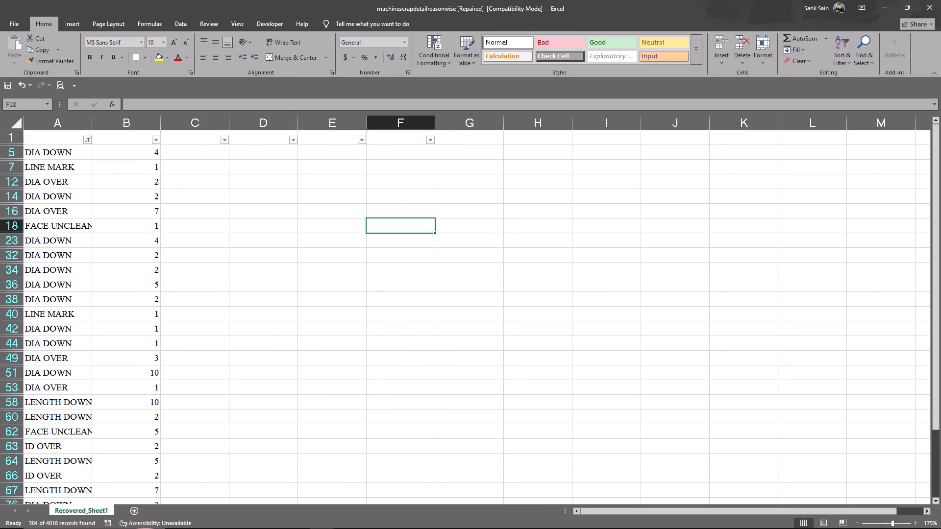
Copy the filtered scrap reasons and quantities, from row 5 down to row 811, into a new sheet starting at A1.
{"action": "left_click", "coordinate": [59, 153]}
{"action": "key", "text": "ctrl+shift+Right"}
{"action": "key", "text": "ctrl+shift+Down"}
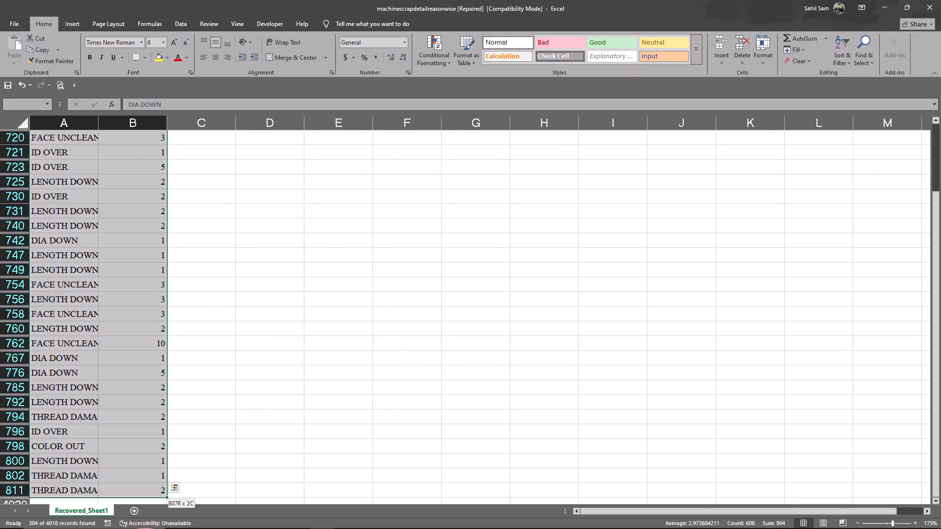
{"action": "scroll", "coordinate": [145, 255], "scroll_direction": "down", "scroll_amount": 4}
{"action": "key", "text": "ctrl+c"}
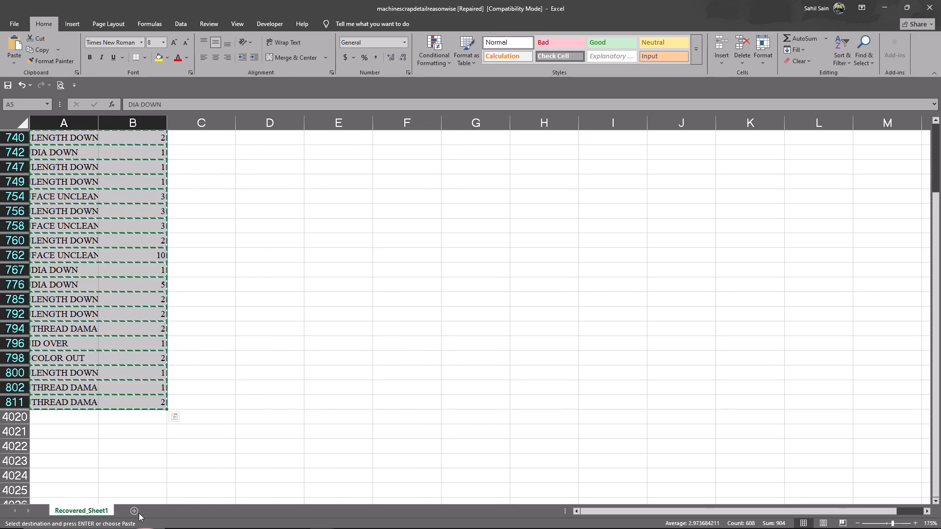
{"action": "left_click", "coordinate": [138, 513]}
{"action": "key", "text": "ctrl+v"}
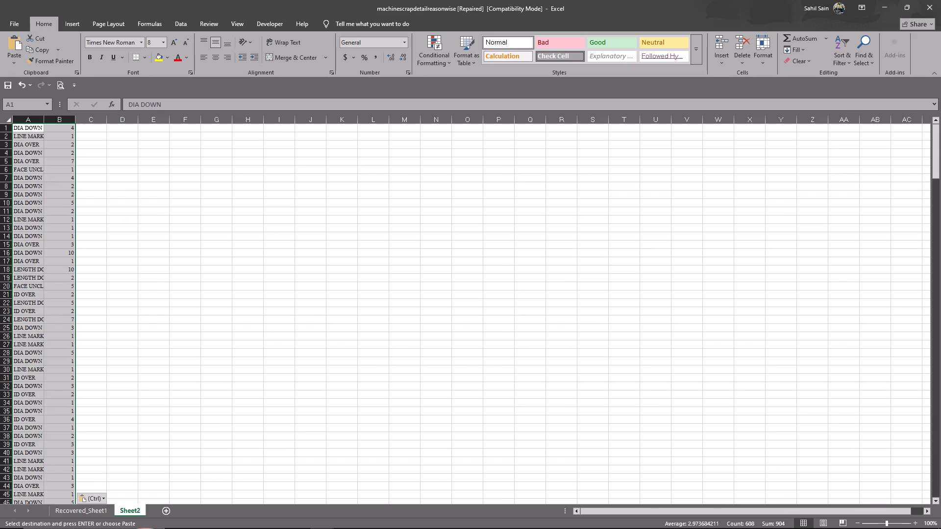
Insert a row above the pasted data and enter the headers "scrap" in A1 and "qty." in B1.
{"action": "scroll", "coordinate": [43, 179], "scroll_direction": "up", "scroll_amount": 17, "text": "ctrl"}
{"action": "left_click", "coordinate": [43, 181]}
{"action": "left_click", "coordinate": [2, 136]}
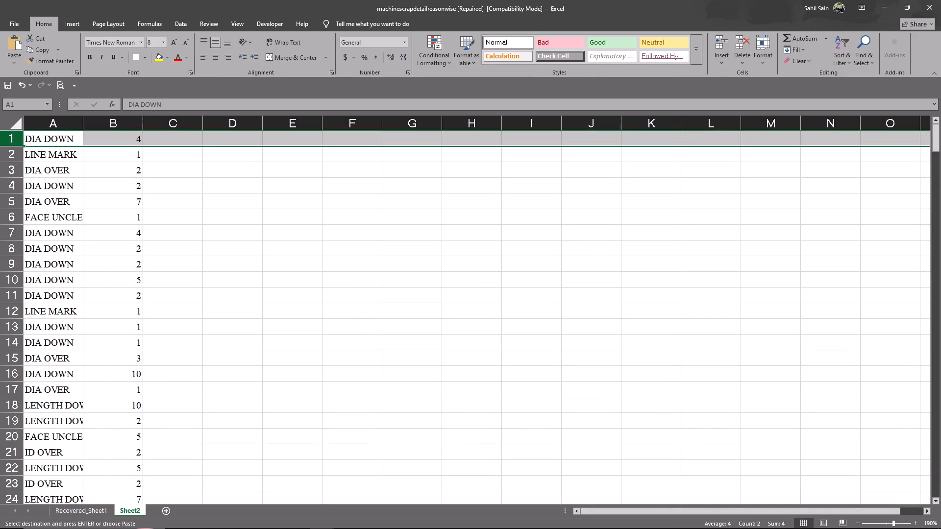
{"action": "key", "text": "ctrl+plus"}
{"action": "key", "text": "Down"}
{"action": "key", "text": "Up"}
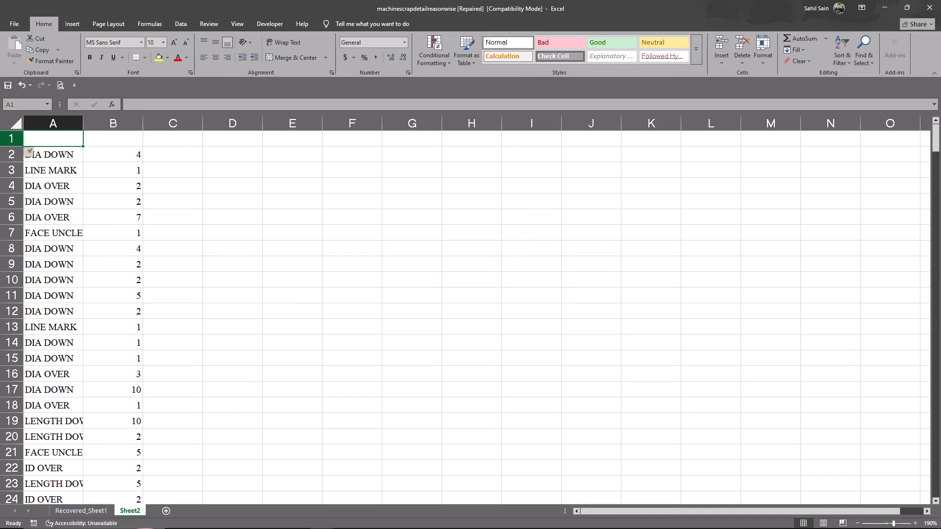
{"action": "type", "text": "scrap"}
{"action": "key", "text": "Right"}
{"action": "type", "text": "qty."}
{"action": "key", "text": "Down"}
Create a PivotTable from the scrap and qty. data in A1:B305, placed at D2 of the same sheet.
{"action": "key", "text": "Left"}
{"action": "key", "text": "Up"}
{"action": "key", "text": "ctrl+shift+Right"}
{"action": "key", "text": "ctrl+shift+Down"}
{"action": "scroll", "coordinate": [2, 154], "scroll_direction": "down", "scroll_amount": 1}
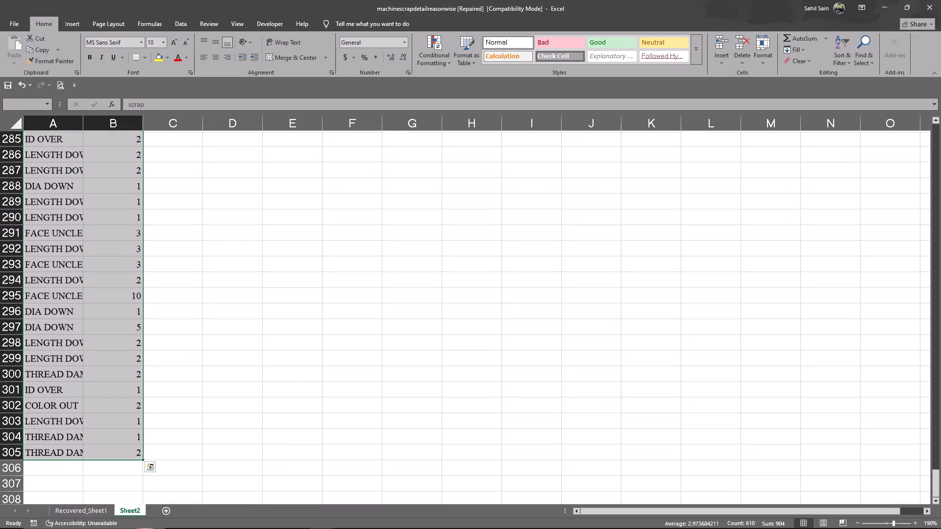
{"action": "left_click", "coordinate": [75, 24]}
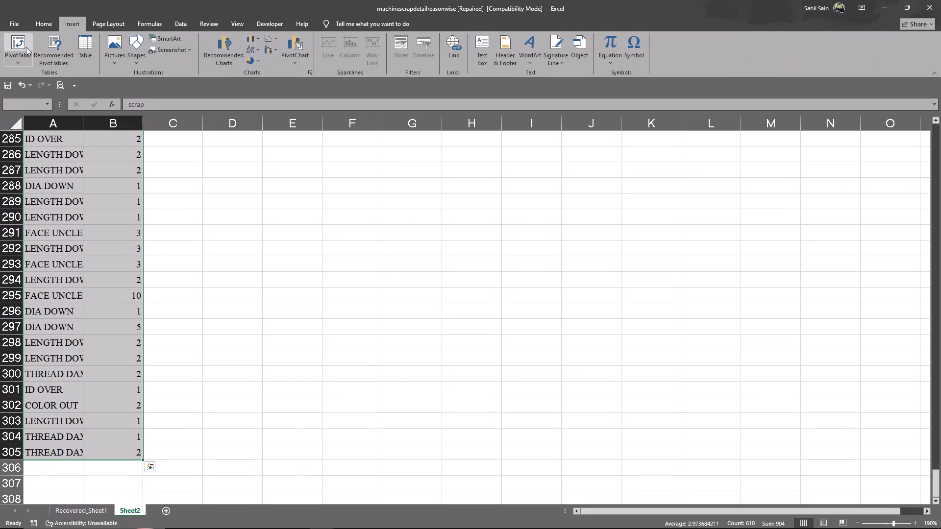
{"action": "left_click", "coordinate": [25, 47]}
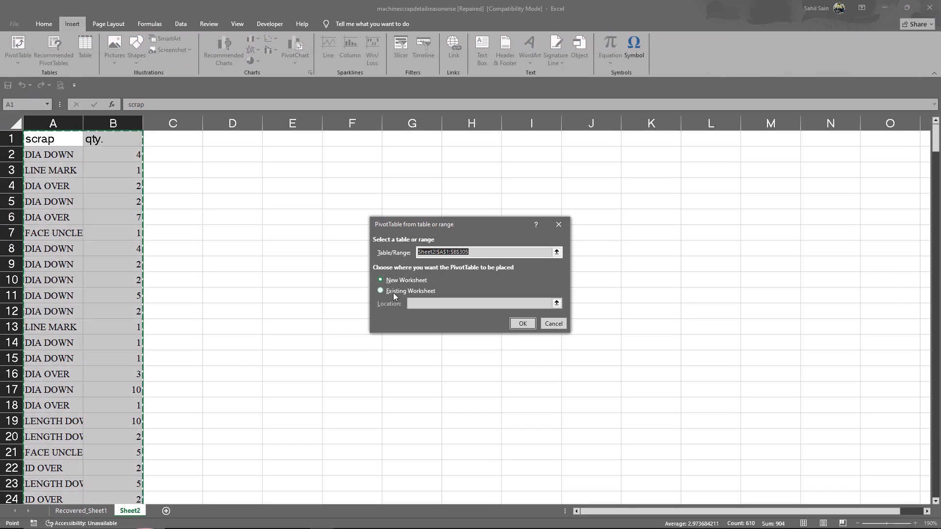
{"action": "left_click", "coordinate": [393, 292]}
{"action": "left_click", "coordinate": [255, 159]}
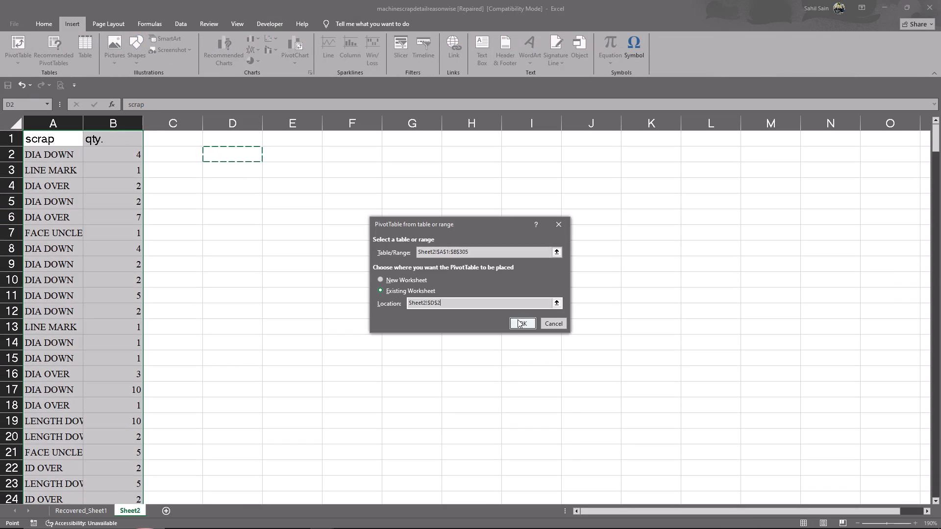
{"action": "left_click", "coordinate": [518, 319]}
Set up the PivotTable with scrap as the row field and the sum of qty. as the values.
{"action": "left_click_drag", "start_coordinate": [793, 185], "coordinate": [803, 222]}
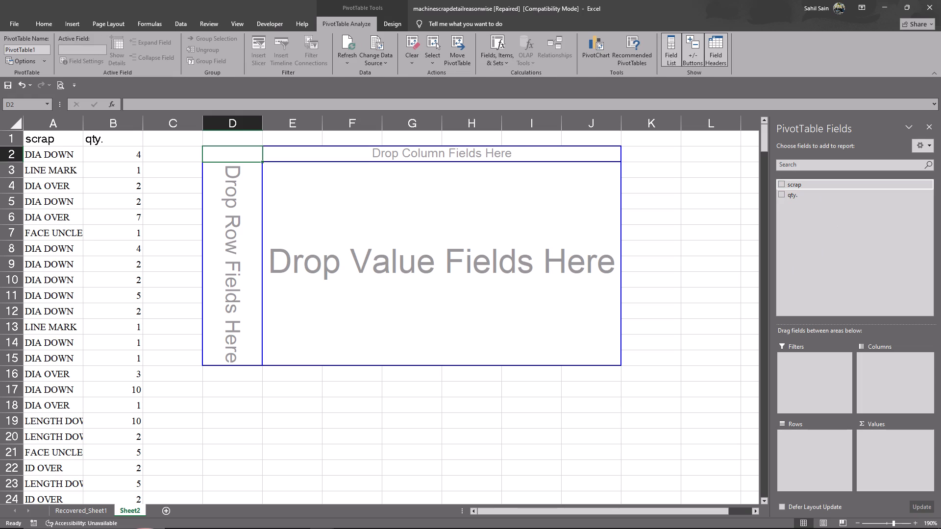
{"action": "left_click_drag", "start_coordinate": [803, 222], "coordinate": [806, 465]}
{"action": "left_click_drag", "start_coordinate": [782, 194], "coordinate": [861, 460]}
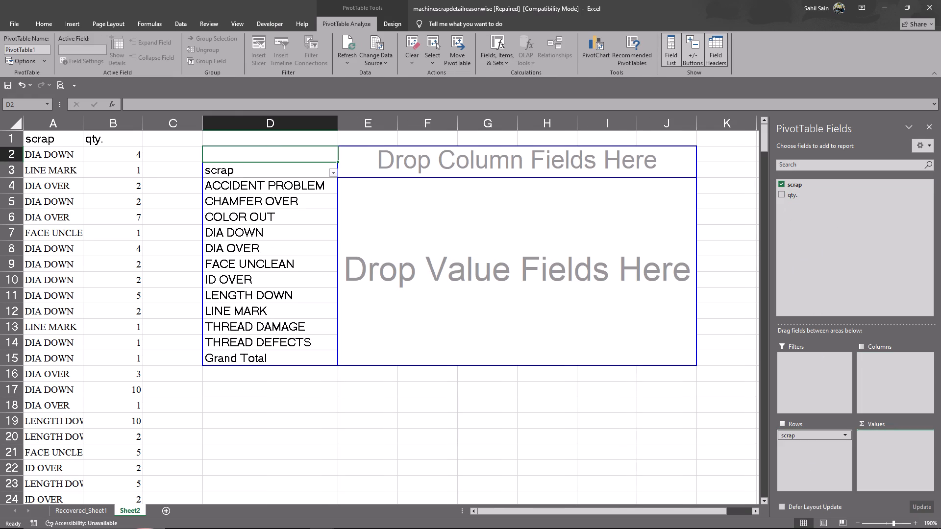
{"action": "left_click_drag", "start_coordinate": [861, 460], "coordinate": [870, 458]}
{"action": "left_click", "coordinate": [418, 363]}
{"action": "scroll", "coordinate": [292, 214], "scroll_direction": "up", "scroll_amount": 1, "text": "ctrl"}
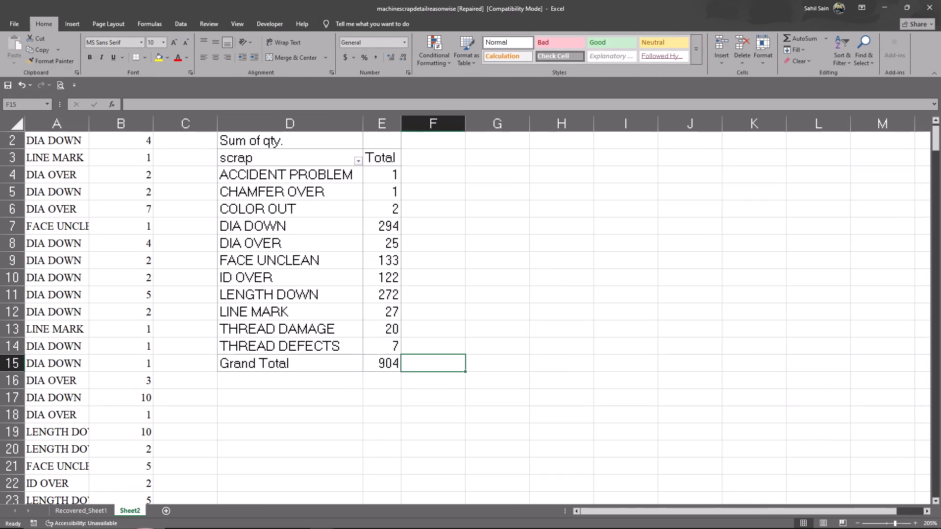
{"action": "left_click", "coordinate": [292, 214]}
{"action": "left_click", "coordinate": [559, 188]}
Switch to the Monthly Rejection Record 2026 workbook and enter 1+1+2 under Others for Aug.26 on the CNC sheet, from the PivotTable's miscellaneous reasons.
{"action": "key", "text": "alt+Tab"}
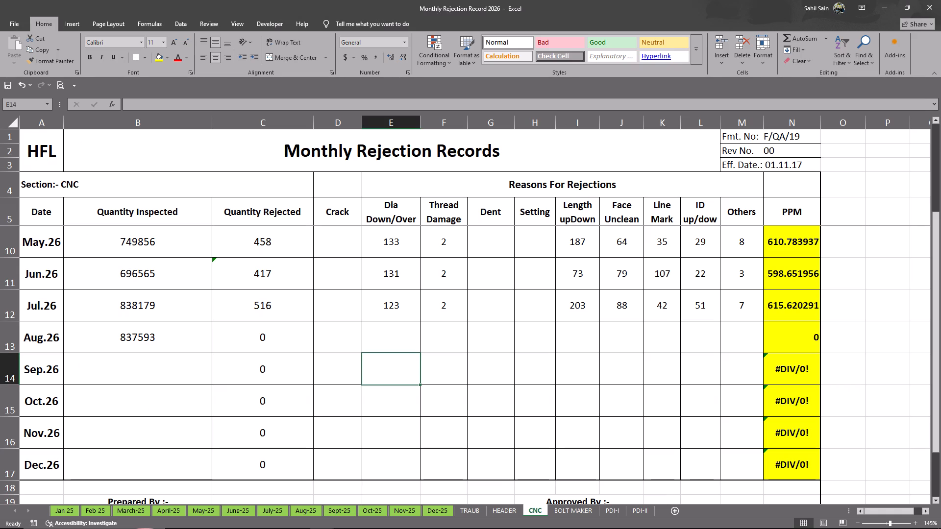
{"action": "left_click", "coordinate": [742, 341]}
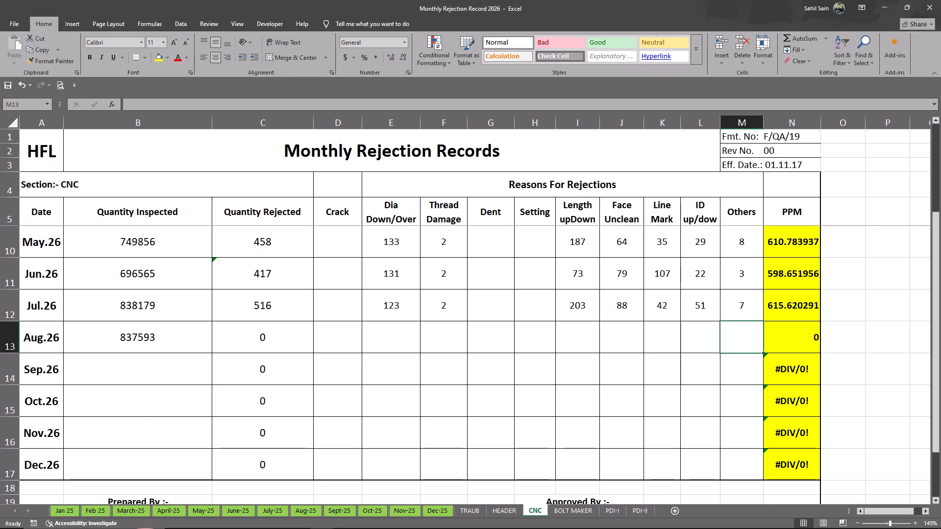
{"action": "key", "text": "1"}
{"action": "key", "text": "alt+Tab"}
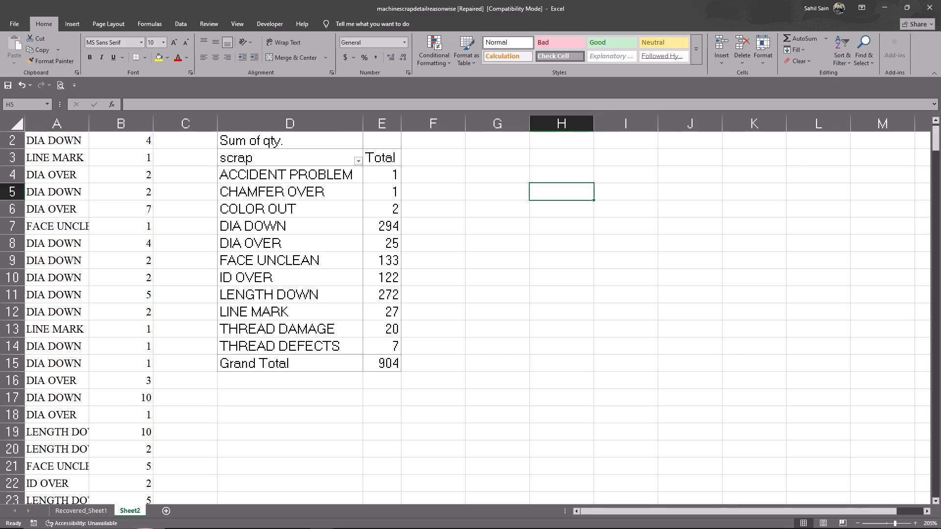
{"action": "key", "text": "alt+Tab"}
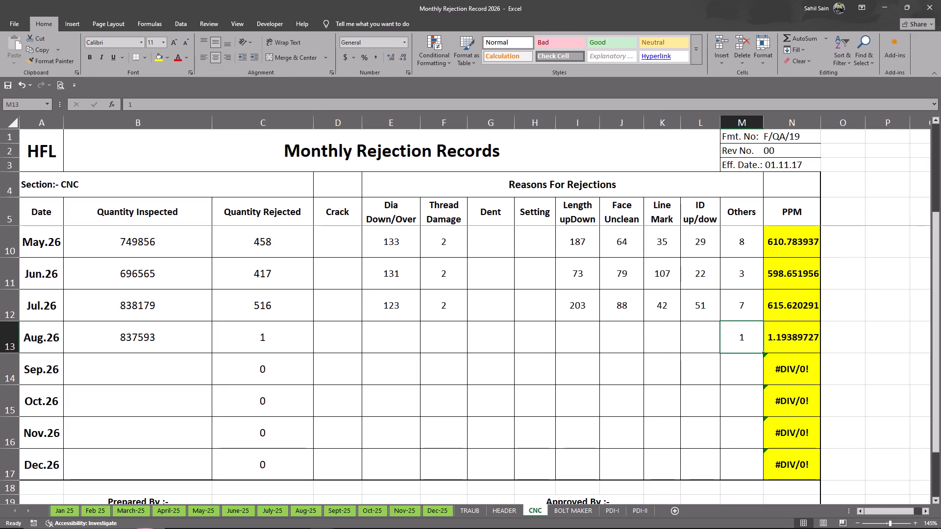
{"action": "double_click", "coordinate": [758, 336]}
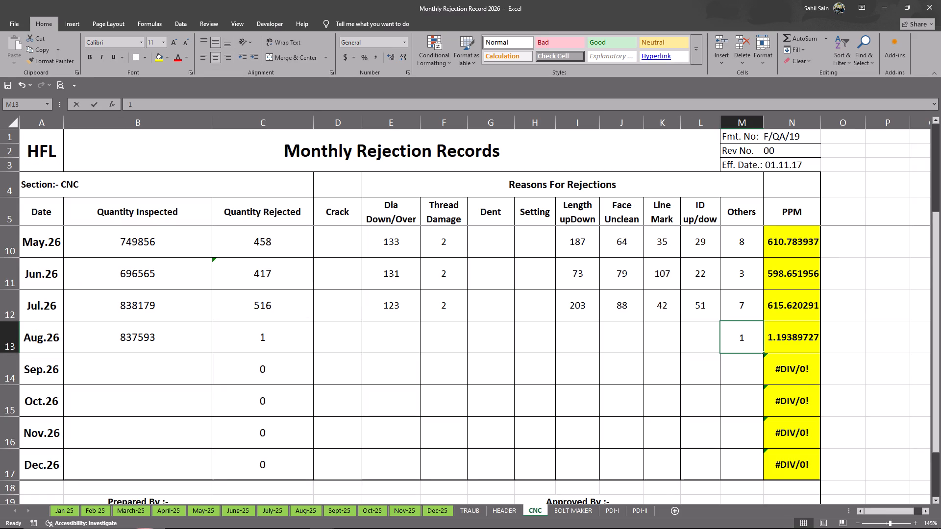
{"action": "type", "text": "+1"}
{"action": "key", "text": "Return"}
{"action": "key", "text": "alt+Tab"}
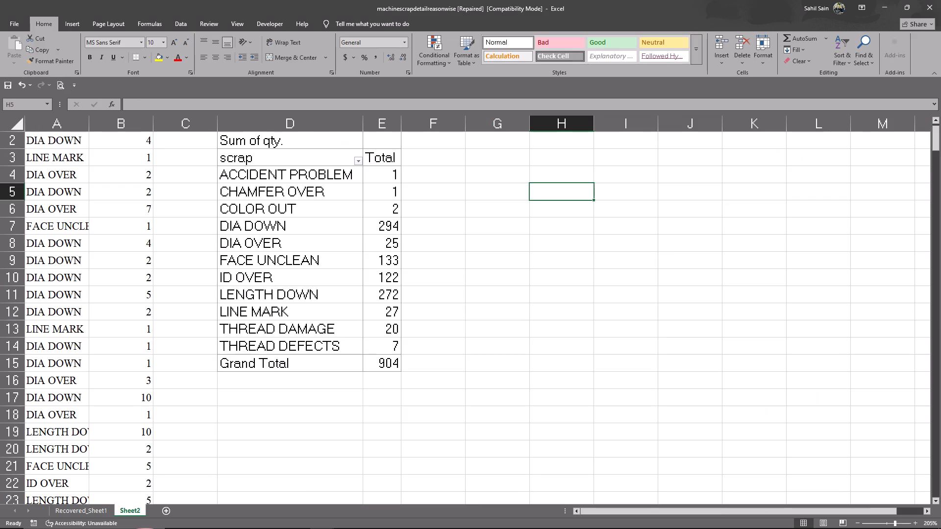
{"action": "key", "text": "alt+Tab"}
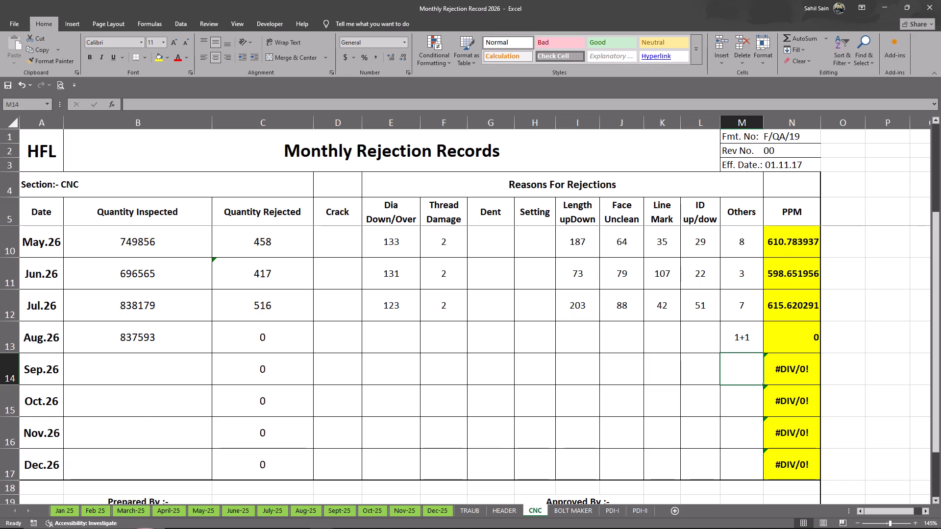
{"action": "double_click", "coordinate": [759, 337]}
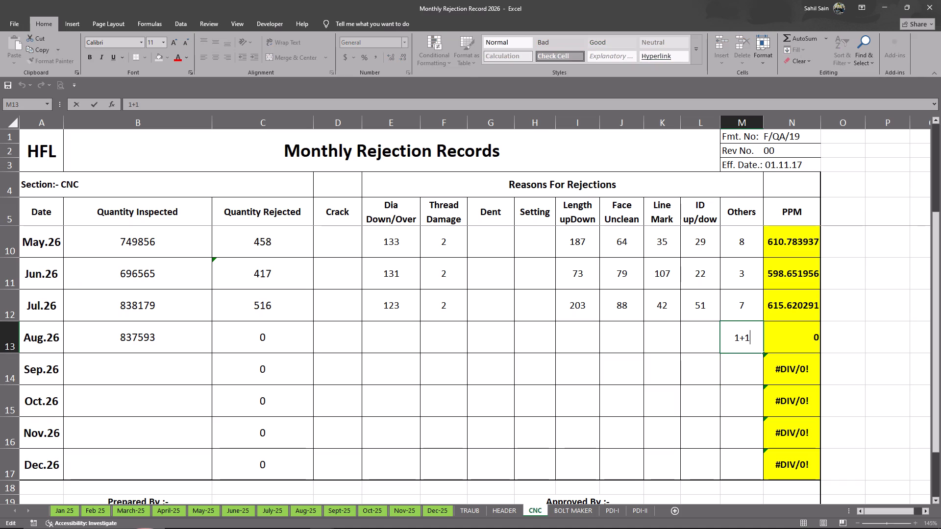
{"action": "type", "text": "+2"}
{"action": "key", "text": "Return"}
Enter the DIA DOWN and DIA OVER totals from the PivotTable as 294+25 under Dia Down/Over for Aug.26.
{"action": "key", "text": "alt+Tab"}
{"action": "scroll", "coordinate": [759, 337], "scroll_direction": "up", "scroll_amount": 1}
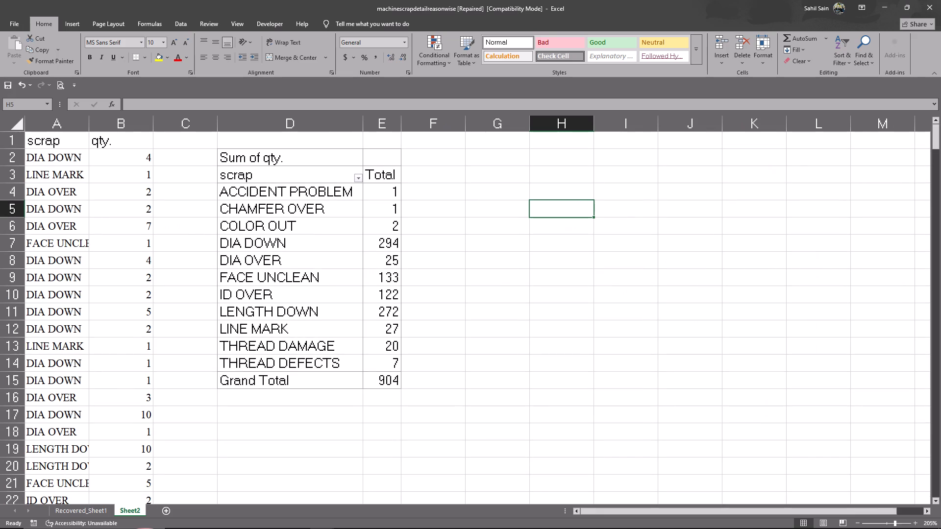
{"action": "key", "text": "alt+Tab"}
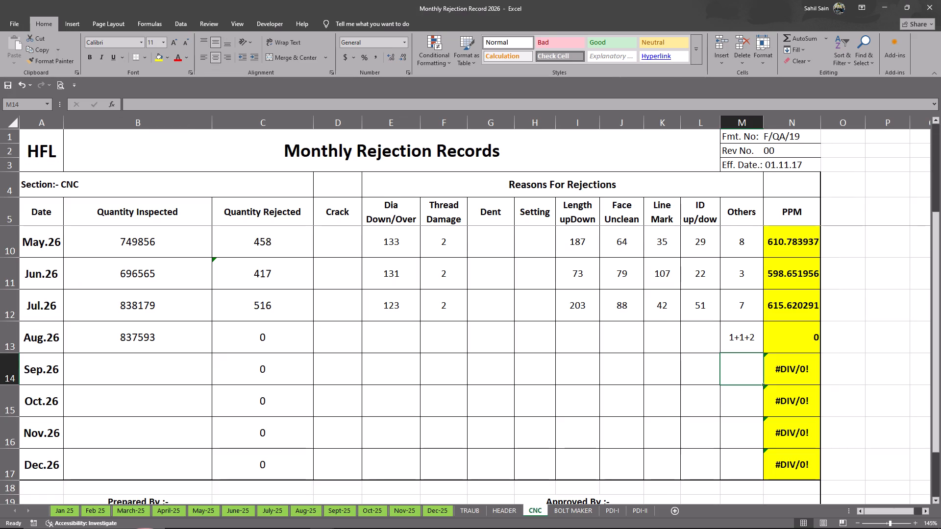
{"action": "left_click", "coordinate": [392, 340]}
{"action": "type", "text": "294"}
{"action": "key", "text": "Return"}
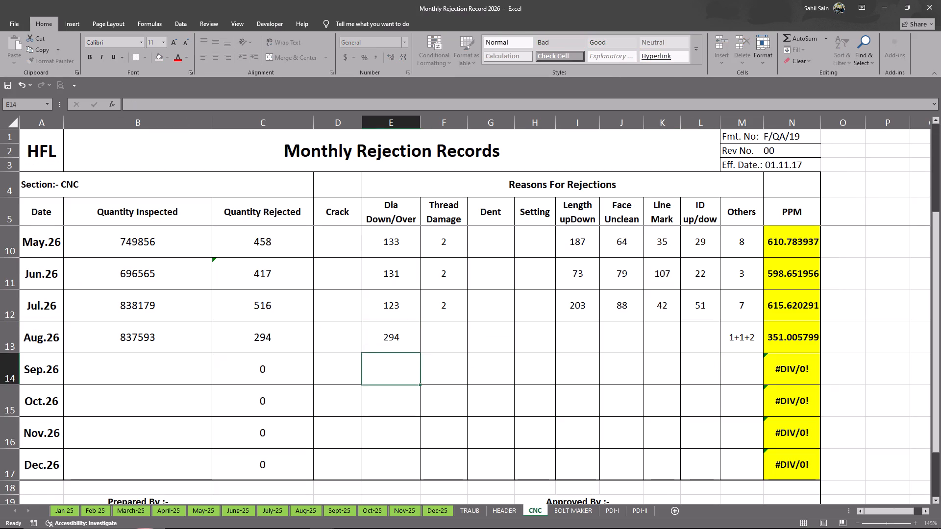
{"action": "key", "text": "alt+Tab"}
{"action": "key", "text": "alt+Tab"}
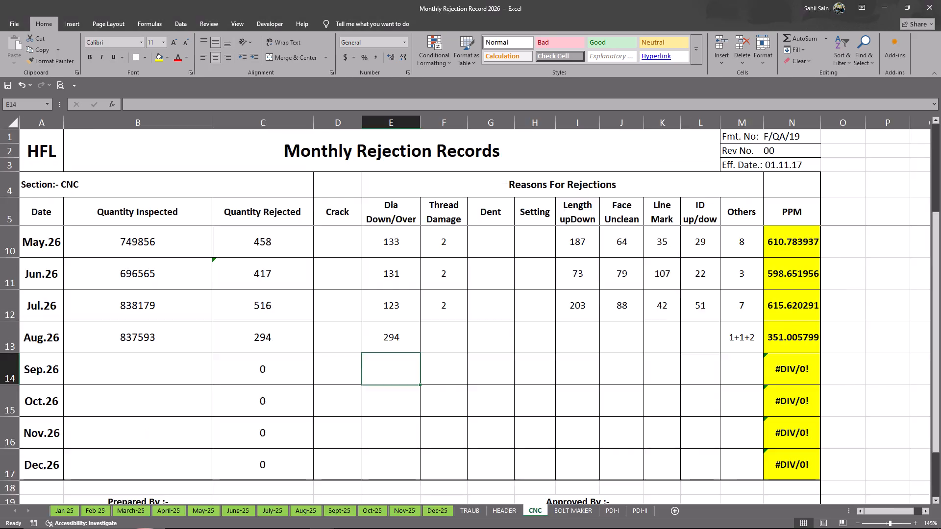
{"action": "double_click", "coordinate": [411, 337]}
{"action": "type", "text": "+25"}
{"action": "key", "text": "Return"}
Enter the FACE UNCLEAN total from the PivotTable, 133, under Face Unclean for Aug.26.
{"action": "key", "text": "alt+Tab"}
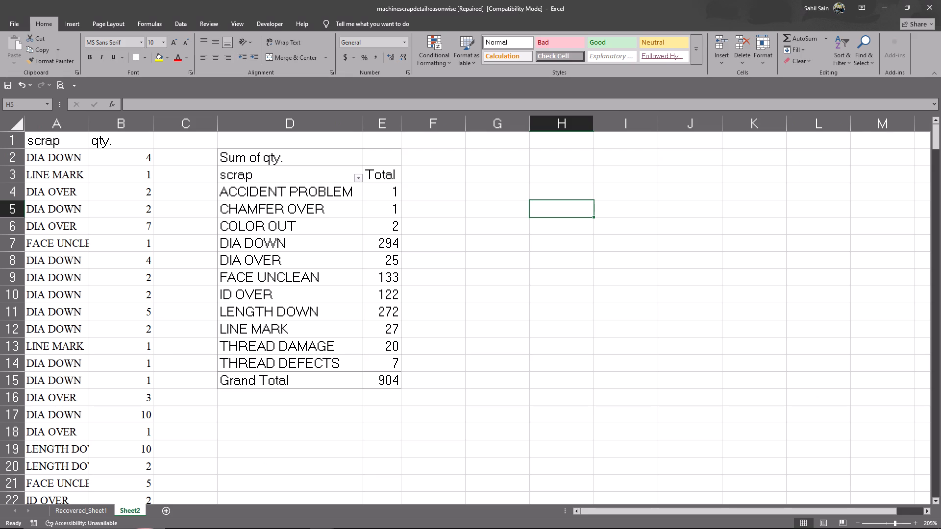
{"action": "key", "text": "alt+Tab"}
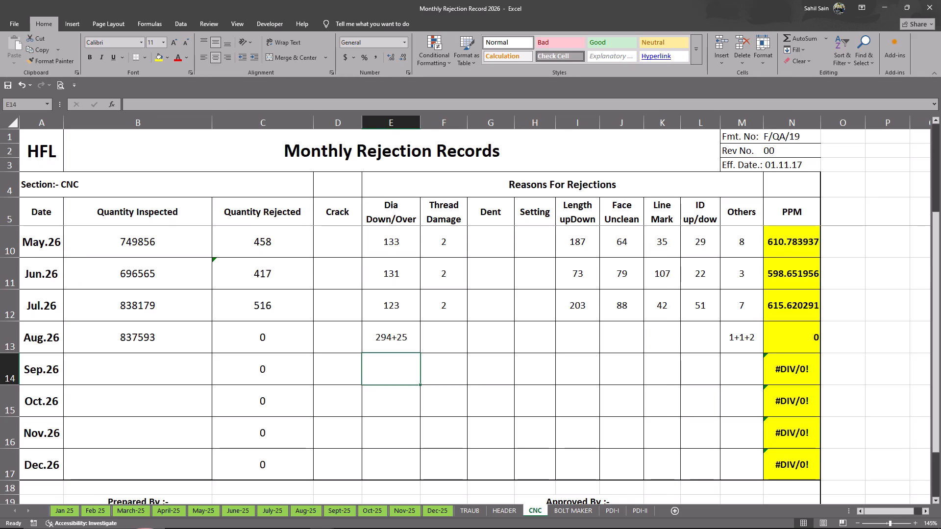
{"action": "left_click", "coordinate": [629, 339]}
{"action": "type", "text": "133"}
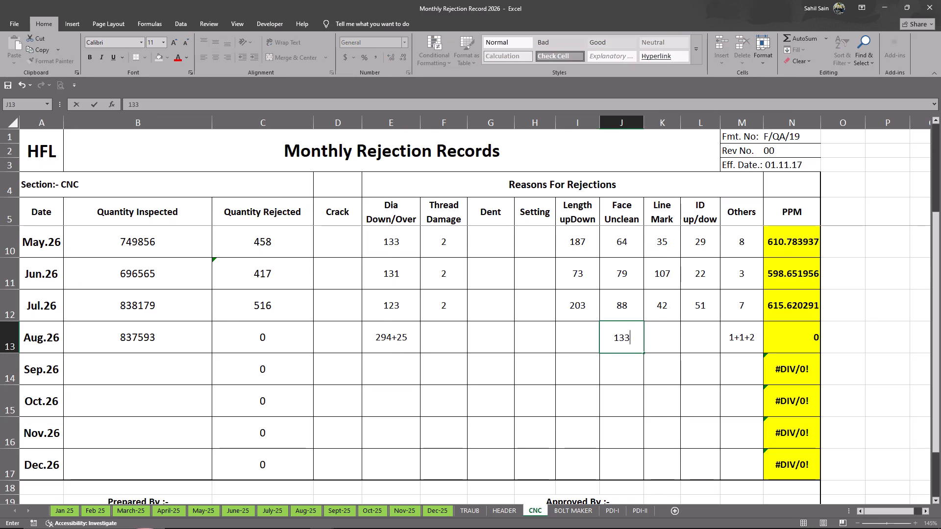
{"action": "key", "text": "Return"}
Enter the ID OVER total from the PivotTable, 122, in the ID up/down column for Aug.26.
{"action": "key", "text": "alt+Tab"}
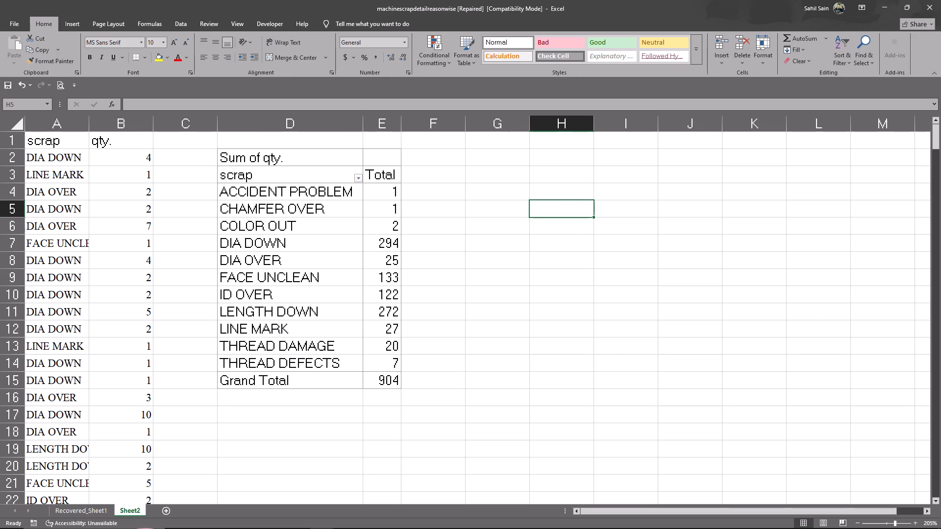
{"action": "left_click", "coordinate": [438, 296]}
{"action": "key", "text": "alt+Tab"}
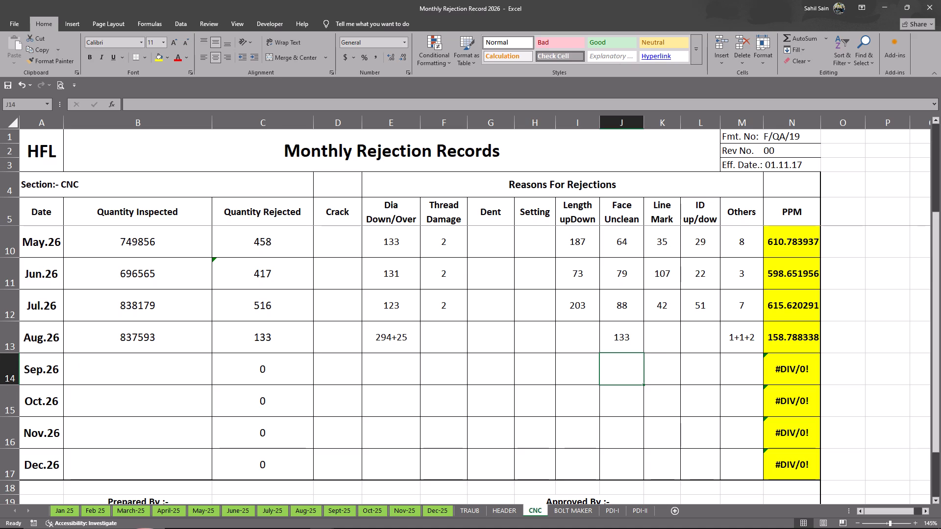
{"action": "left_click", "coordinate": [699, 346]}
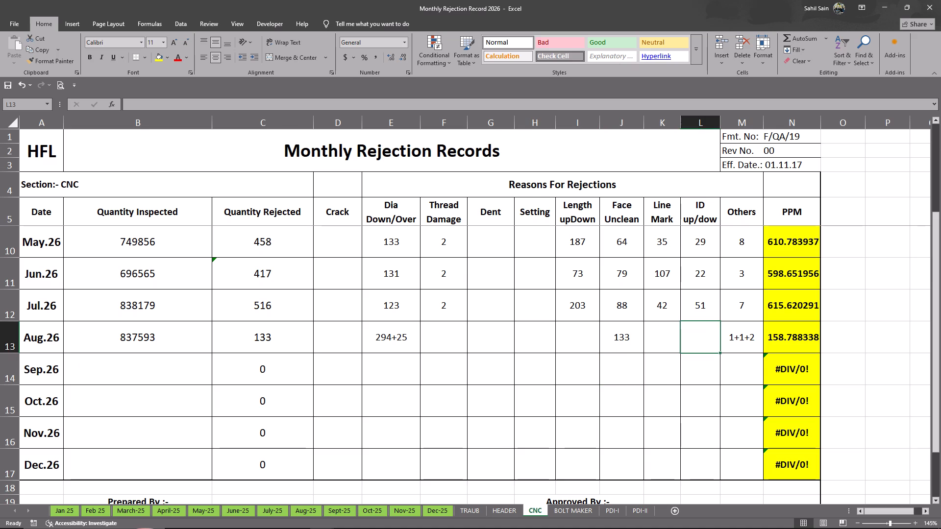
{"action": "type", "text": "122"}
{"action": "key", "text": "Return"}
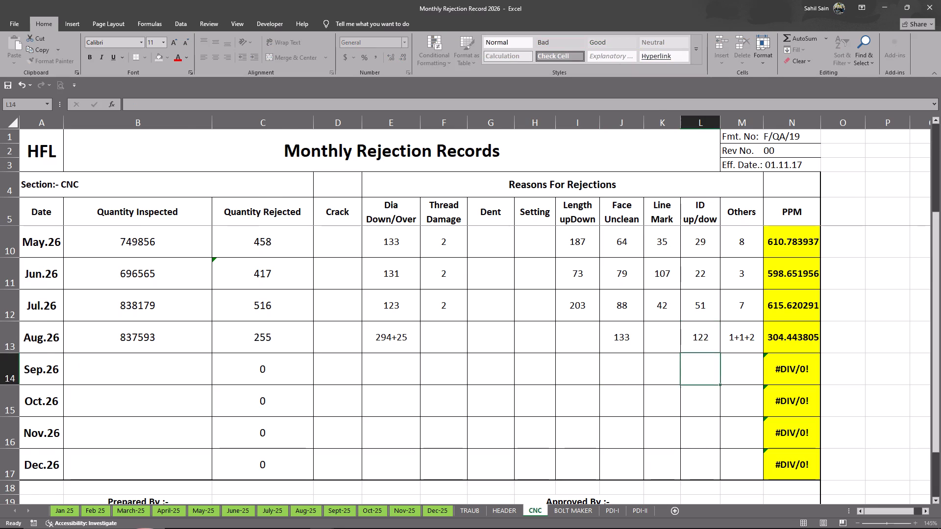
Enter the LENGTH DOWN total from the PivotTable, 272, in the Length up/down column for Aug.26.
{"action": "key", "text": "alt+Tab"}
{"action": "left_click", "coordinate": [467, 309]}
{"action": "key", "text": "alt+Tab"}
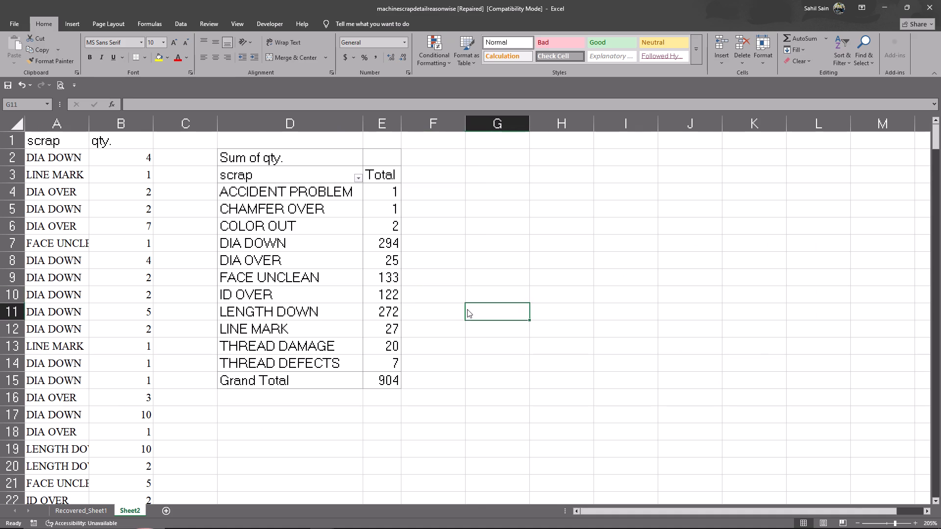
{"action": "key", "text": "alt+Tab"}
{"action": "key", "text": "alt+Tab"}
{"action": "left_click", "coordinate": [577, 345]}
{"action": "type", "text": "272"}
{"action": "key", "text": "Return"}
Enter the LINE MARK total from the PivotTable, 27, under Line Mark for Aug.26.
{"action": "key", "text": "alt+Tab"}
{"action": "key", "text": "alt+Tab"}
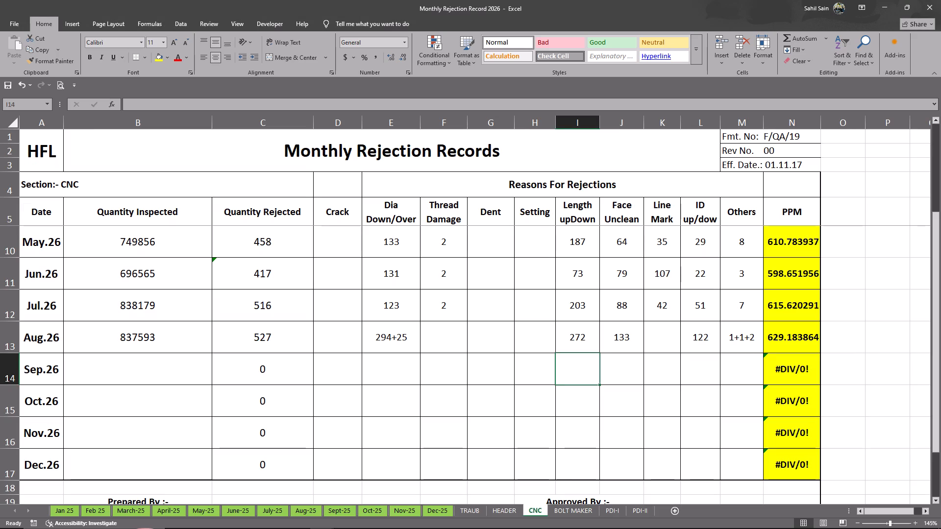
{"action": "left_click", "coordinate": [659, 340]}
{"action": "type", "text": "27"}
{"action": "key", "text": "Return"}
Enter the THREAD DAMAGE and THREAD DEFECTS totals from the PivotTable as 20+7 under Thread Damage for Aug.26.
{"action": "key", "text": "alt+Tab"}
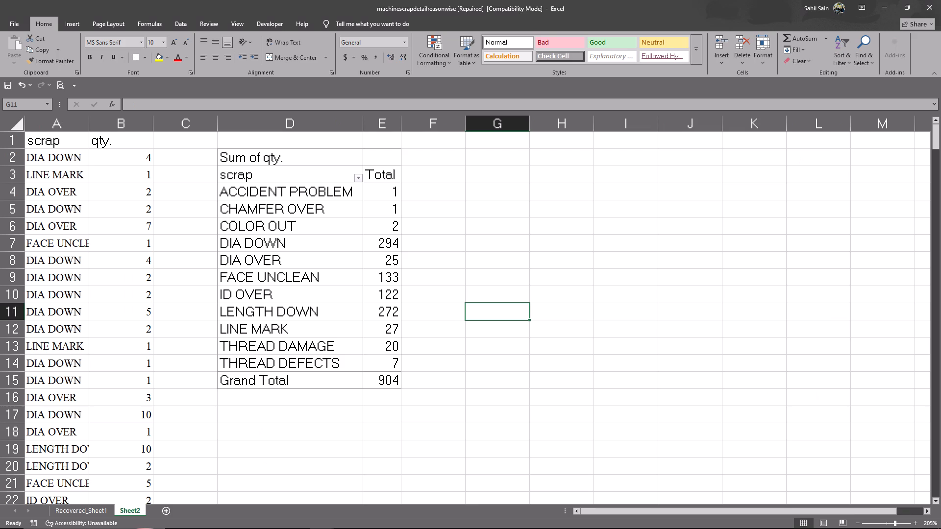
{"action": "key", "text": "alt+Tab"}
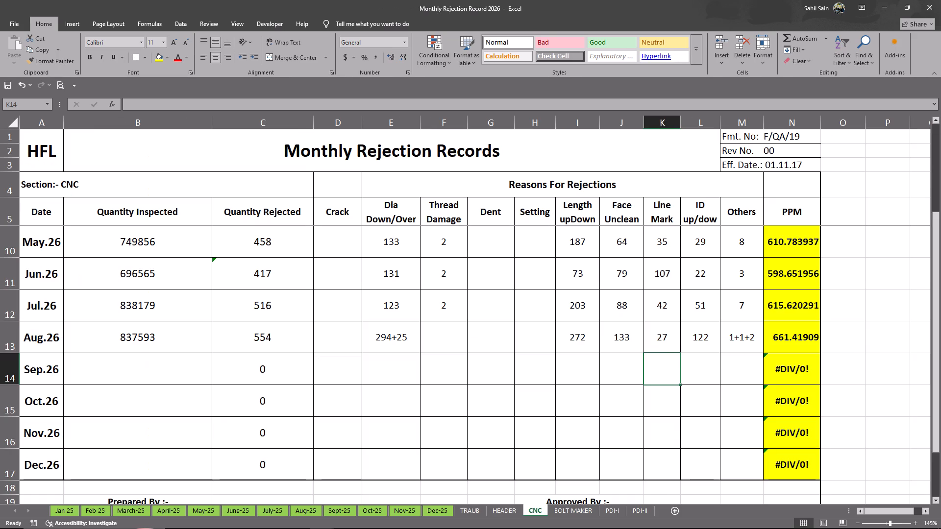
{"action": "left_click", "coordinate": [451, 339]}
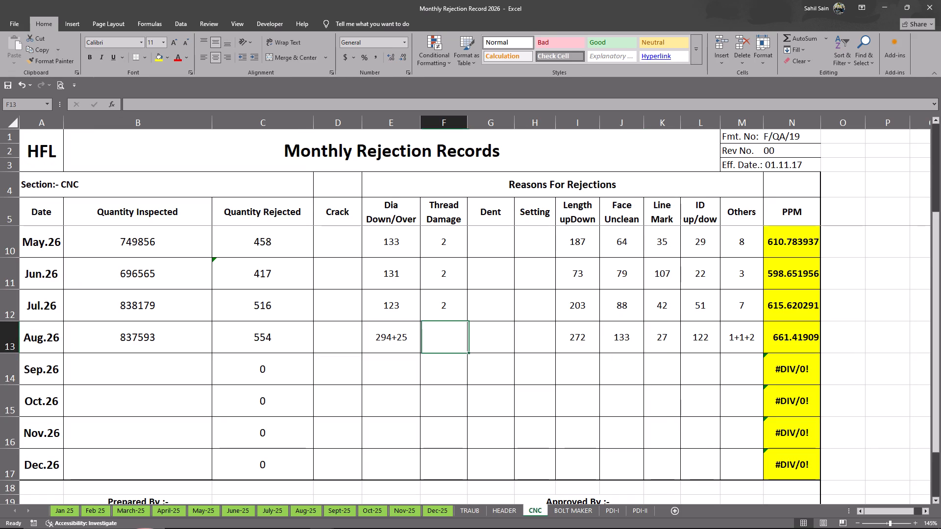
{"action": "type", "text": "20"}
{"action": "key", "text": "Return"}
{"action": "key", "text": "alt+Tab"}
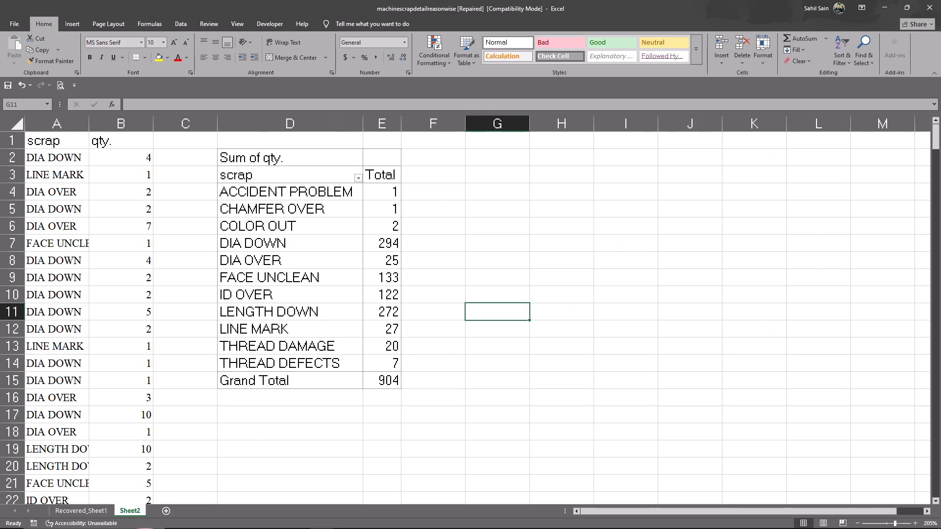
{"action": "key", "text": "alt+Tab"}
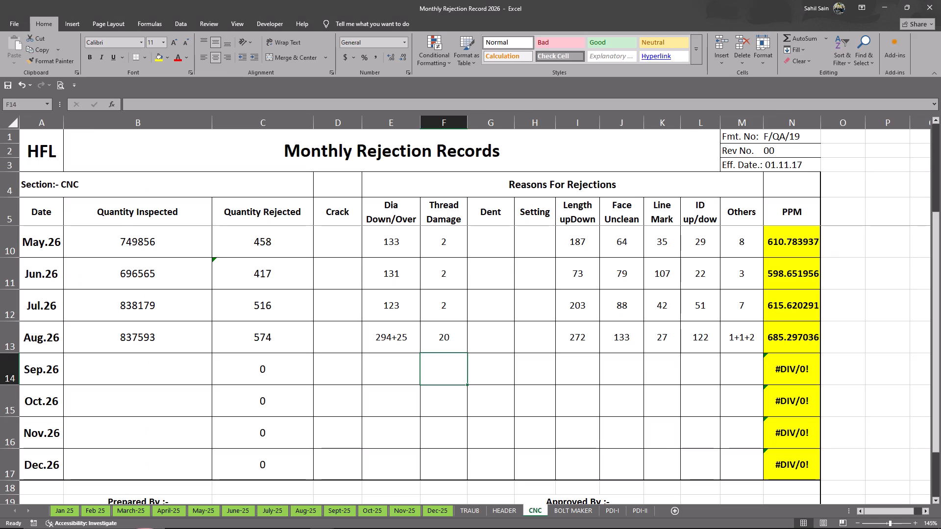
{"action": "key", "text": "alt+Tab"}
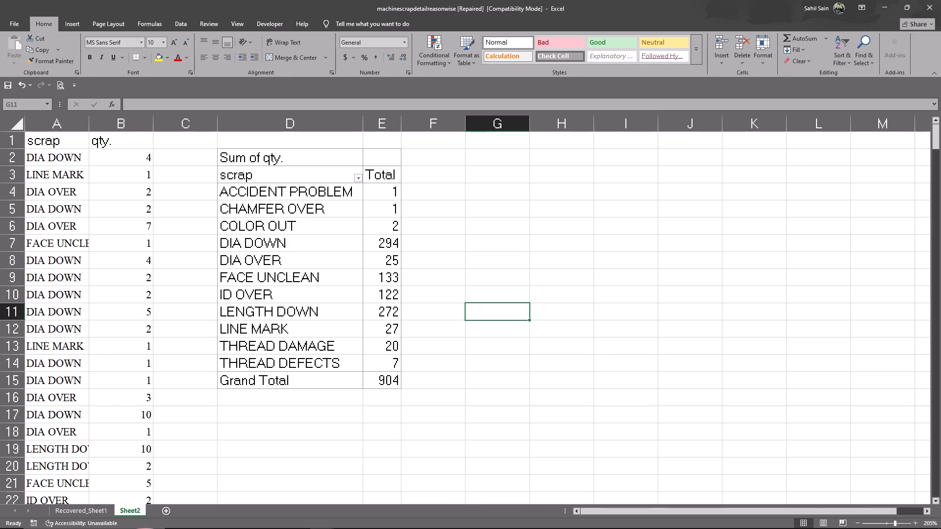
{"action": "key", "text": "alt+Tab"}
{"action": "double_click", "coordinate": [459, 337]}
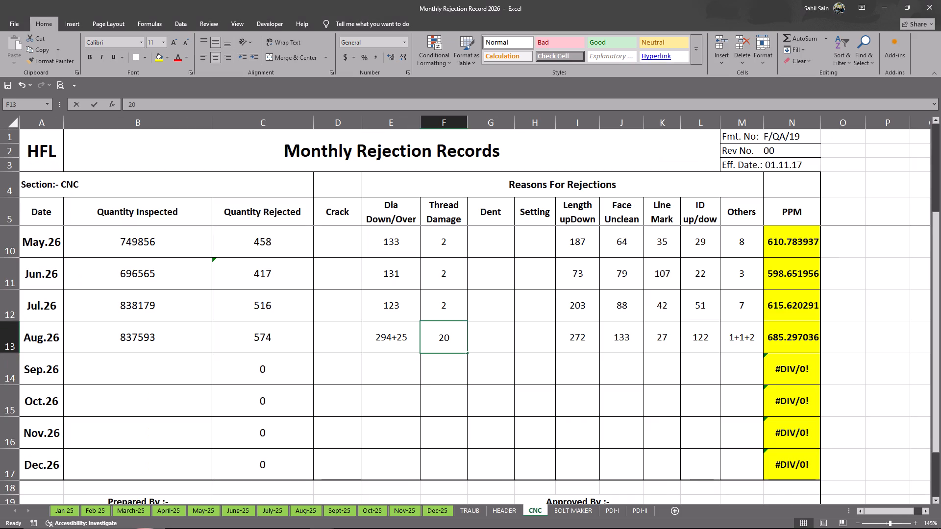
{"action": "key", "text": "plus"}
{"action": "key", "text": "7"}
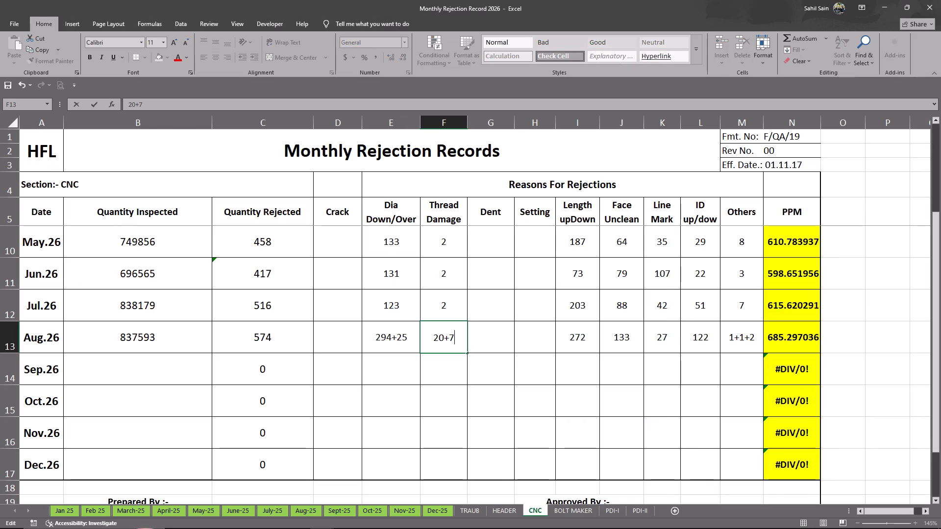
{"action": "key", "text": "Return"}
{"action": "key", "text": "alt+Tab"}
{"action": "key", "text": "alt+Tab"}
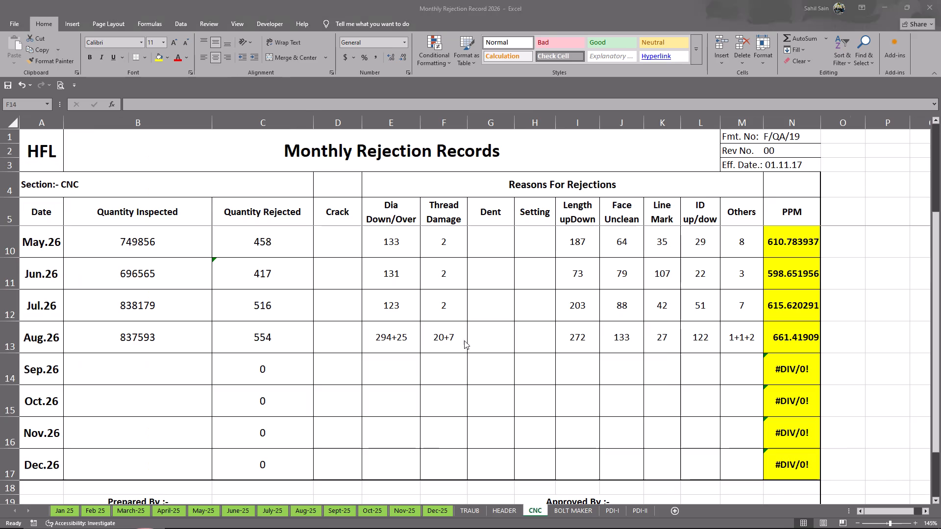
Turn the Aug.26 Thread Damage, Others and Dia Down/Over entries into the formulas =20+7, =1+1+2 and =294+25.
{"action": "double_click", "coordinate": [436, 339]}
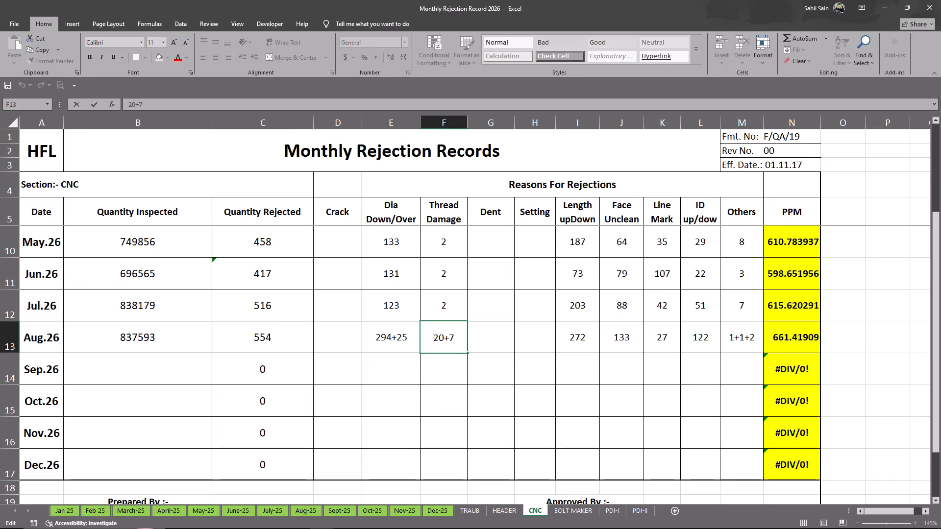
{"action": "key", "text": "equal"}
{"action": "key", "text": "Return"}
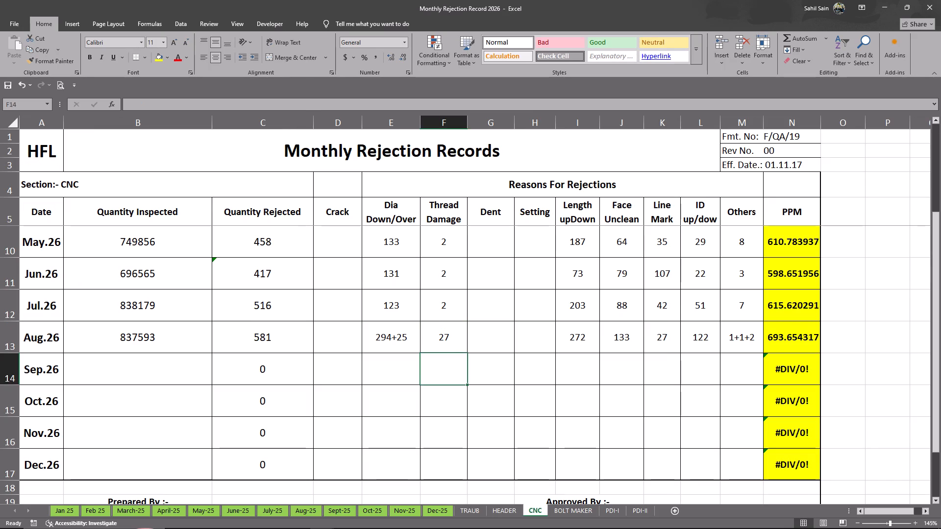
{"action": "double_click", "coordinate": [722, 338]}
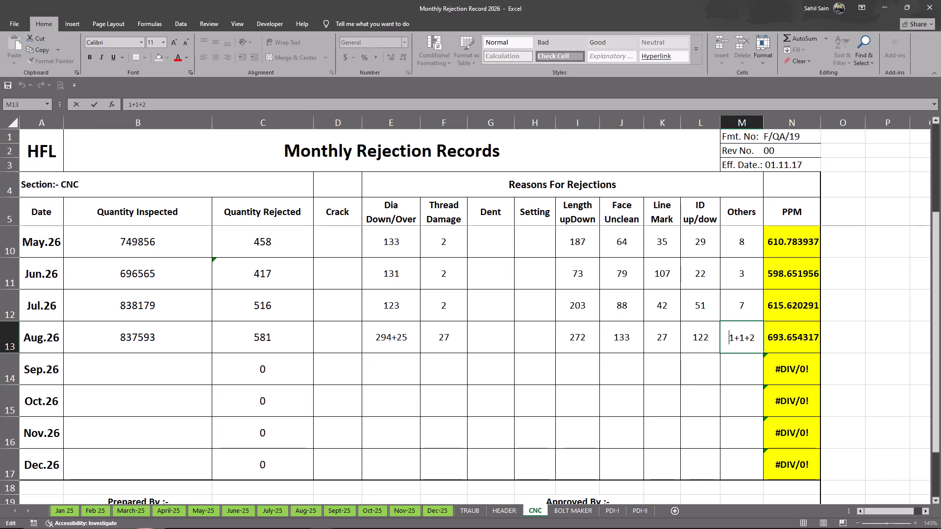
{"action": "key", "text": "equal"}
{"action": "key", "text": "Return"}
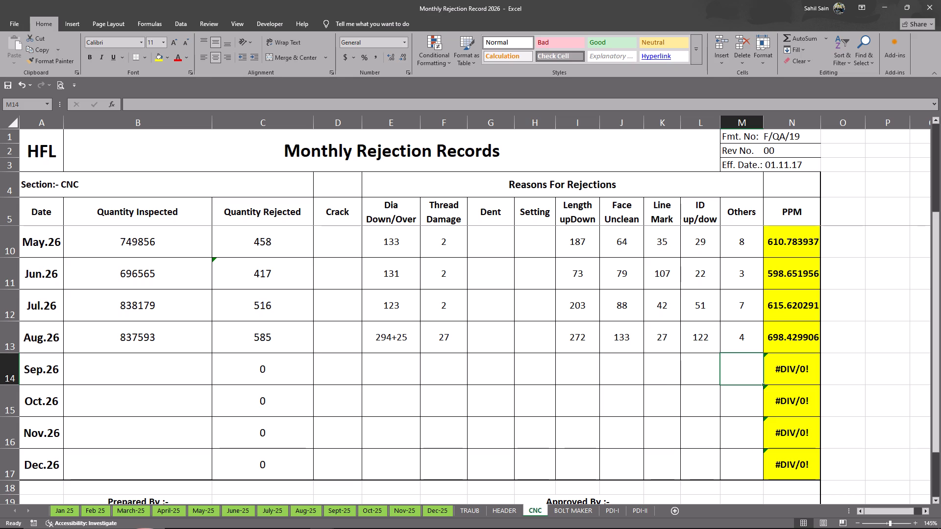
{"action": "double_click", "coordinate": [370, 335]}
{"action": "key", "text": "equal"}
{"action": "key", "text": "Return"}
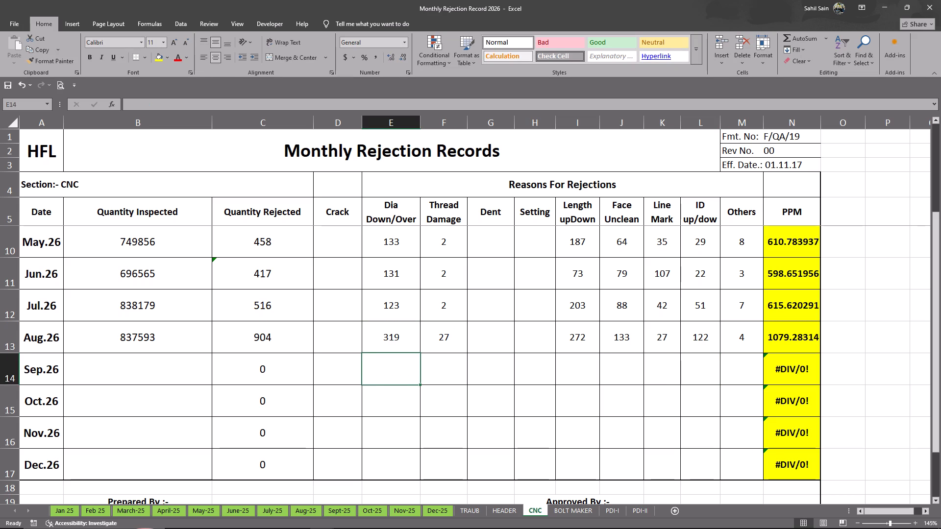
Save the Monthly Rejection Record 2026 workbook.
{"action": "double_click", "coordinate": [466, 411]}
{"action": "left_click", "coordinate": [530, 383]}
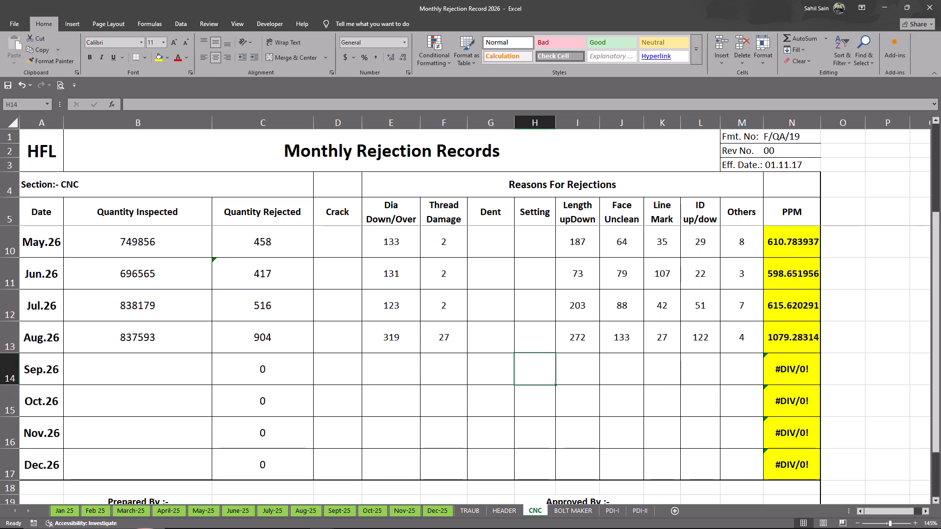
{"action": "key", "text": "ctrl+s"}
{"action": "triple_click", "coordinate": [359, 402]}
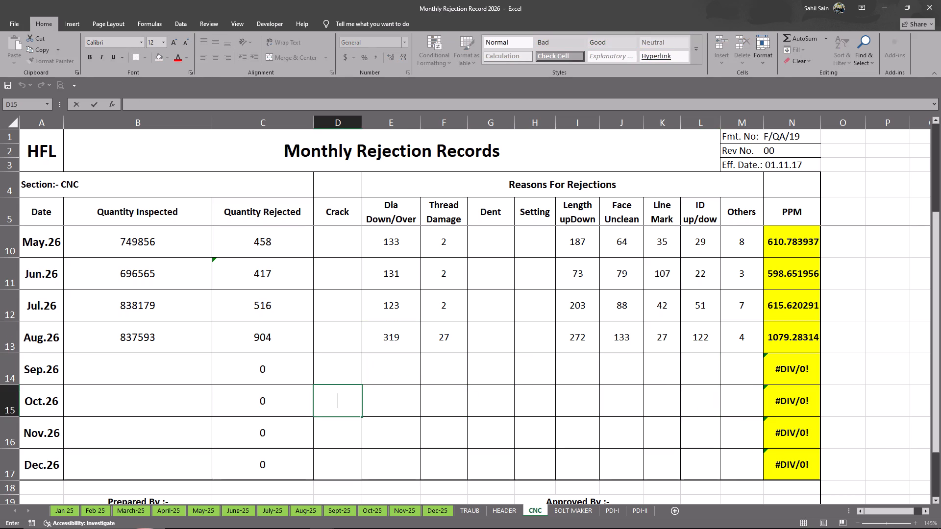
{"action": "left_click", "coordinate": [439, 402]}
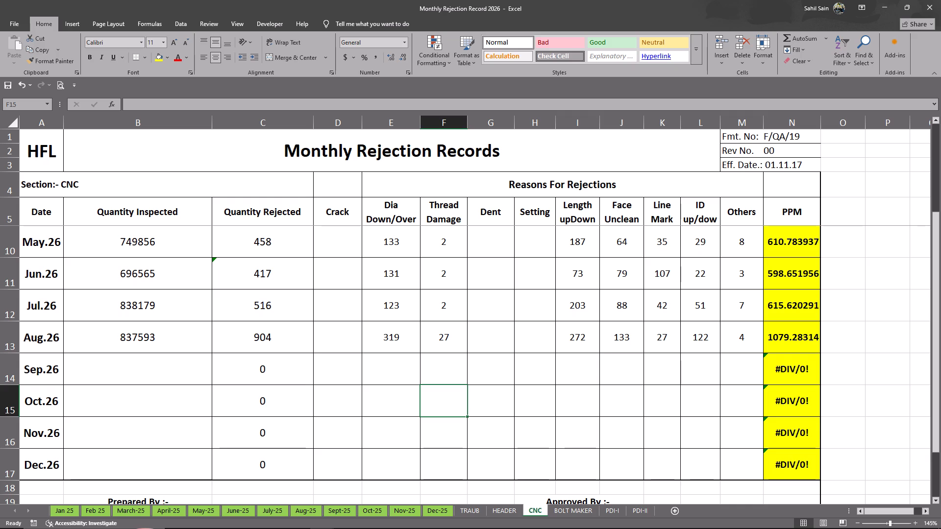
{"action": "double_click", "coordinate": [362, 409]}
{"action": "double_click", "coordinate": [408, 362]}
{"action": "left_click", "coordinate": [401, 420]}
{"action": "key", "text": "ctrl+s"}
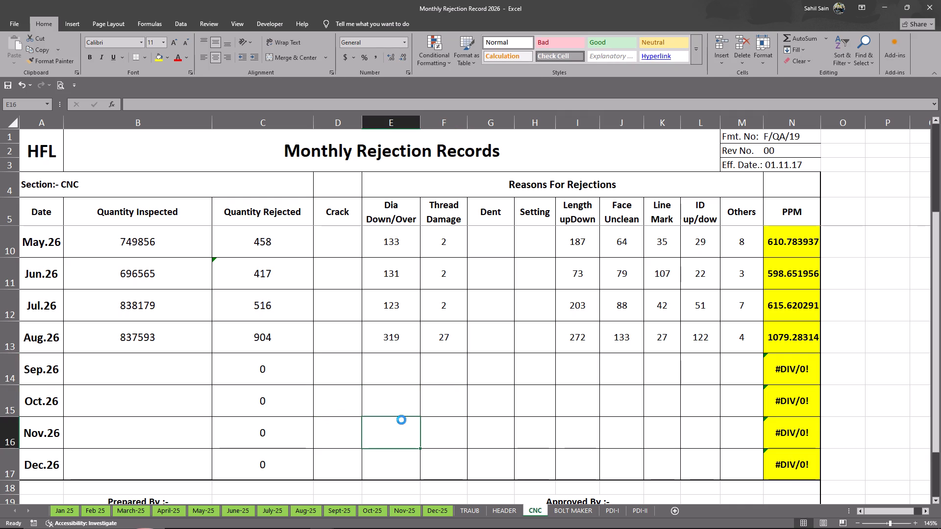
{"action": "left_click", "coordinate": [437, 384]}
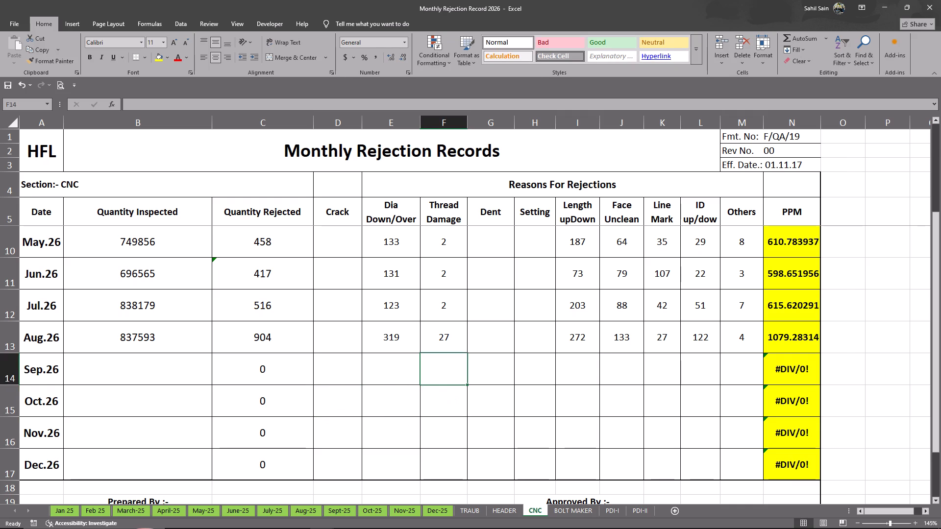
Switch to the machinescrapdetailreasonwise workbook and close it.
{"action": "key", "text": "alt+Tab"}
{"action": "left_click", "coordinate": [532, 239]}
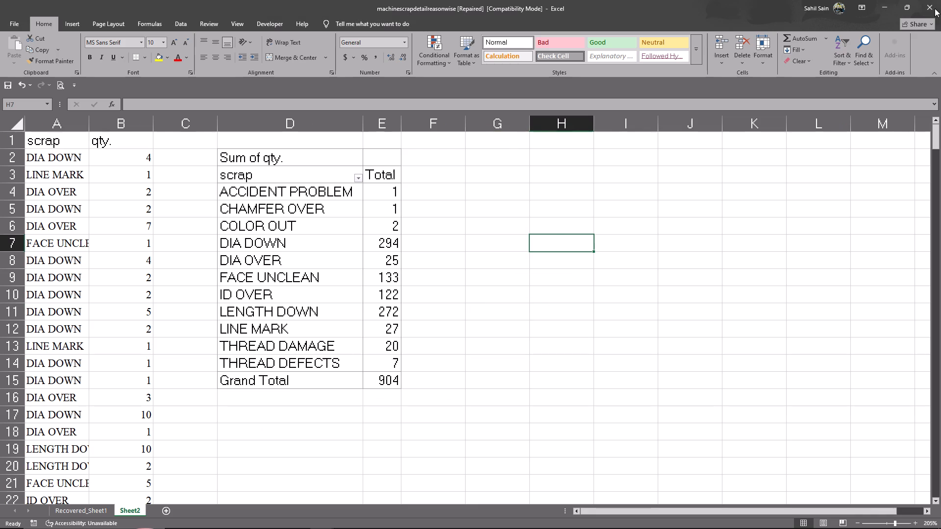
{"action": "left_click", "coordinate": [939, 7]}
{"action": "left_click", "coordinate": [486, 280]}
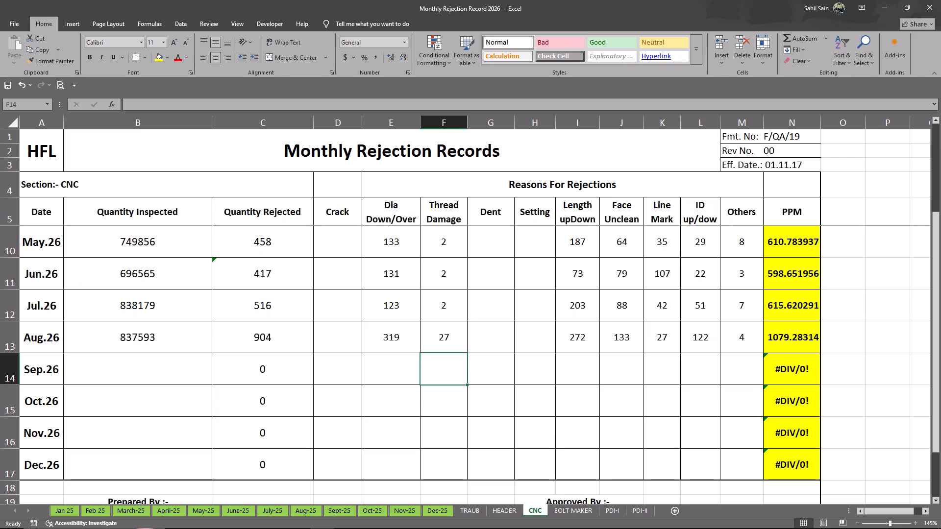
Switch to AutoFast@ERP and generate the Scrap Received from Machine (Detail) report for 01.09.2026 to 30.09.2026.
{"action": "key", "text": "alt+Tab"}
{"action": "key", "text": "alt+Tab"}
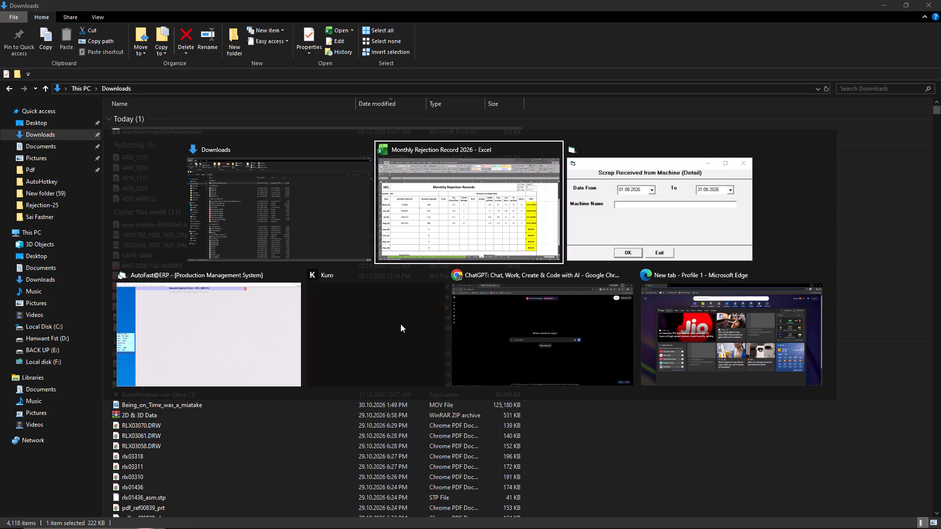
{"action": "key", "text": "alt+Tab"}
{"action": "left_click", "coordinate": [639, 216], "text": "alt"}
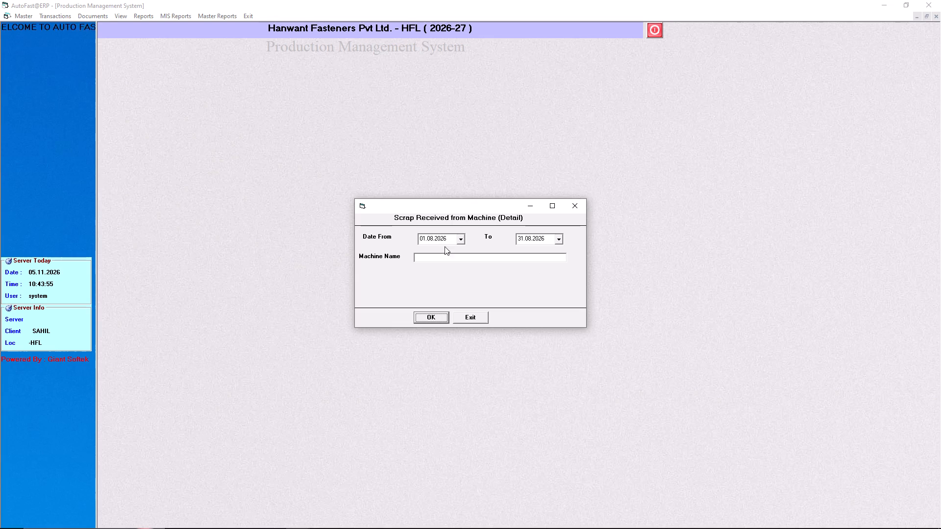
{"action": "left_click", "coordinate": [465, 239]}
{"action": "left_click", "coordinate": [457, 240]}
{"action": "left_click", "coordinate": [498, 255]}
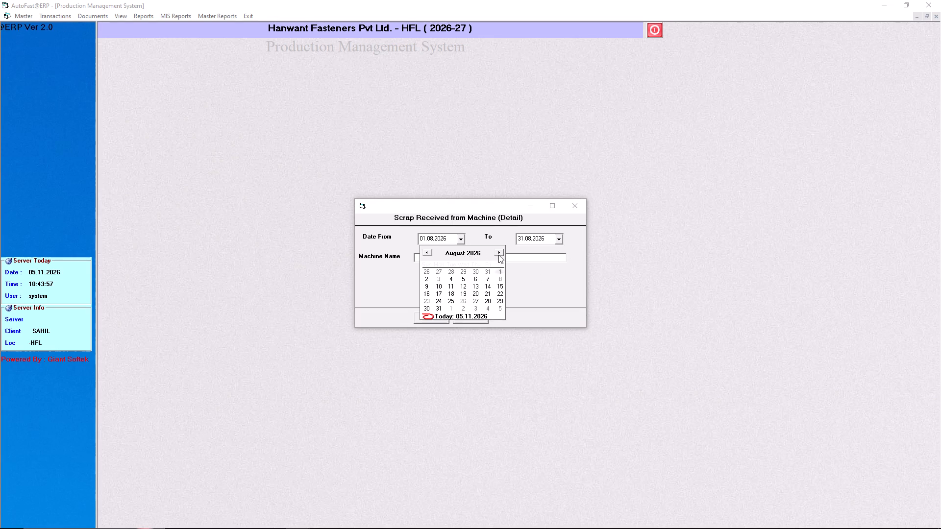
{"action": "left_click", "coordinate": [450, 269]}
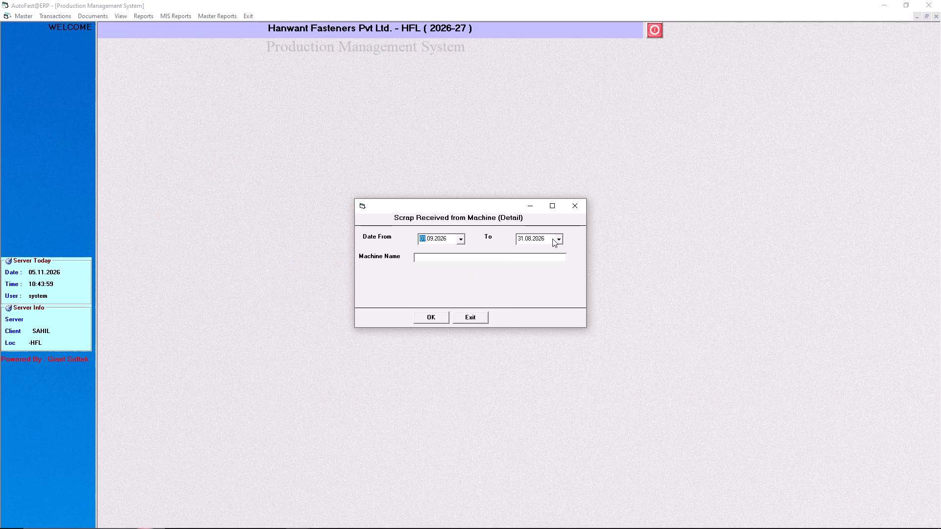
{"action": "left_click", "coordinate": [556, 239]}
{"action": "left_click", "coordinate": [596, 252]}
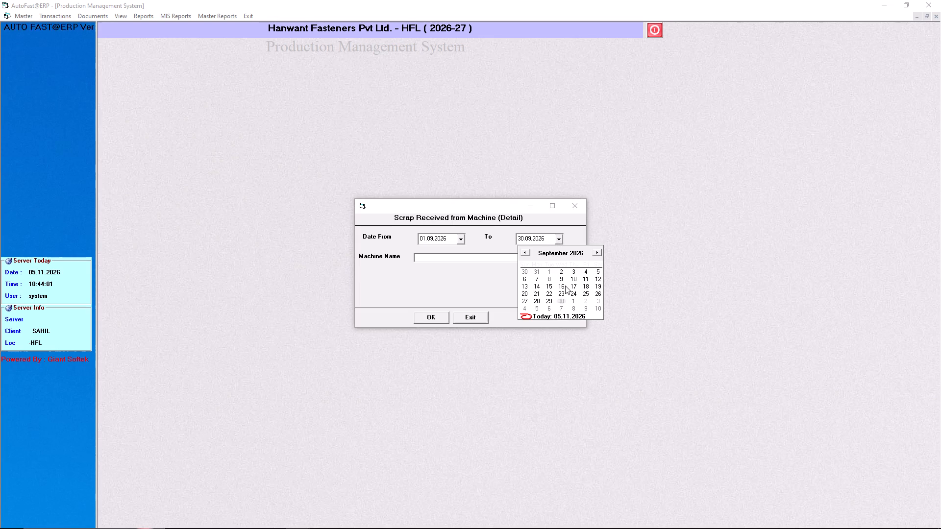
{"action": "left_click", "coordinate": [565, 302]}
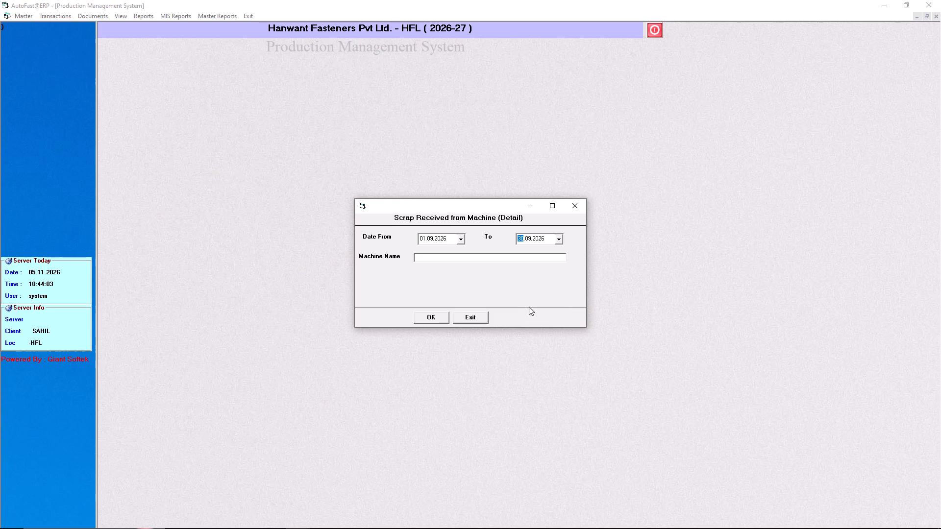
{"action": "left_click", "coordinate": [438, 320]}
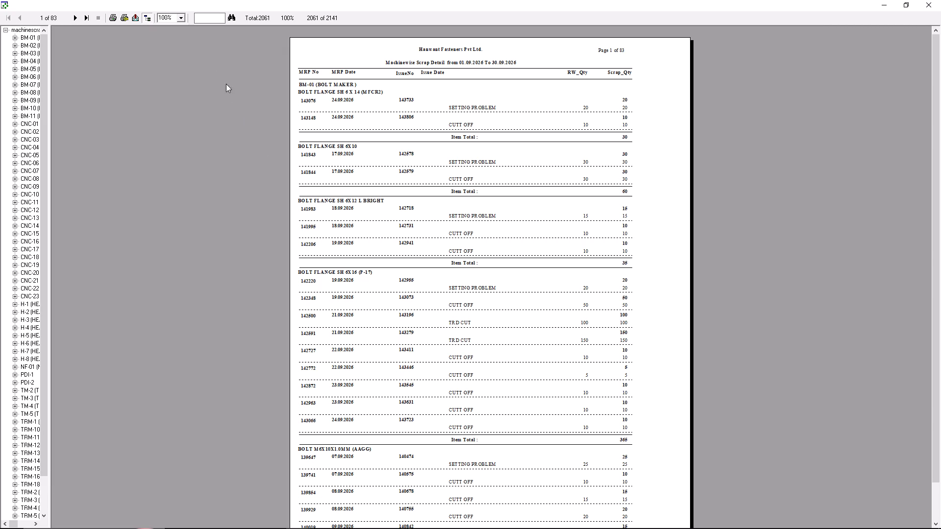
Export the September report in Excel 5.0 format to Downloads as machinescrapdetailreasonwise, overwriting the existing file, and close the report preview.
{"action": "left_click", "coordinate": [133, 17]}
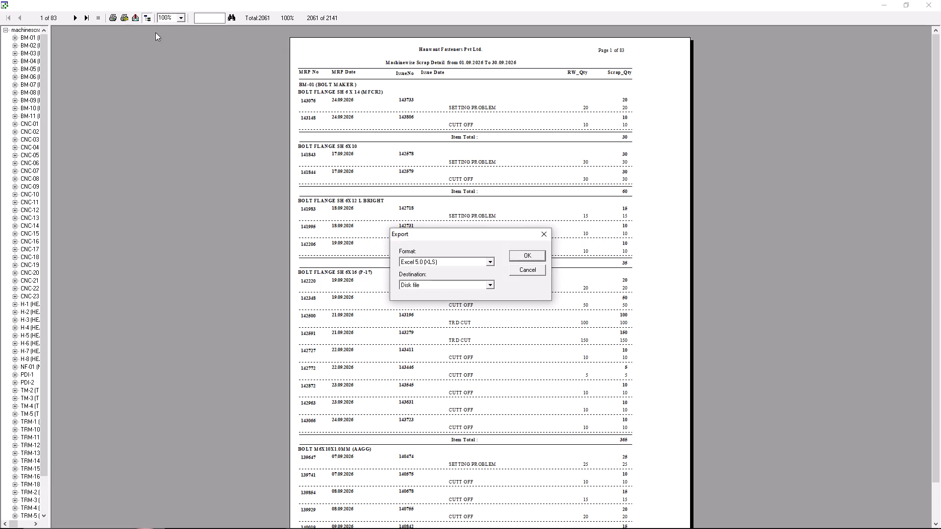
{"action": "left_click", "coordinate": [521, 253]}
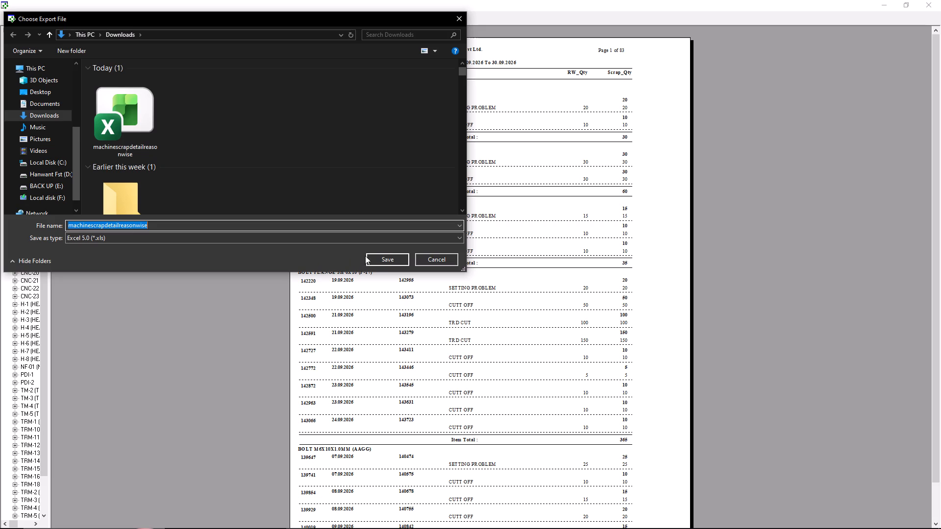
{"action": "left_click", "coordinate": [391, 256]}
{"action": "left_click", "coordinate": [460, 305]}
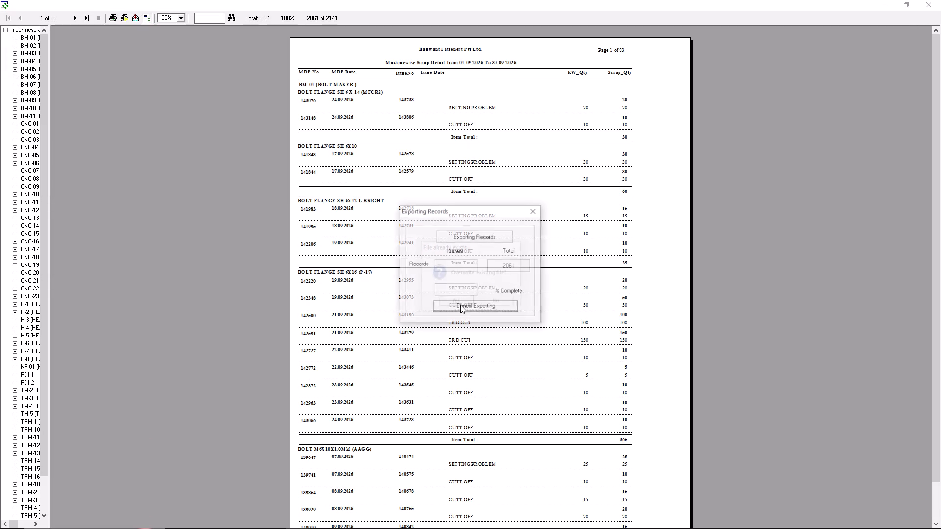
{"action": "left_click", "coordinate": [940, 0]}
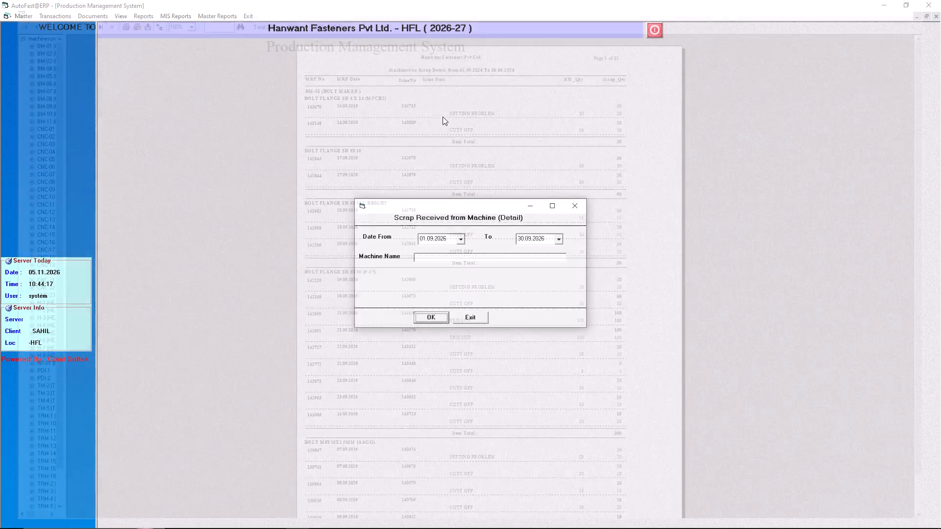
Switch to File Explorer, open the exported machinescrapdetailreasonwise workbook from Downloads, and accept its content recovery.
{"action": "left_click", "coordinate": [163, 519]}
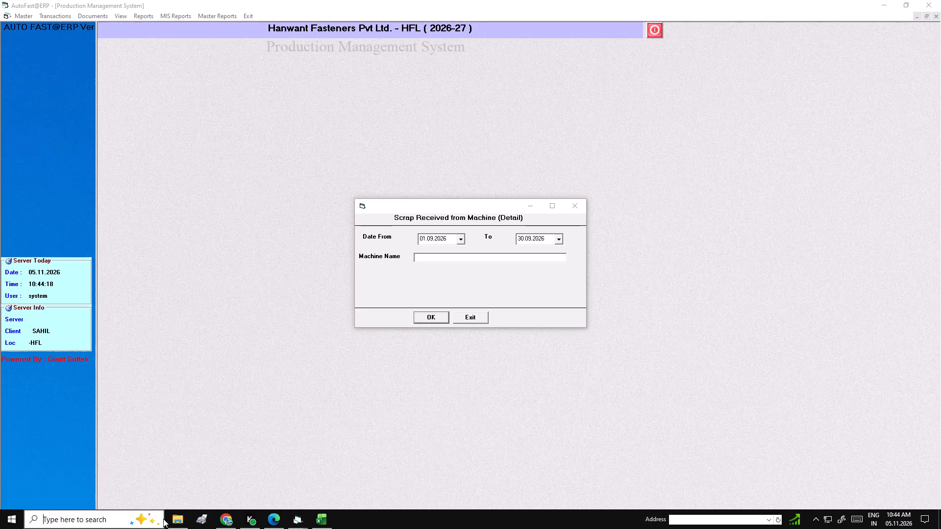
{"action": "left_click", "coordinate": [175, 520]}
{"action": "double_click", "coordinate": [150, 128]}
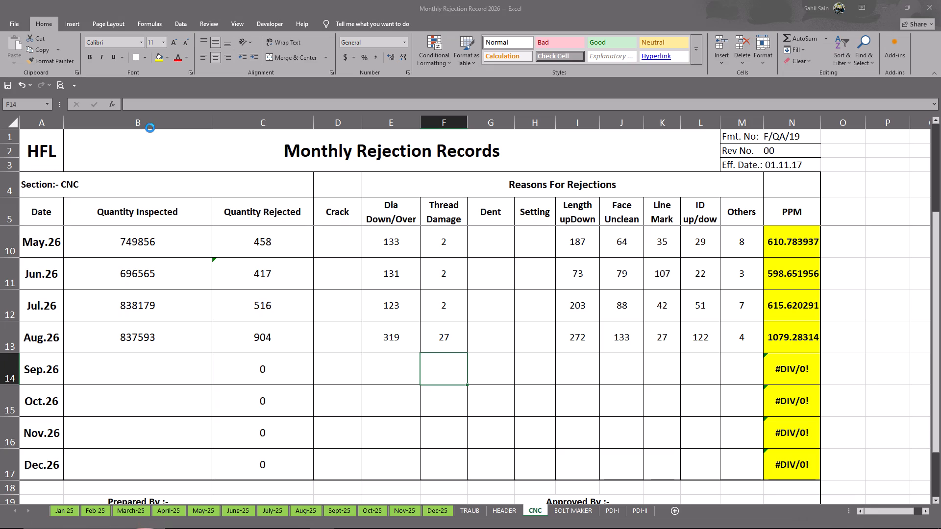
{"action": "key", "text": "Left"}
{"action": "key", "text": "Return"}
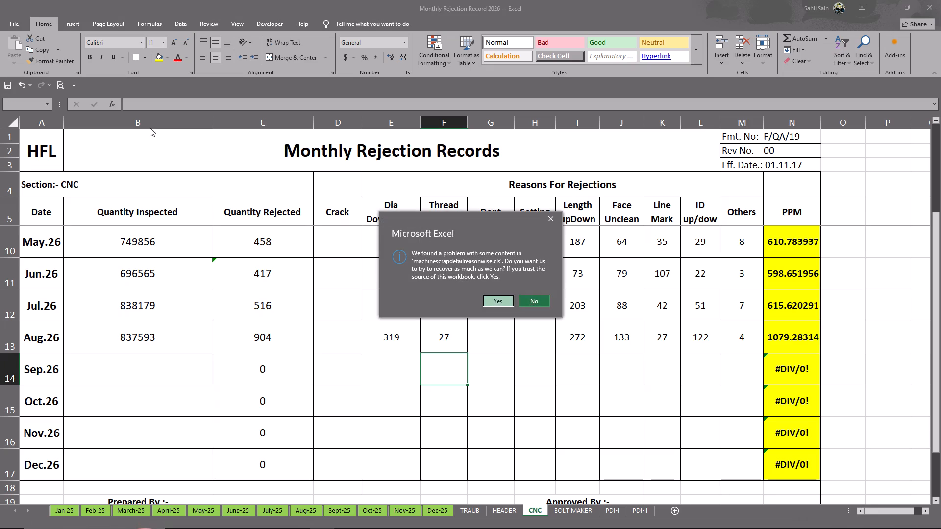
{"action": "left_click", "coordinate": [537, 293]}
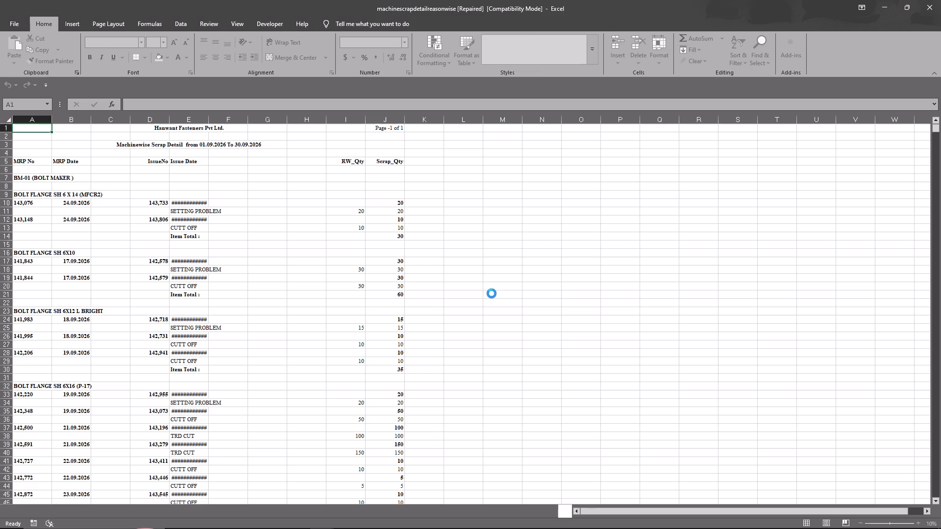
{"action": "left_click", "coordinate": [330, 250]}
{"action": "left_click", "coordinate": [602, 231]}
Delete the report heading rows 1 to 5 at the top of the September scrap sheet.
{"action": "left_click", "coordinate": [152, 179]}
{"action": "scroll", "coordinate": [122, 189], "scroll_direction": "up", "scroll_amount": 6, "text": "ctrl"}
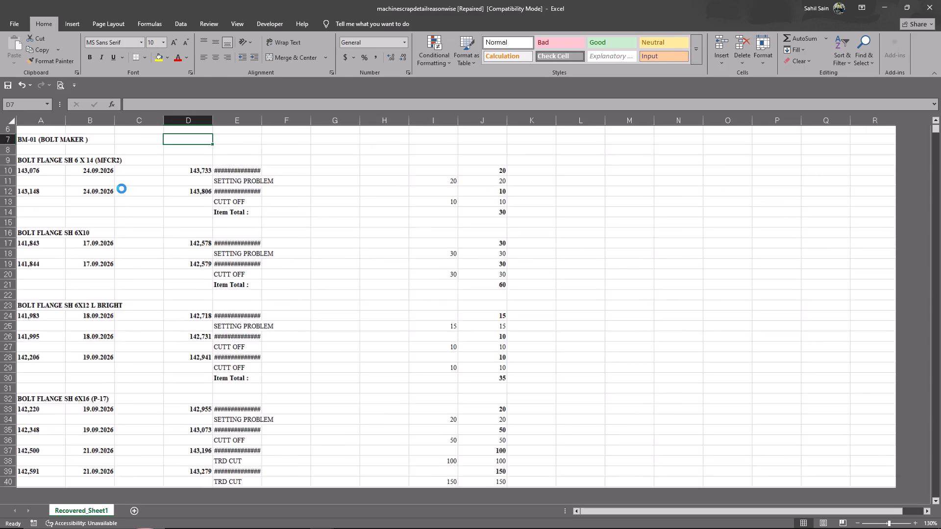
{"action": "scroll", "coordinate": [122, 189], "scroll_direction": "up", "scroll_amount": 11, "text": "ctrl"}
{"action": "left_click", "coordinate": [292, 231]}
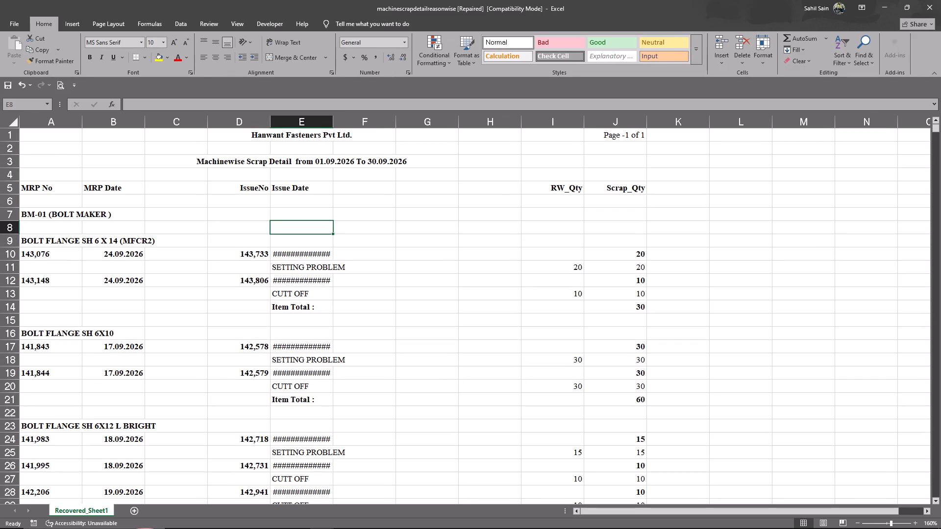
{"action": "left_click", "coordinate": [6, 205]}
{"action": "left_click_drag", "start_coordinate": [7, 190], "coordinate": [0, 0]}
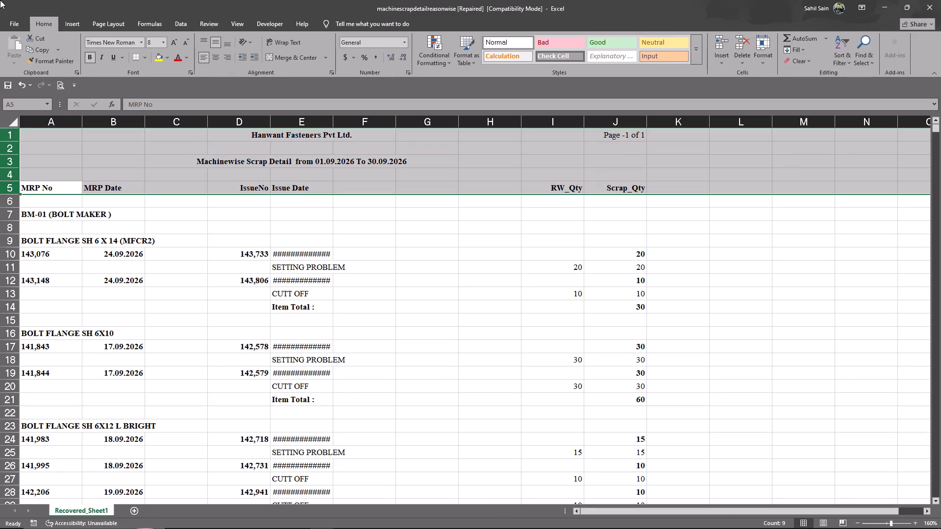
{"action": "key", "text": "ctrl+minus"}
{"action": "scroll", "coordinate": [0, 0], "scroll_direction": "up", "scroll_amount": 1}
Find the first "cnc" entry and delete all the rows above the CNC-01 heading.
{"action": "left_click", "coordinate": [254, 356]}
{"action": "key", "text": "ctrl+f"}
{"action": "key", "text": "ctrl+d"}
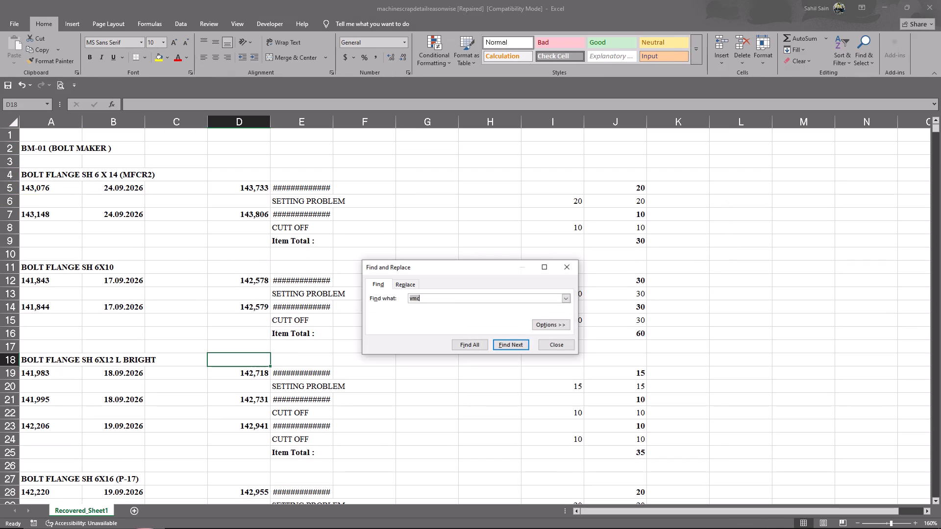
{"action": "type", "text": "cbc"}
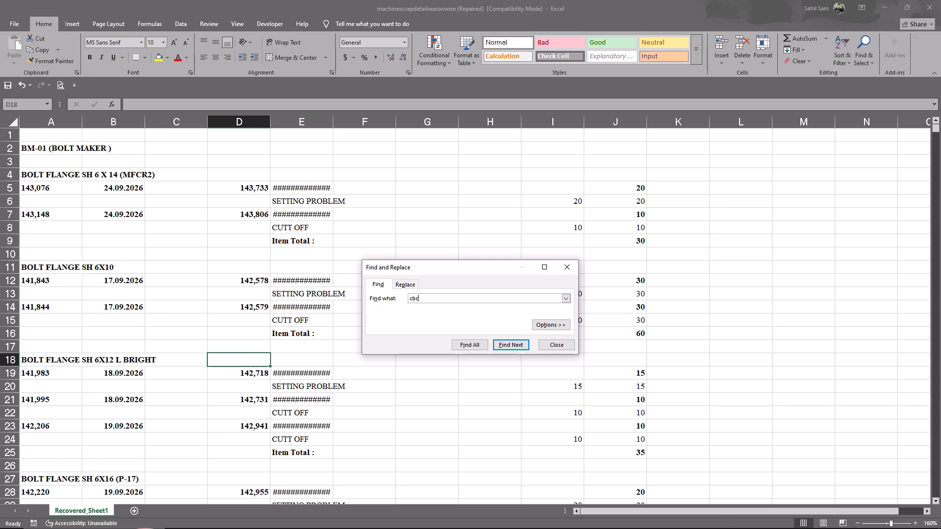
{"action": "key", "text": "BackSpace"}
{"action": "key", "text": "BackSpace"}
{"action": "type", "text": "nc"}
{"action": "key", "text": "Return"}
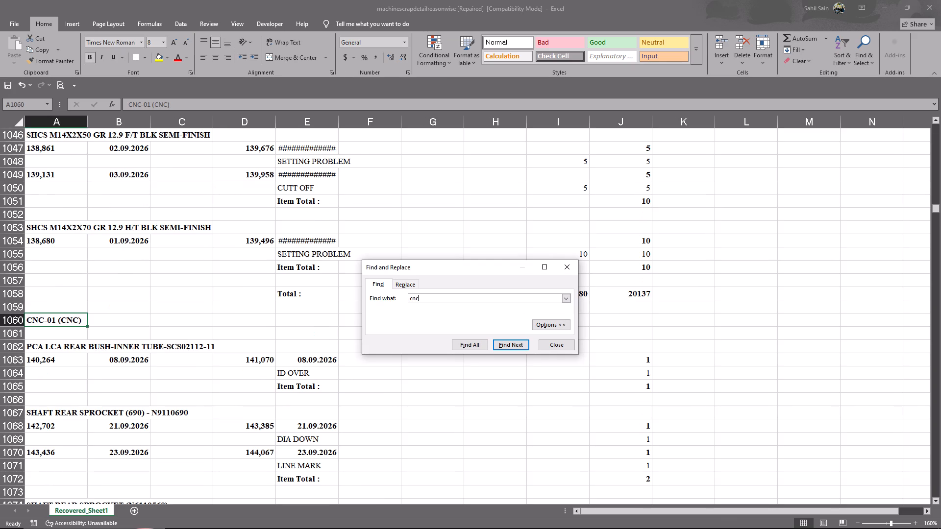
{"action": "left_click", "coordinate": [219, 279]}
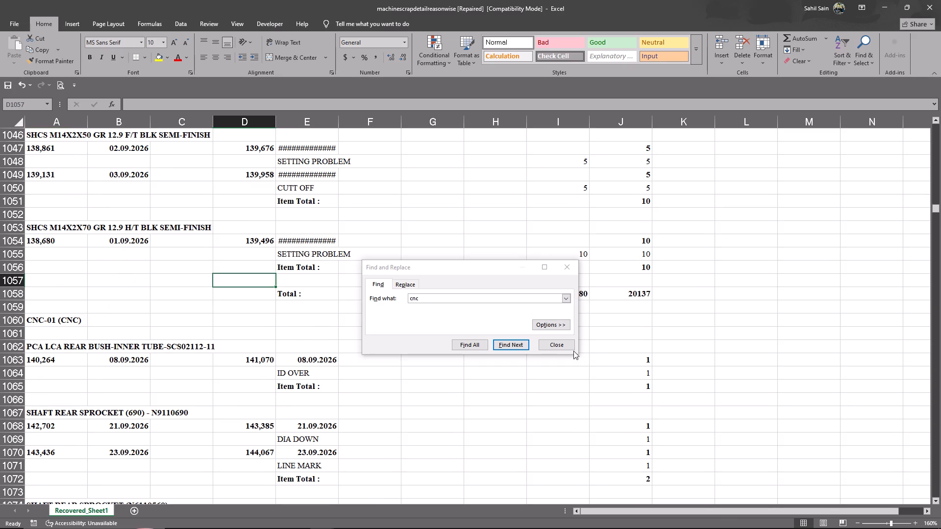
{"action": "left_click", "coordinate": [564, 349]}
{"action": "left_click_drag", "start_coordinate": [8, 307], "coordinate": [0, 0]}
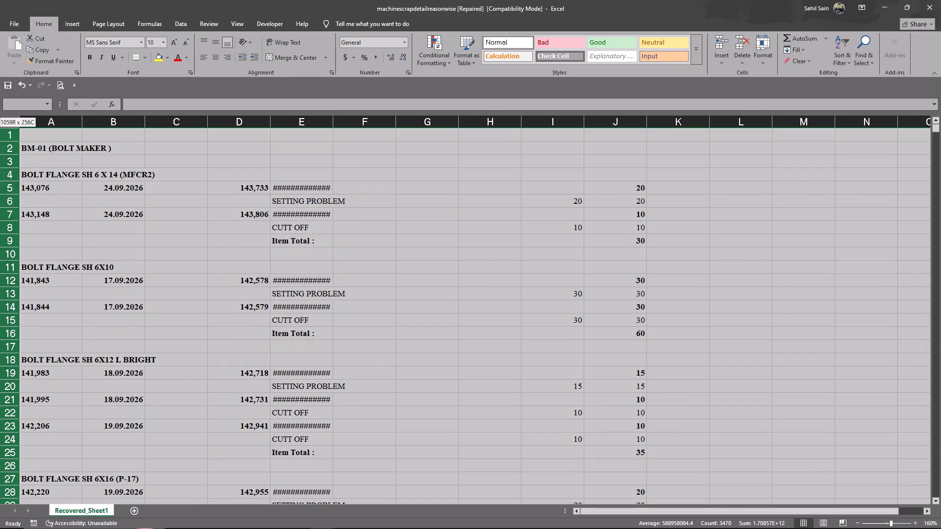
{"action": "left_click_drag", "start_coordinate": [0, 0], "coordinate": [0, 134]}
{"action": "key", "text": "ctrl+minus"}
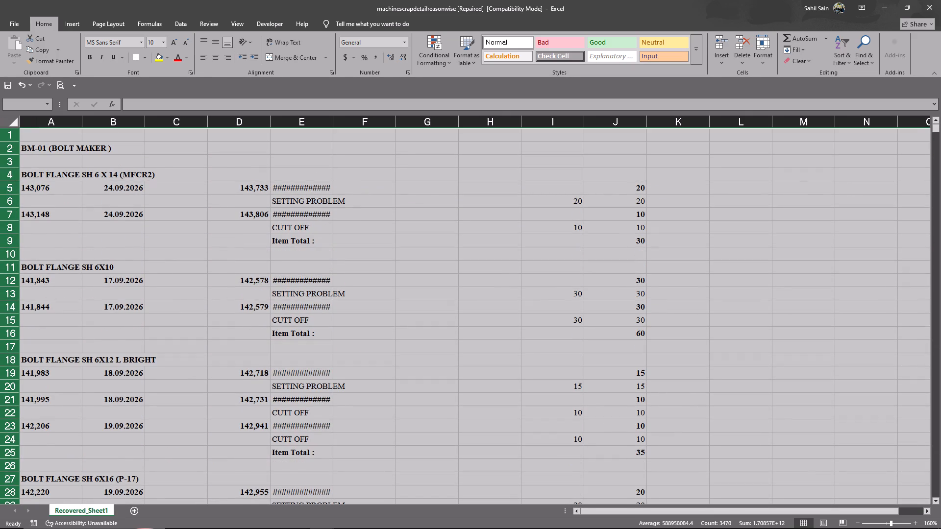
Find "cnc-23" and clear the contents of the rows below its Item Total, from row 1239 down through the header machine sections.
{"action": "left_click", "coordinate": [107, 331]}
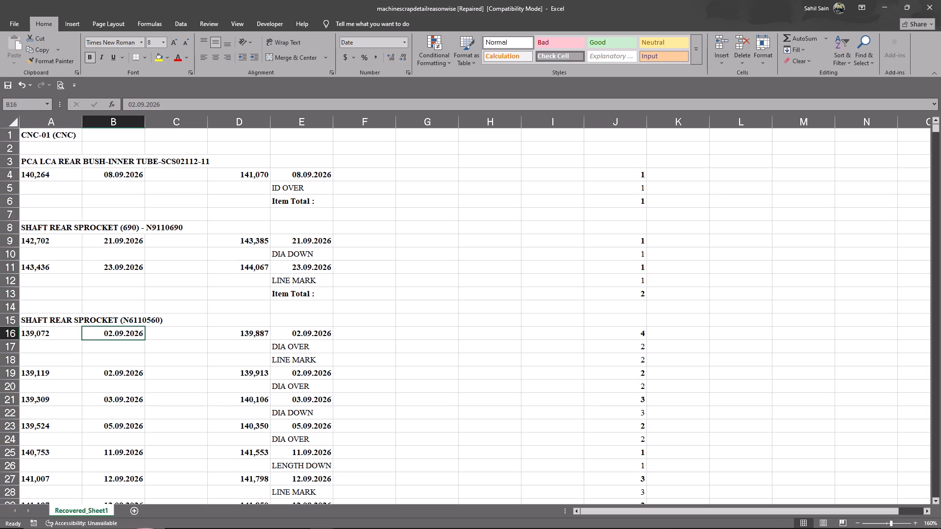
{"action": "key", "text": "ctrl+f"}
{"action": "type", "text": "cnc"}
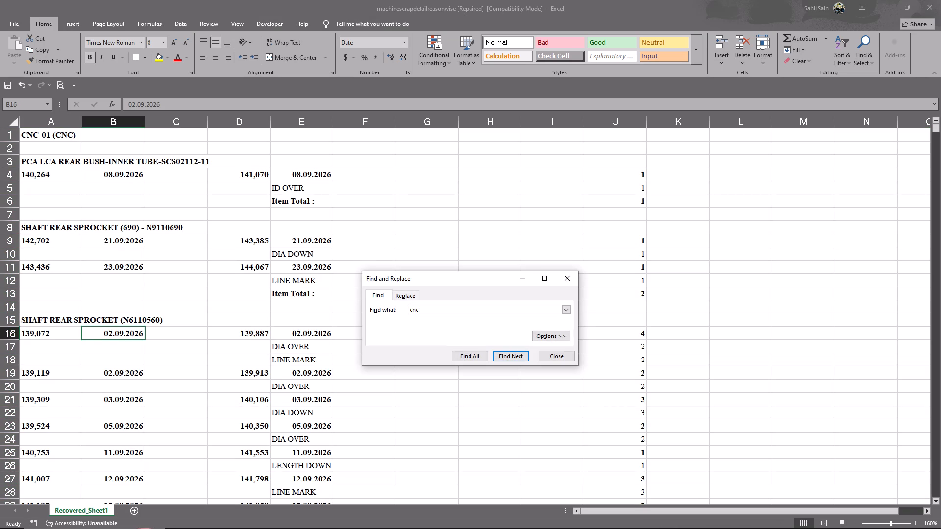
{"action": "type", "text": "-23"}
{"action": "key", "text": "Return"}
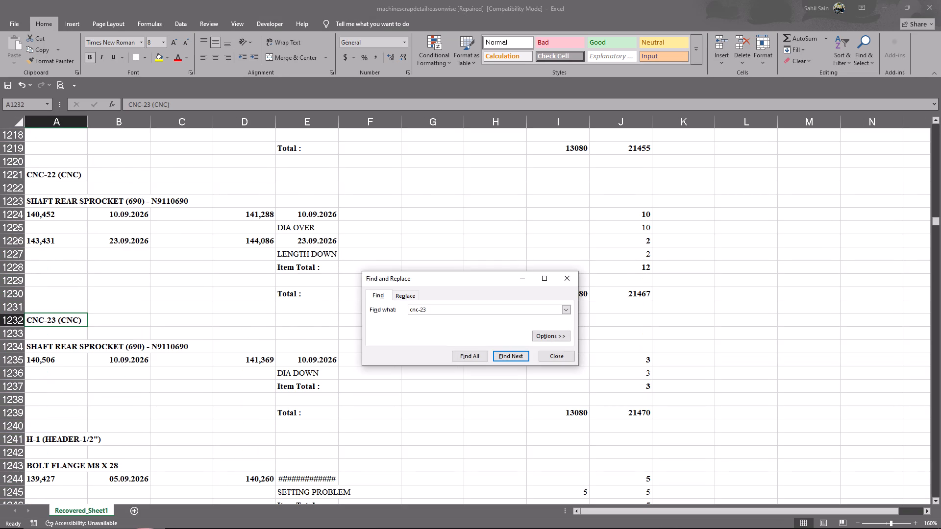
{"action": "left_click", "coordinate": [559, 358]}
{"action": "scroll", "coordinate": [86, 397], "scroll_direction": "down", "scroll_amount": 4}
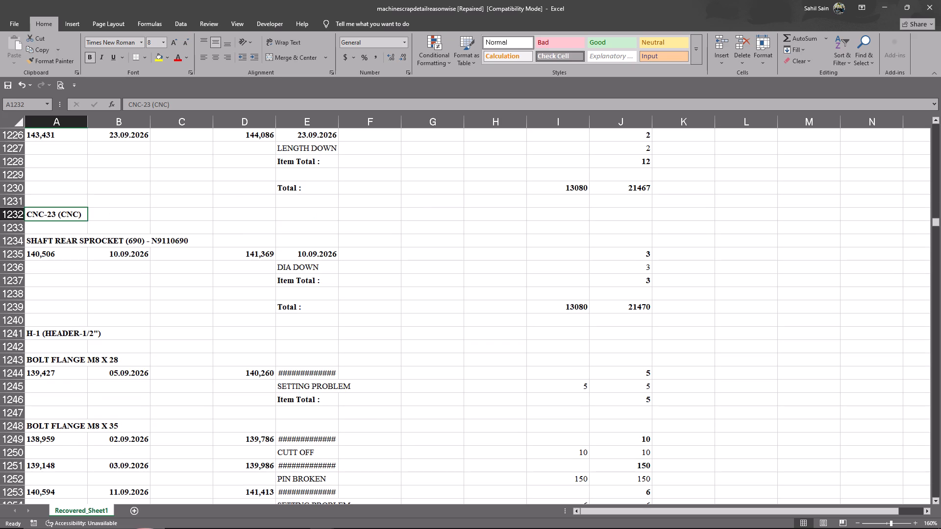
{"action": "left_click", "coordinate": [7, 332]}
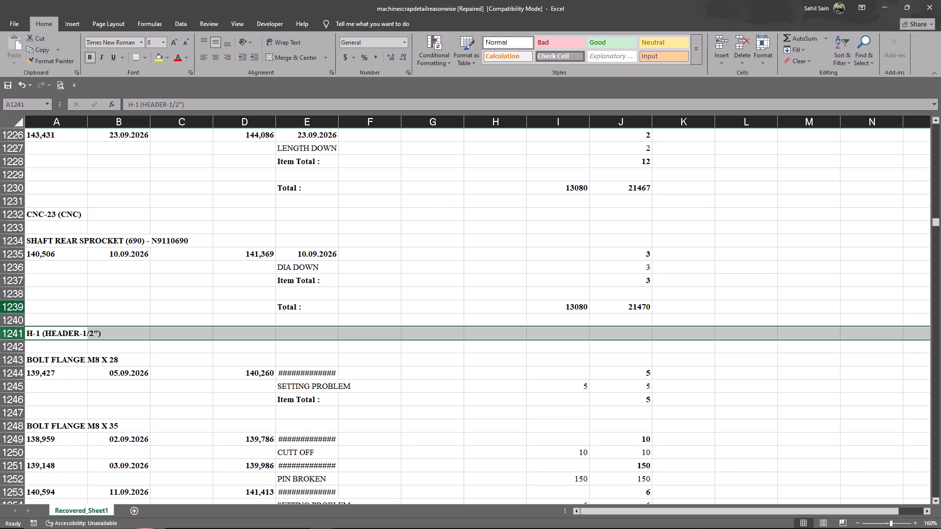
{"action": "left_click_drag", "start_coordinate": [6, 308], "coordinate": [7, 528]}
{"action": "key", "text": "Delete"}
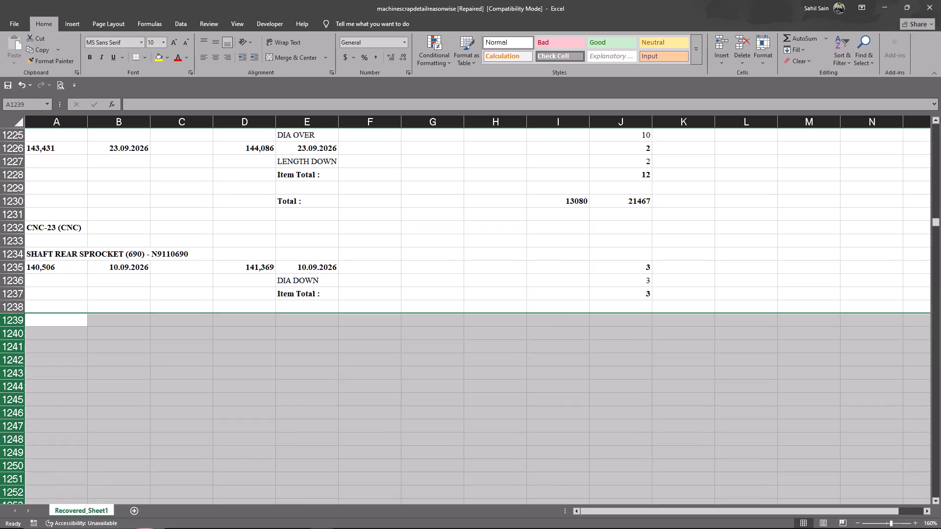
Find "vmc" and delete the other machines' rows above the VMC-01 heading, from its preceding Total row up into the cleared rows.
{"action": "left_click", "coordinate": [141, 393]}
{"action": "key", "text": "ctrl+f"}
{"action": "type", "text": "vmc"}
{"action": "key", "text": "Return"}
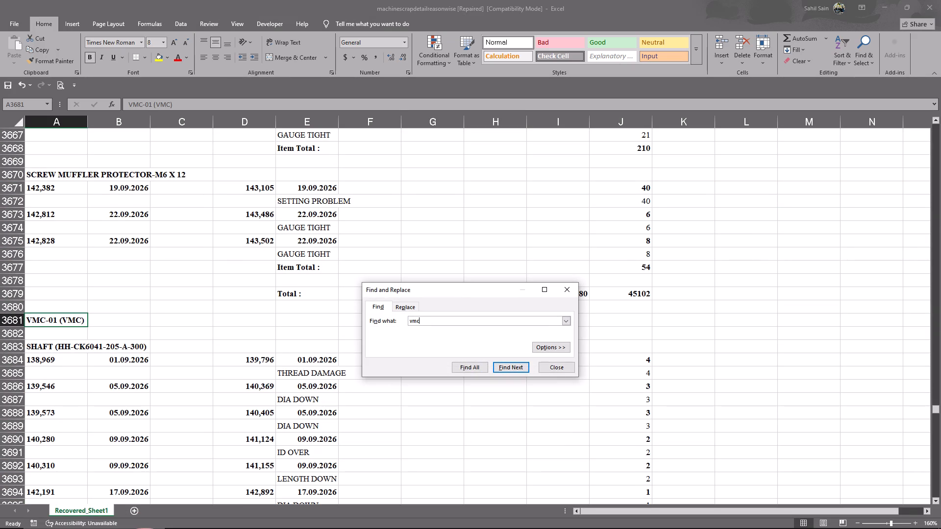
{"action": "left_click", "coordinate": [569, 363]}
{"action": "scroll", "coordinate": [177, 348], "scroll_direction": "down", "scroll_amount": 16}
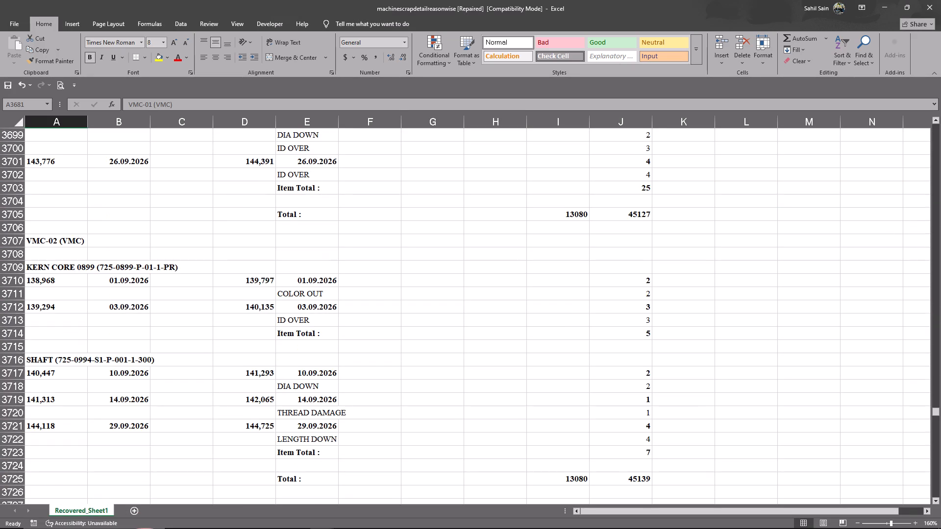
{"action": "scroll", "coordinate": [178, 350], "scroll_direction": "up", "scroll_amount": 19}
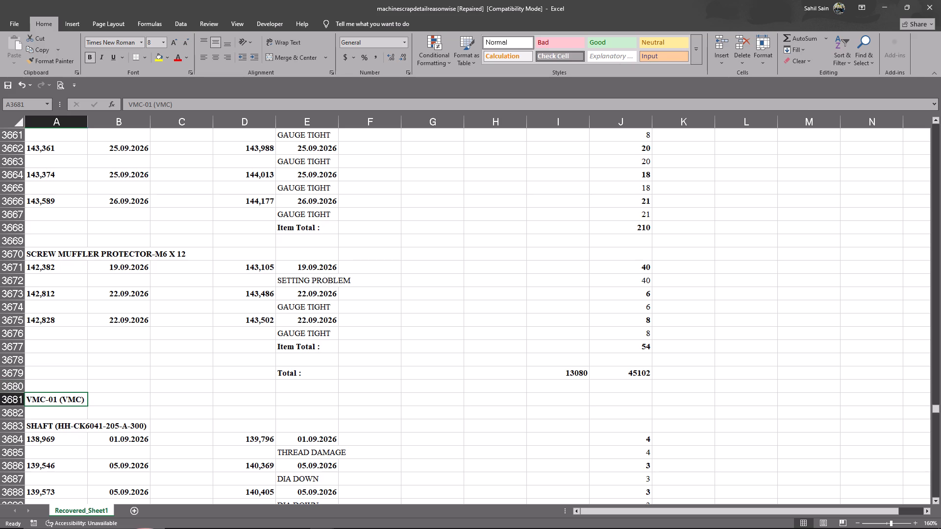
{"action": "left_click_drag", "start_coordinate": [7, 372], "coordinate": [0, 0]}
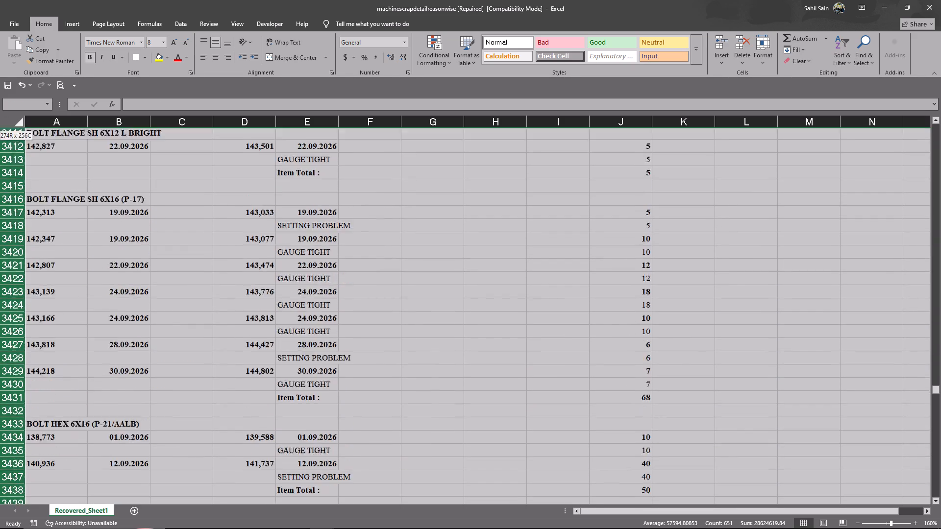
{"action": "left_click_drag", "start_coordinate": [0, 0], "coordinate": [0, 2]}
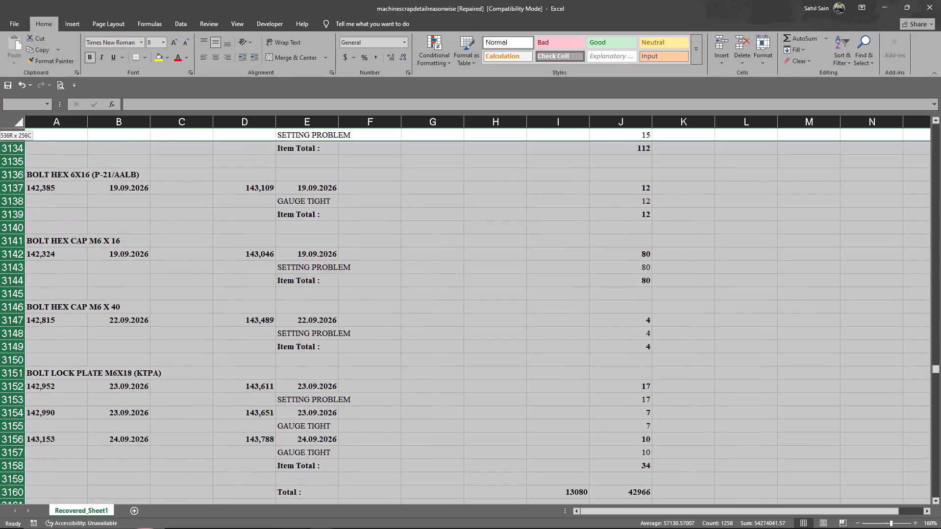
{"action": "left_click_drag", "start_coordinate": [0, 2], "coordinate": [2, 4]}
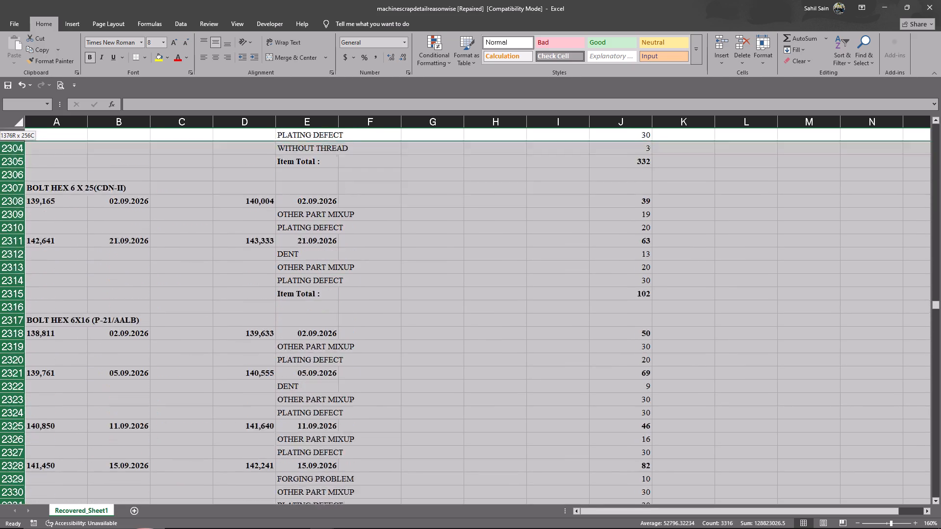
{"action": "left_click_drag", "start_coordinate": [2, 4], "coordinate": [10, 0]}
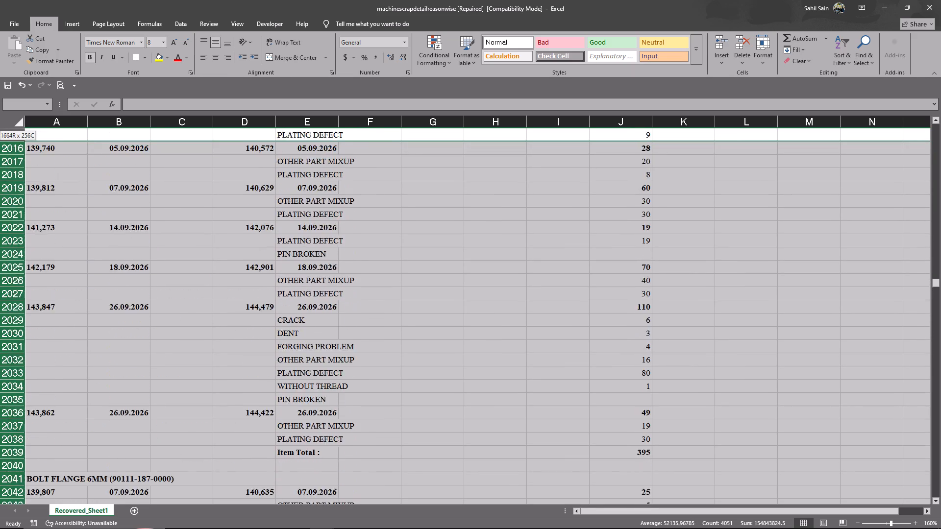
{"action": "left_click_drag", "start_coordinate": [10, 0], "coordinate": [13, 0]}
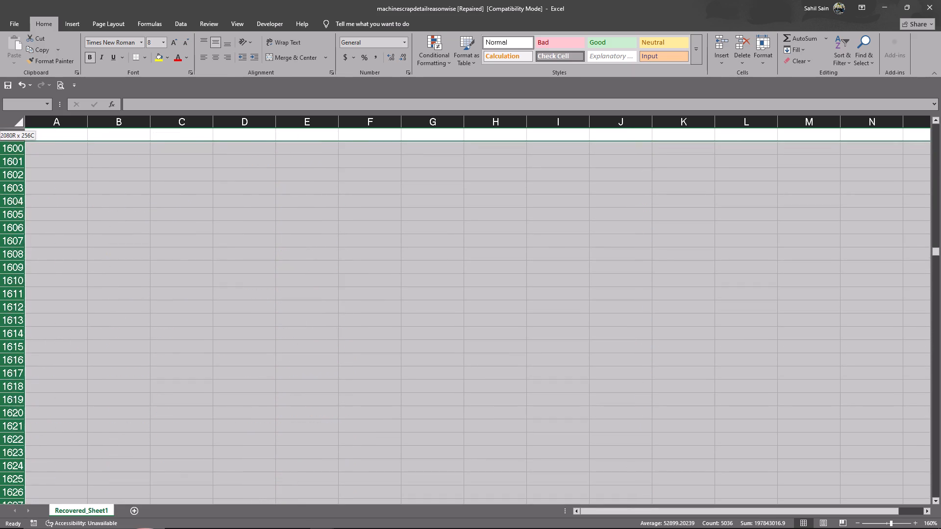
{"action": "left_click_drag", "start_coordinate": [13, 0], "coordinate": [24, 404]}
{"action": "key", "text": "ctrl+minus"}
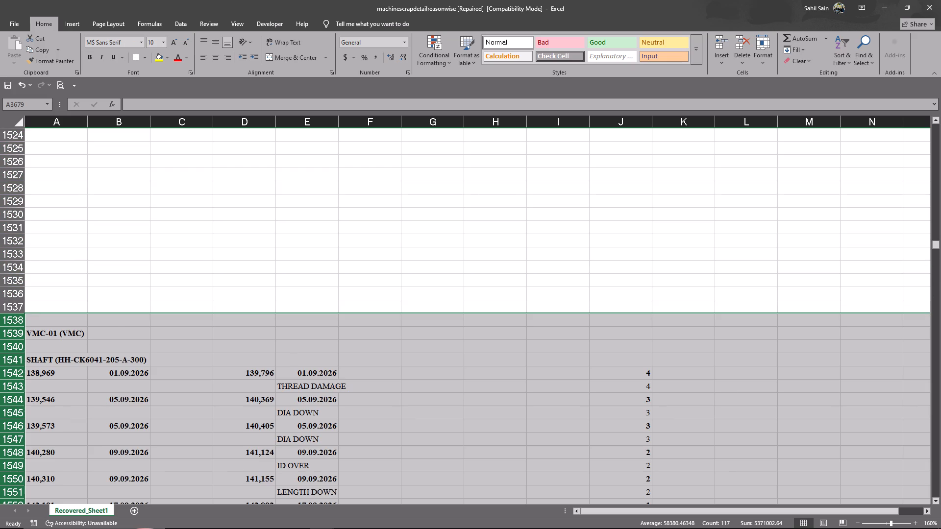
Delete the leftover blank rows 1240 to 1538 between the CNC-23 section and the VMC-01 heading.
{"action": "left_click_drag", "start_coordinate": [8, 322], "coordinate": [0, 93]}
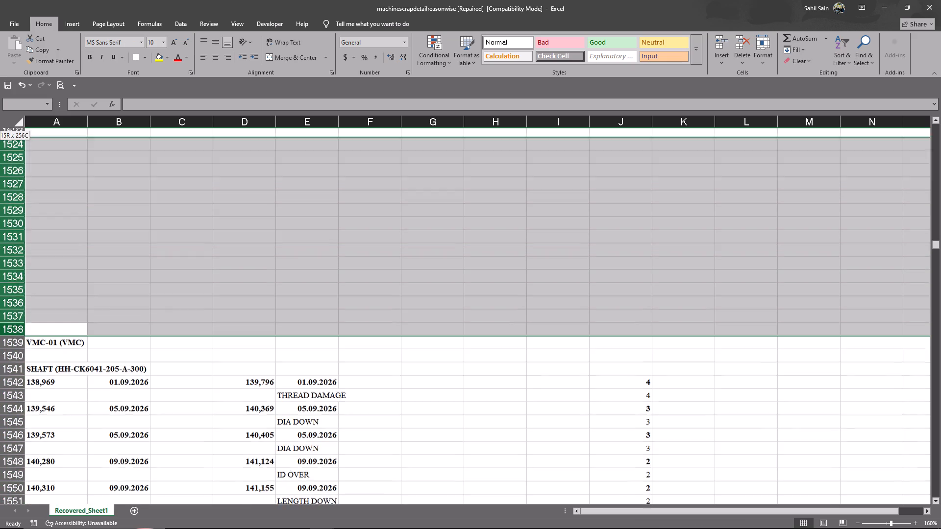
{"action": "left_click_drag", "start_coordinate": [0, 93], "coordinate": [0, 93]}
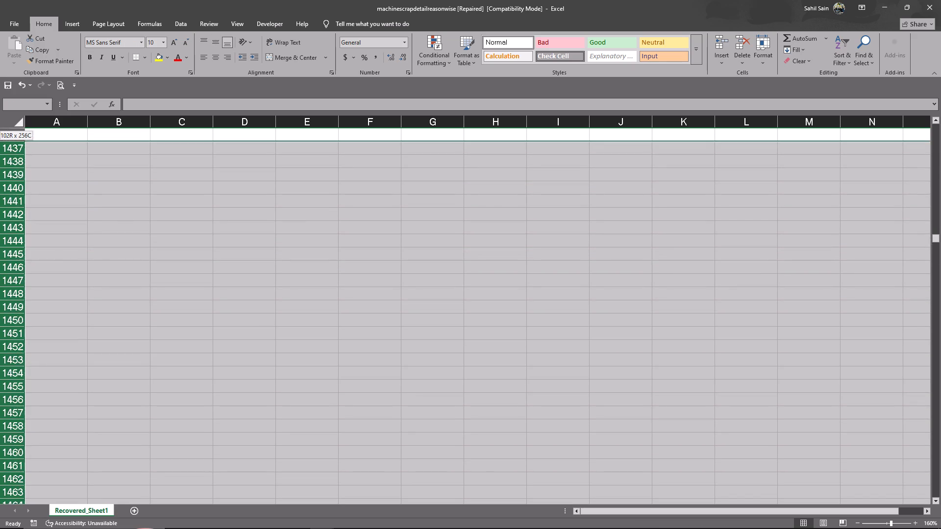
{"action": "left_click_drag", "start_coordinate": [0, 93], "coordinate": [5, 6]}
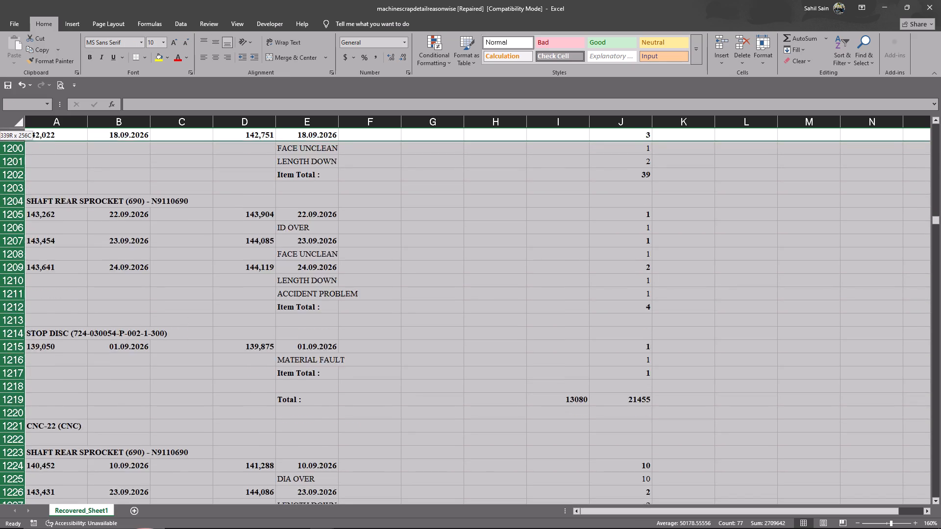
{"action": "left_click_drag", "start_coordinate": [5, 6], "coordinate": [0, 36]}
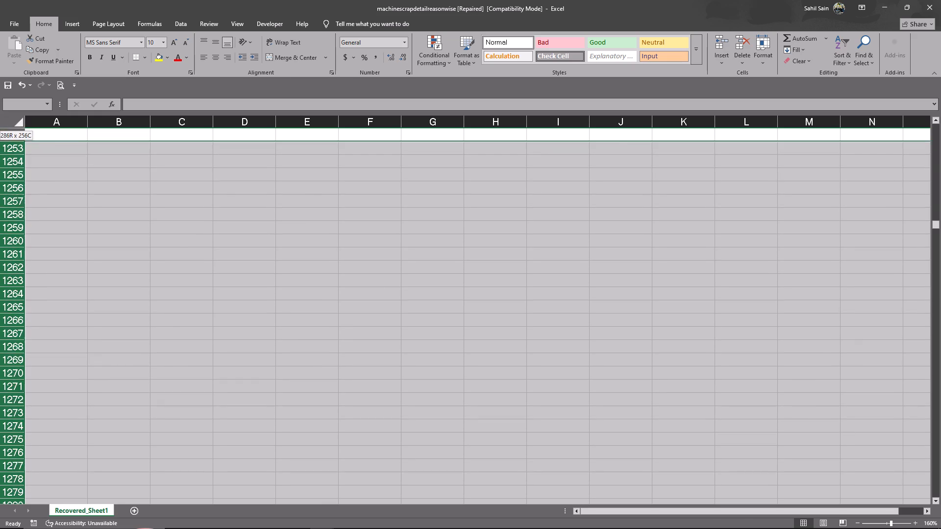
{"action": "left_click_drag", "start_coordinate": [0, 36], "coordinate": [19, 279]}
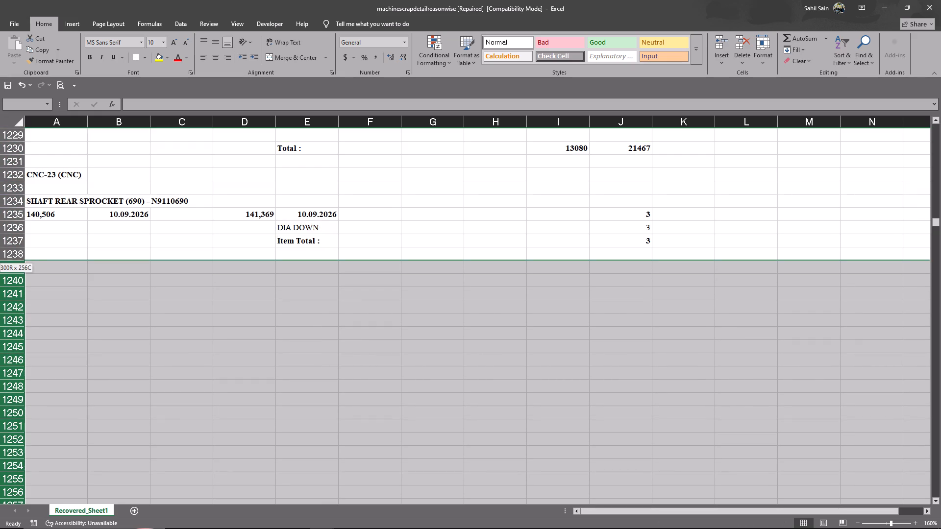
{"action": "left_click_drag", "start_coordinate": [19, 279], "coordinate": [19, 285]}
{"action": "key", "text": "ctrl+minus"}
{"action": "left_click", "coordinate": [245, 250]}
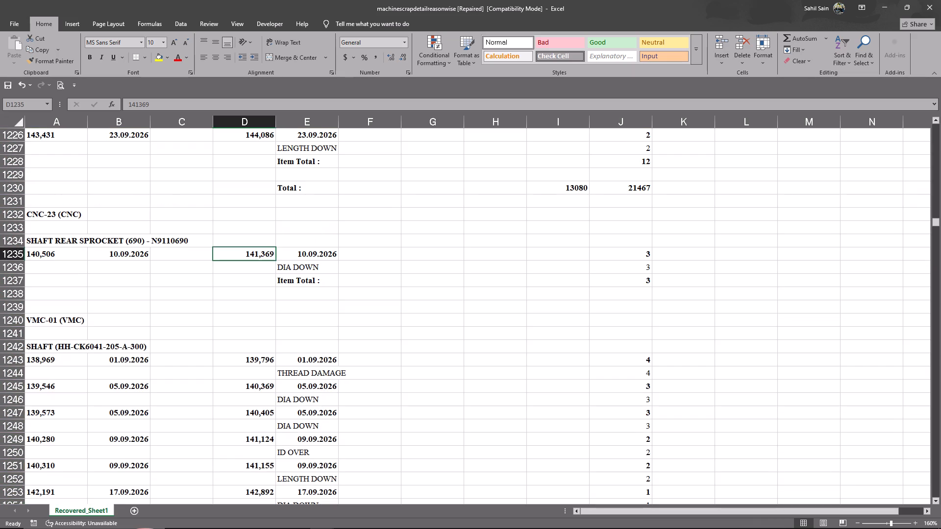
{"action": "scroll", "coordinate": [246, 301], "scroll_direction": "up", "scroll_amount": 20}
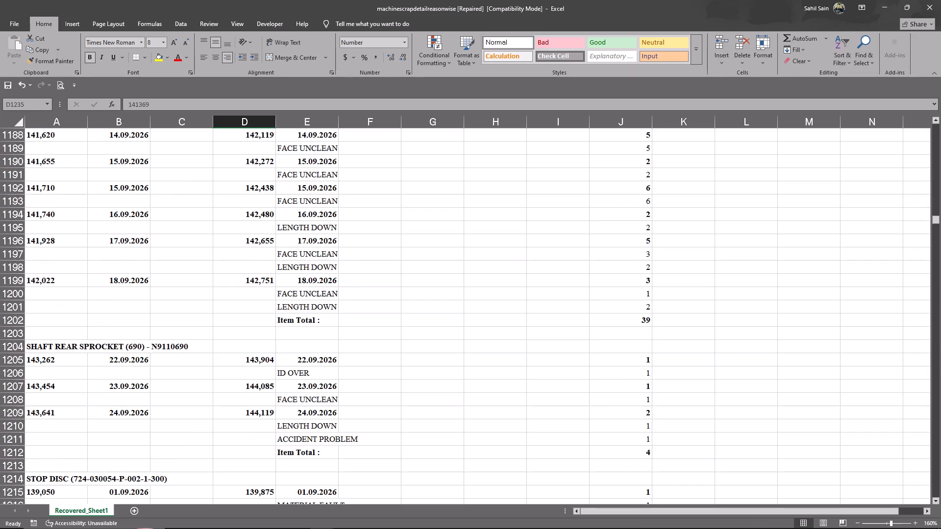
Delete columns A to D so the scrap reasons column comes first on the sheet.
{"action": "scroll", "coordinate": [246, 301], "scroll_direction": "up", "scroll_amount": 14}
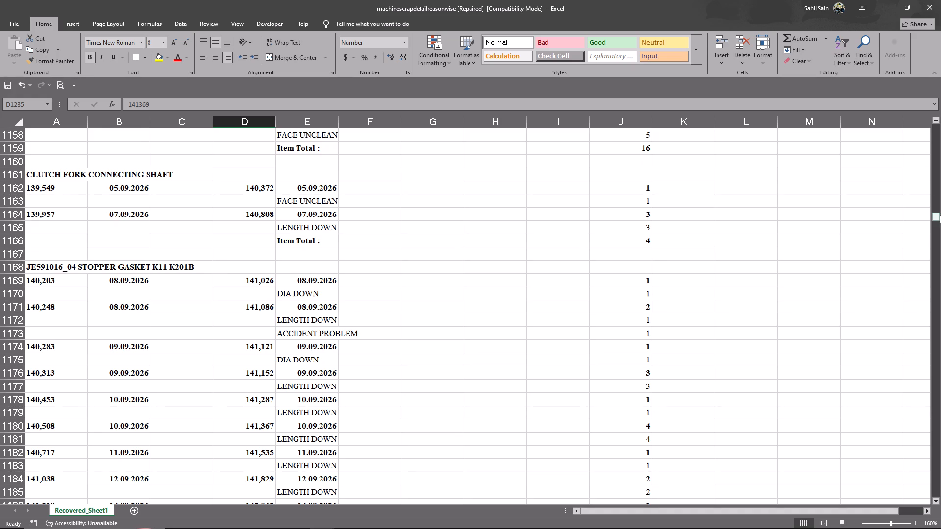
{"action": "left_click_drag", "start_coordinate": [940, 216], "coordinate": [932, 92]}
{"action": "left_click_drag", "start_coordinate": [446, 264], "coordinate": [441, 263]}
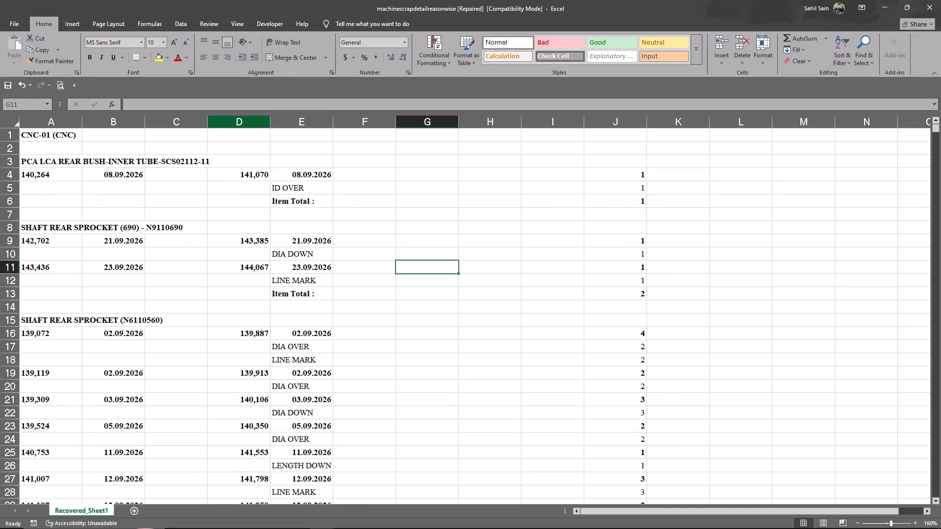
{"action": "left_click_drag", "start_coordinate": [251, 126], "coordinate": [0, 83]}
{"action": "key", "text": "ctrl+minus"}
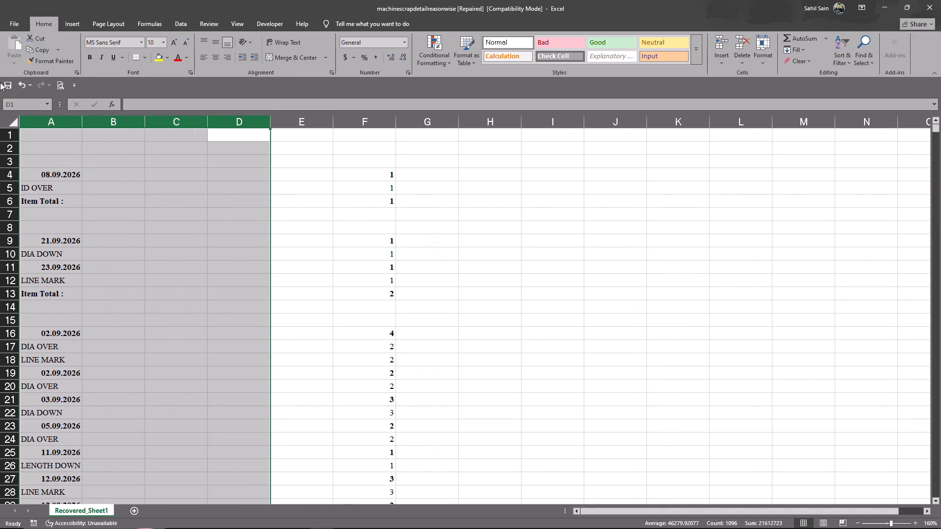
{"action": "left_click", "coordinate": [88, 177]}
Add filters to the whole sheet and filter column A to exclude the 2026 dates, Item Total, Total and blanks.
{"action": "left_click", "coordinate": [13, 126]}
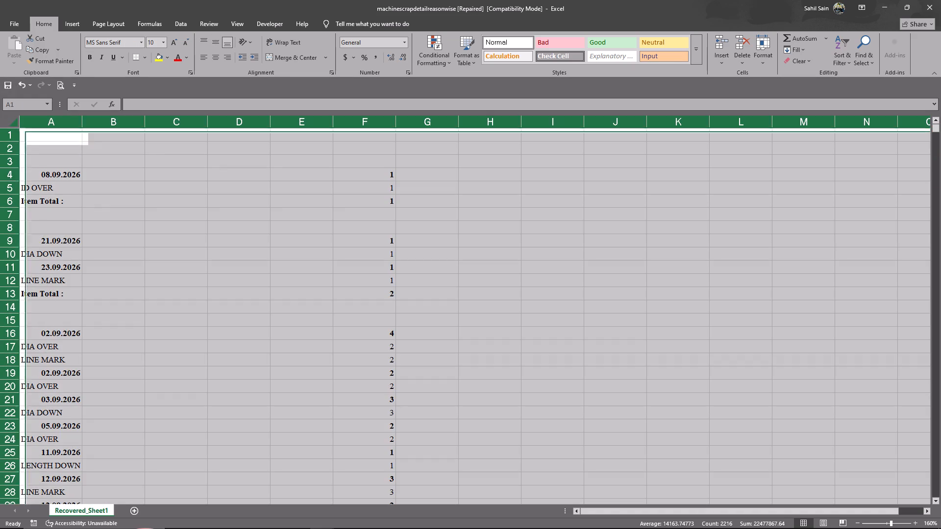
{"action": "left_click", "coordinate": [837, 54]}
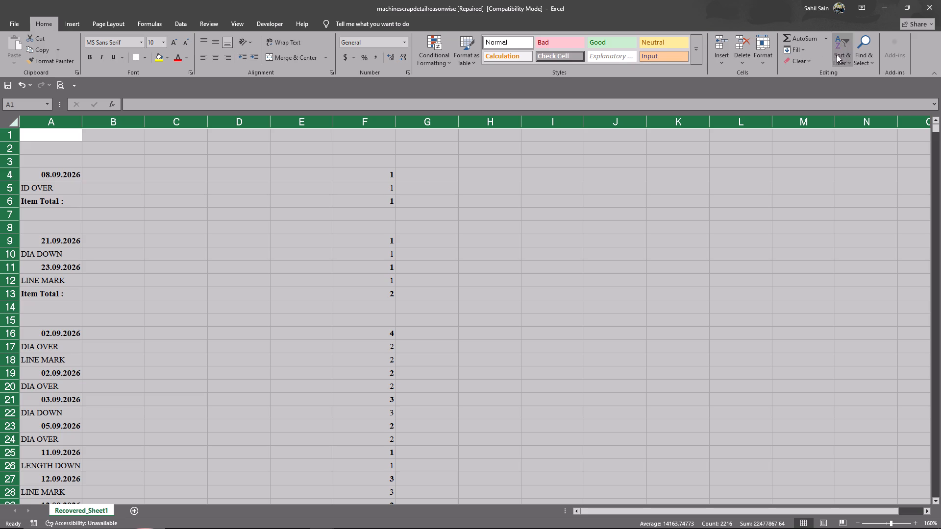
{"action": "left_click", "coordinate": [838, 104]}
{"action": "left_click", "coordinate": [321, 167]}
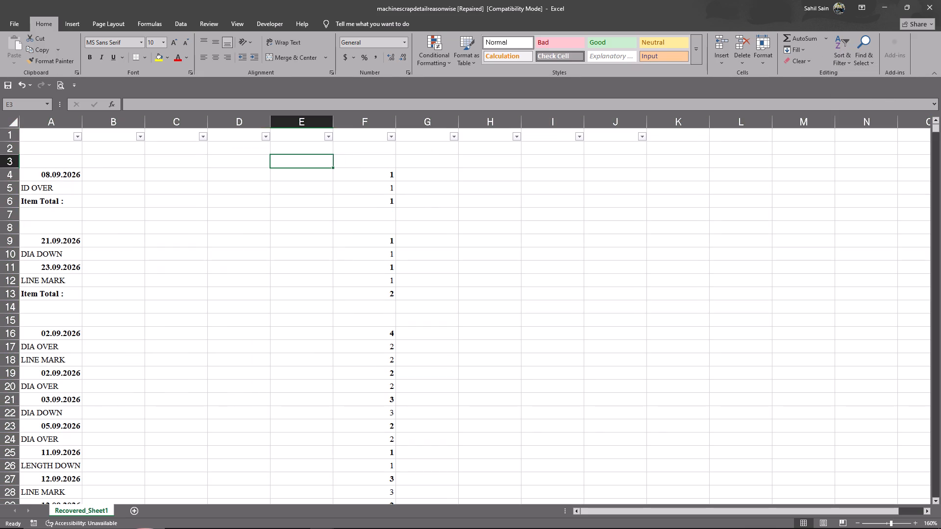
{"action": "left_click", "coordinate": [76, 136]}
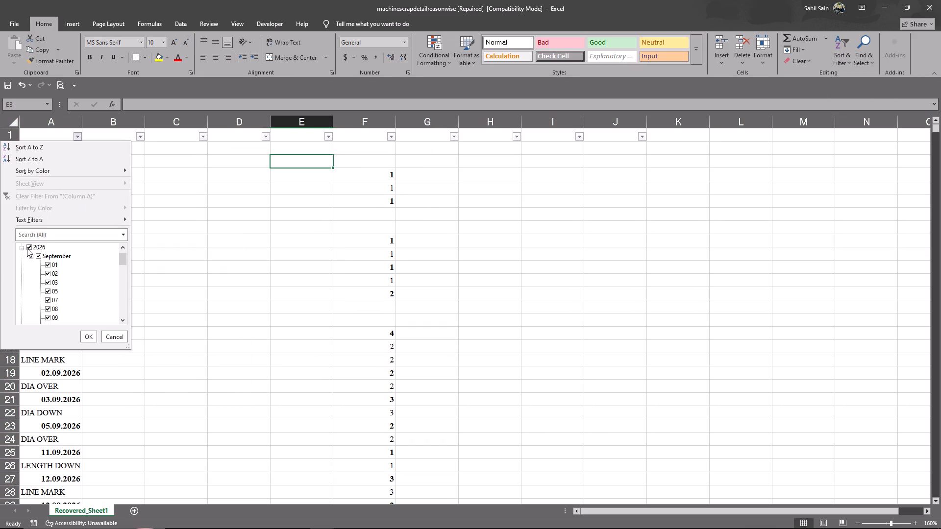
{"action": "left_click", "coordinate": [26, 248]}
{"action": "scroll", "coordinate": [67, 299], "scroll_direction": "down", "scroll_amount": 20}
{"action": "scroll", "coordinate": [67, 299], "scroll_direction": "down", "scroll_amount": 14}
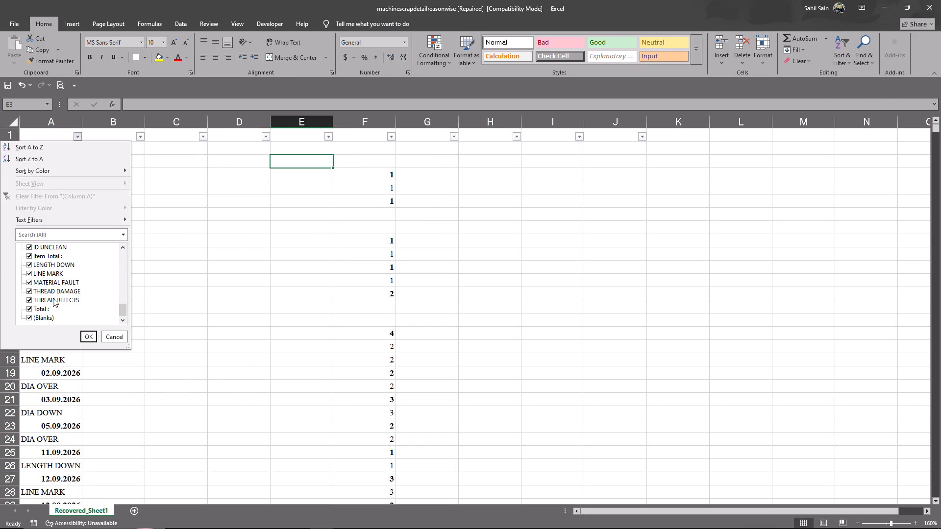
{"action": "left_click", "coordinate": [40, 316]}
{"action": "left_click", "coordinate": [36, 309]}
{"action": "left_click", "coordinate": [38, 254]}
{"action": "left_click", "coordinate": [87, 339]}
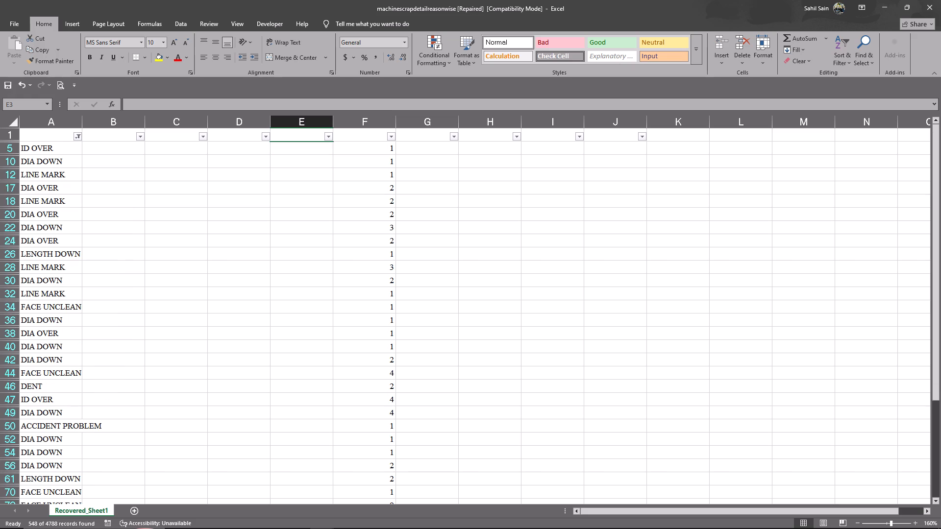
Delete the empty columns B to E between the scrap reasons and their quantities.
{"action": "left_click", "coordinate": [227, 255]}
{"action": "left_click_drag", "start_coordinate": [110, 124], "coordinate": [270, 120]}
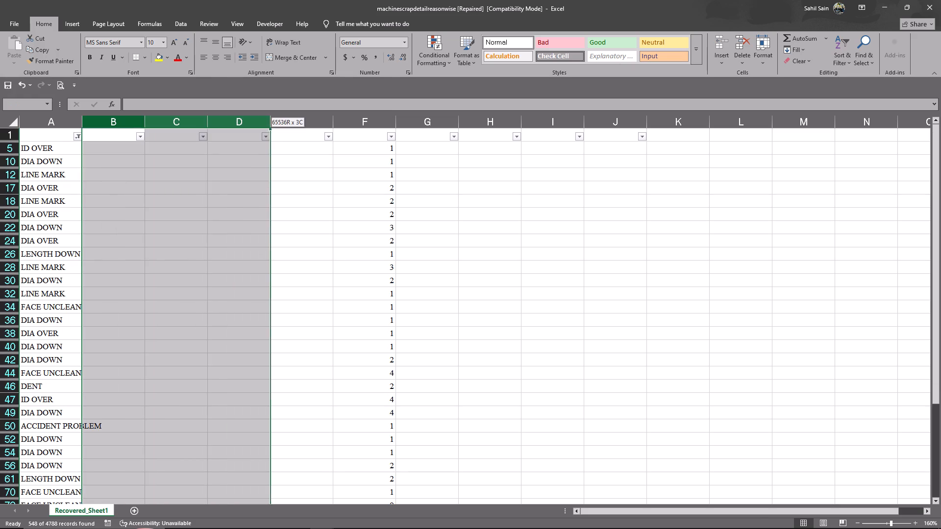
{"action": "left_click_drag", "start_coordinate": [270, 120], "coordinate": [310, 121]}
{"action": "key", "text": "ctrl+minus"}
{"action": "left_click", "coordinate": [315, 183]}
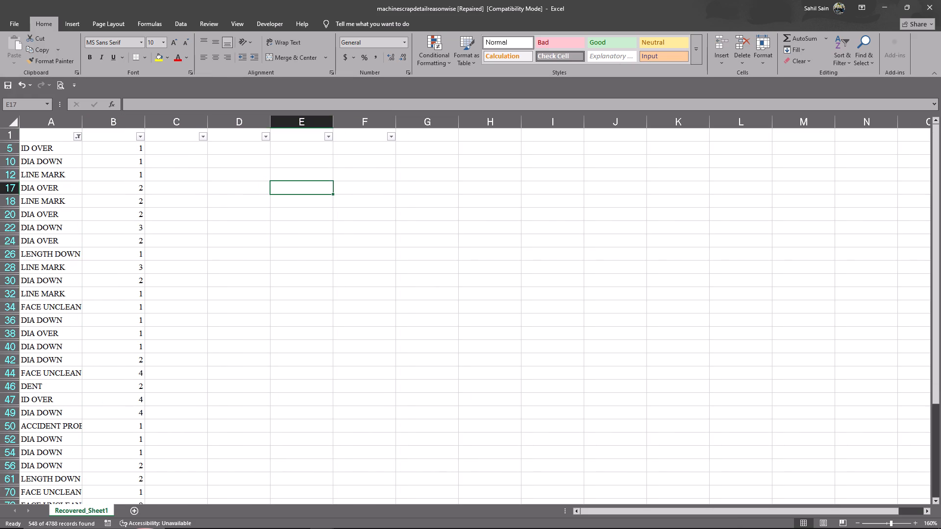
Copy the filtered reasons and quantities from row 5 down and paste them into a new sheet.
{"action": "left_click", "coordinate": [50, 150]}
{"action": "key", "text": "ctrl+shift+Right"}
{"action": "key", "text": "ctrl+shift+Down"}
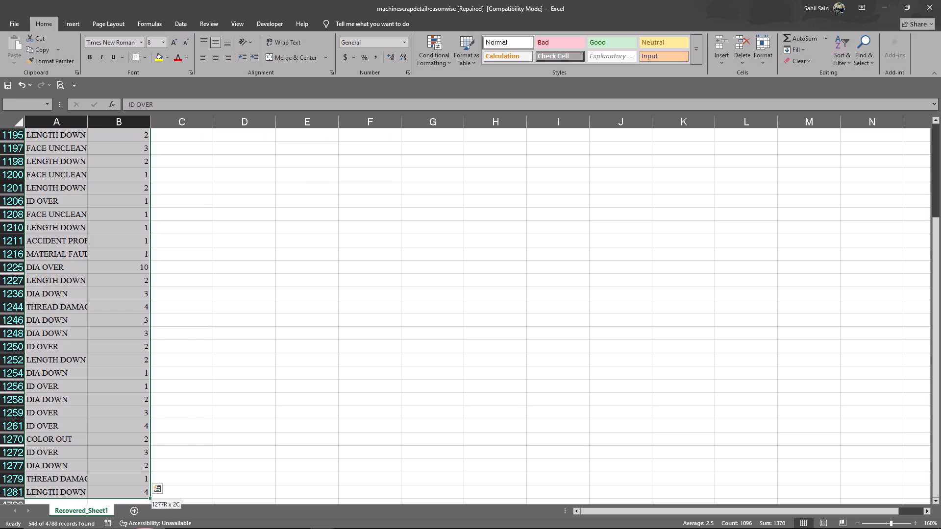
{"action": "key", "text": "ctrl+c"}
{"action": "scroll", "coordinate": [118, 296], "scroll_direction": "down", "scroll_amount": 4}
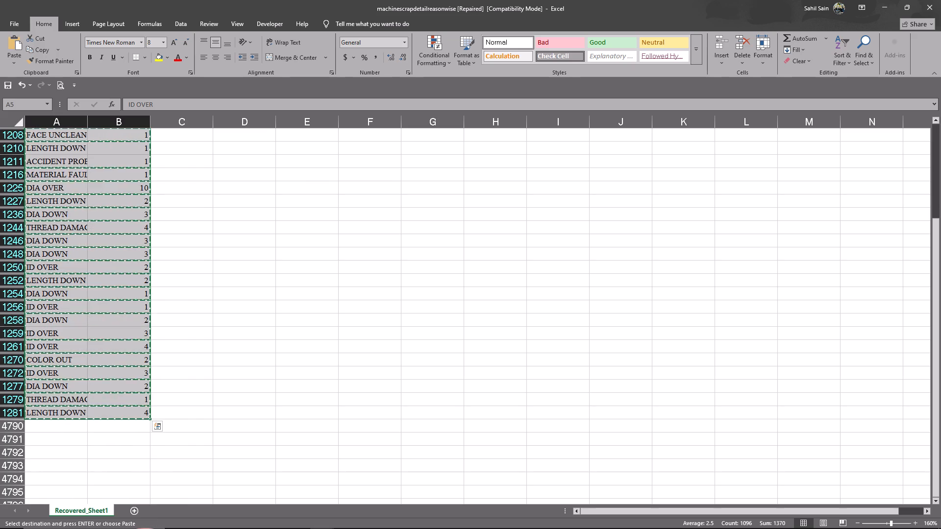
{"action": "left_click", "coordinate": [137, 513]}
{"action": "key", "text": "ctrl+v"}
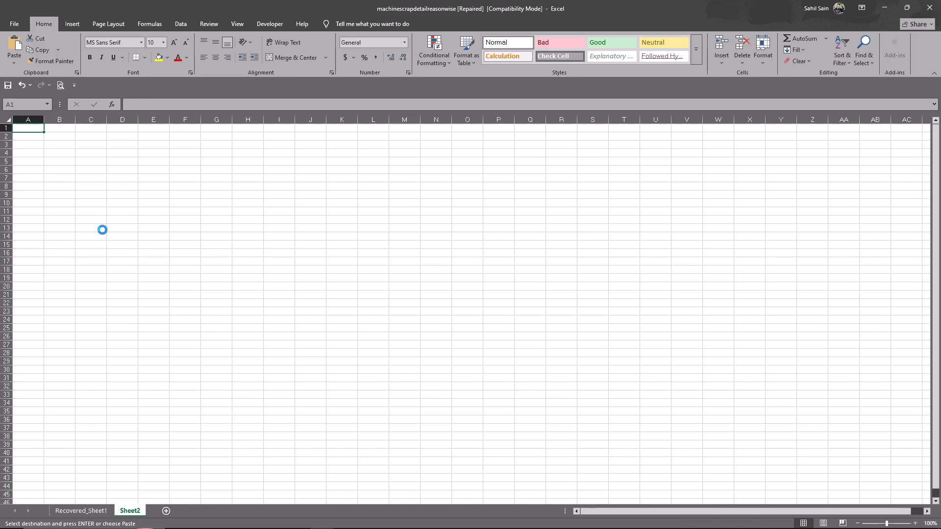
{"action": "scroll", "coordinate": [75, 182], "scroll_direction": "up", "scroll_amount": 6, "text": "ctrl"}
{"action": "left_click", "coordinate": [76, 181]}
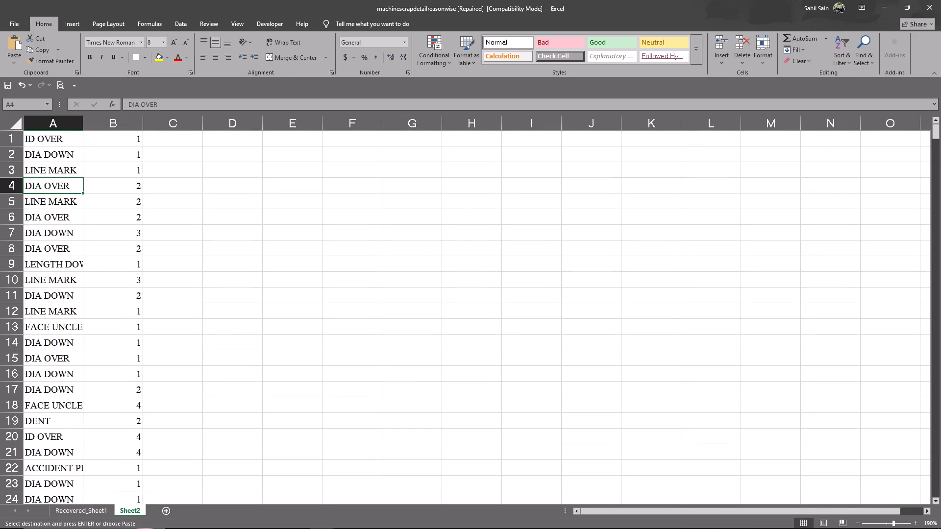
Fit column A to its text, insert a row above the data and enter the headers "scrap" and "qty.".
{"action": "double_click", "coordinate": [85, 126]}
{"action": "left_click", "coordinate": [10, 132]}
{"action": "key", "text": "ctrl+plus"}
{"action": "key", "text": "Up"}
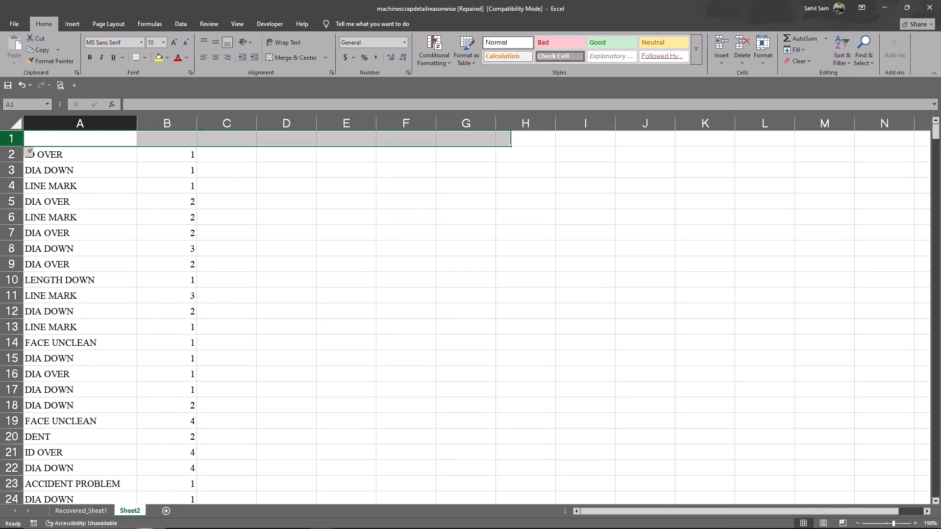
{"action": "type", "text": "scrap"}
{"action": "key", "text": "Right"}
{"action": "type", "text": "qt"}
{"action": "type", "text": "y."}
{"action": "key", "text": "Left"}
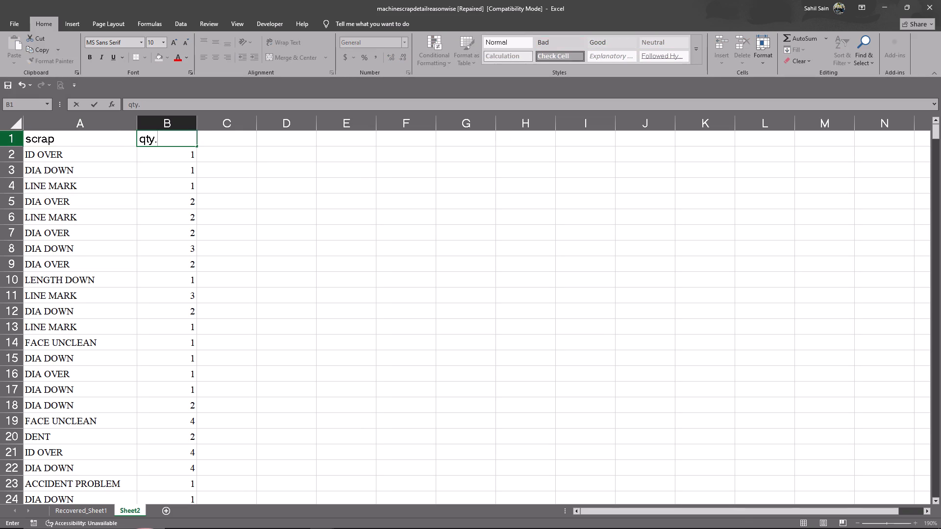
Insert a PivotTable from the scrap and qty. data, placed at cell D3 of the existing sheet.
{"action": "key", "text": "ctrl+shift+Right"}
{"action": "key", "text": "ctrl+shift+Down"}
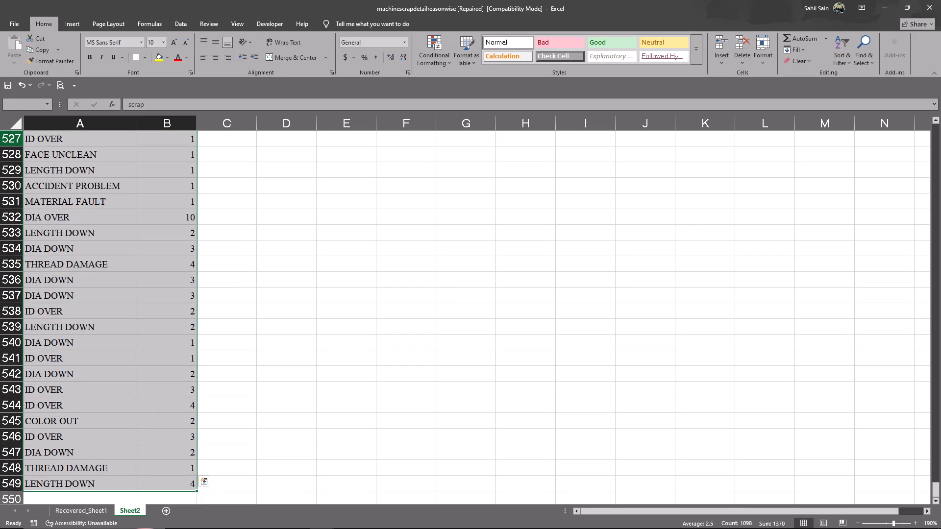
{"action": "scroll", "coordinate": [10, 224], "scroll_direction": "down", "scroll_amount": 3}
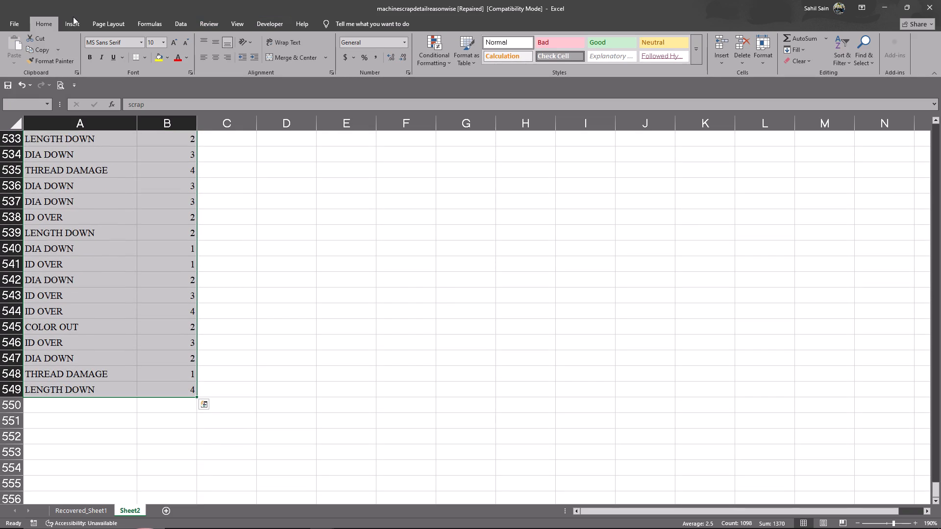
{"action": "left_click", "coordinate": [73, 17]}
{"action": "left_click", "coordinate": [21, 42]}
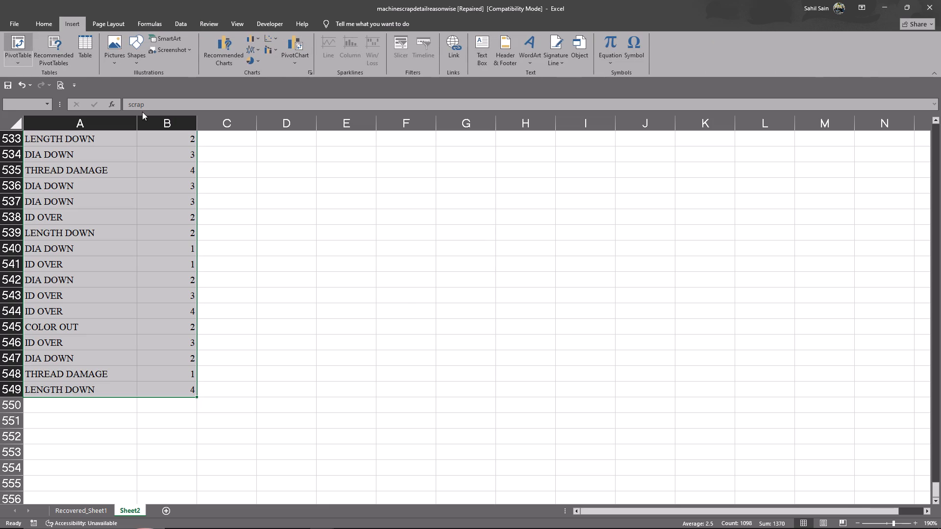
{"action": "left_click", "coordinate": [399, 289]}
{"action": "left_click", "coordinate": [303, 173]}
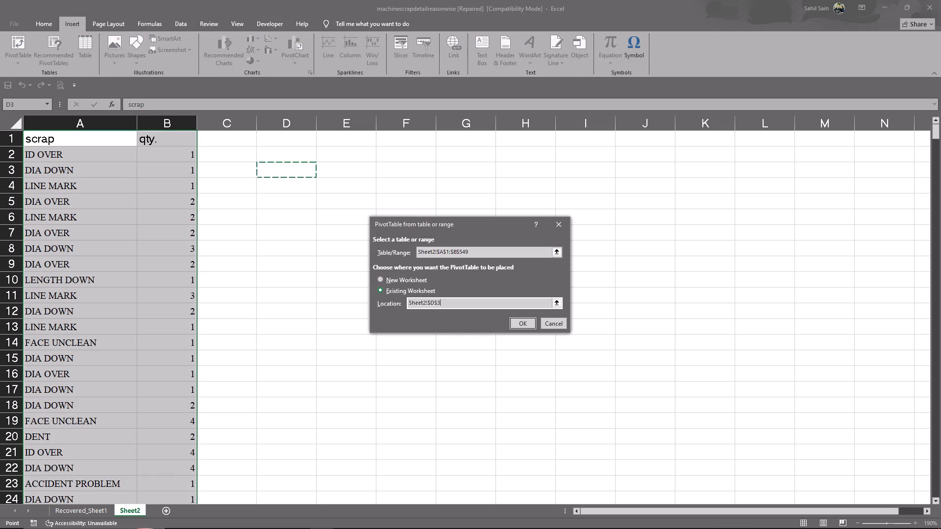
{"action": "left_click", "coordinate": [533, 322]}
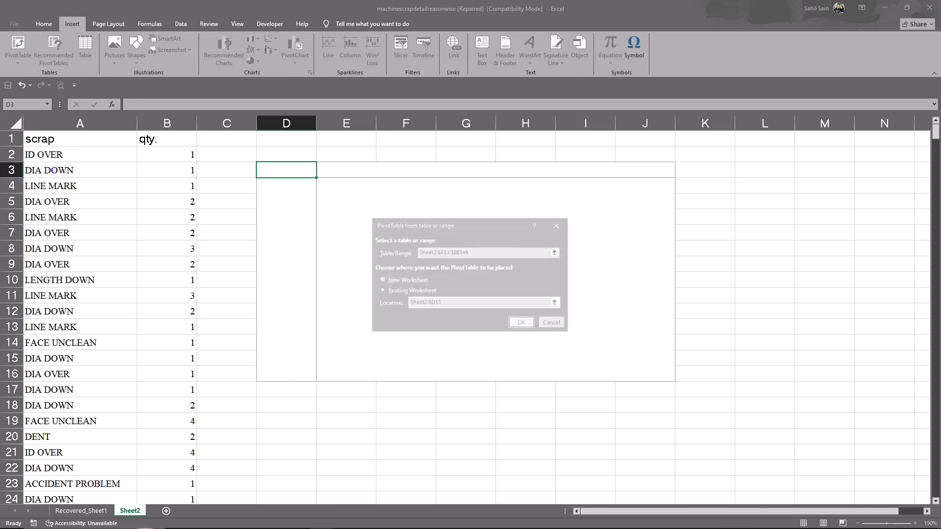
Set the PivotTable to use scrap as rows and qty. as values.
{"action": "left_click_drag", "start_coordinate": [793, 189], "coordinate": [830, 447]}
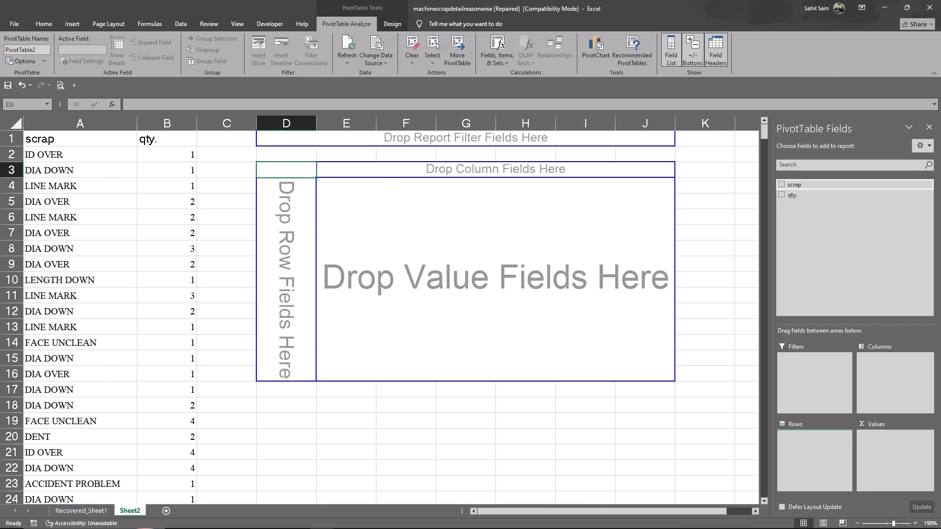
{"action": "left_click_drag", "start_coordinate": [830, 447], "coordinate": [819, 465]}
{"action": "left_click_drag", "start_coordinate": [792, 198], "coordinate": [876, 454]}
{"action": "left_click", "coordinate": [507, 322]}
Switch to the Monthly Rejection Record 2026 workbook and enter 3+2 under Others for Sep.26.
{"action": "key", "text": "alt+Tab"}
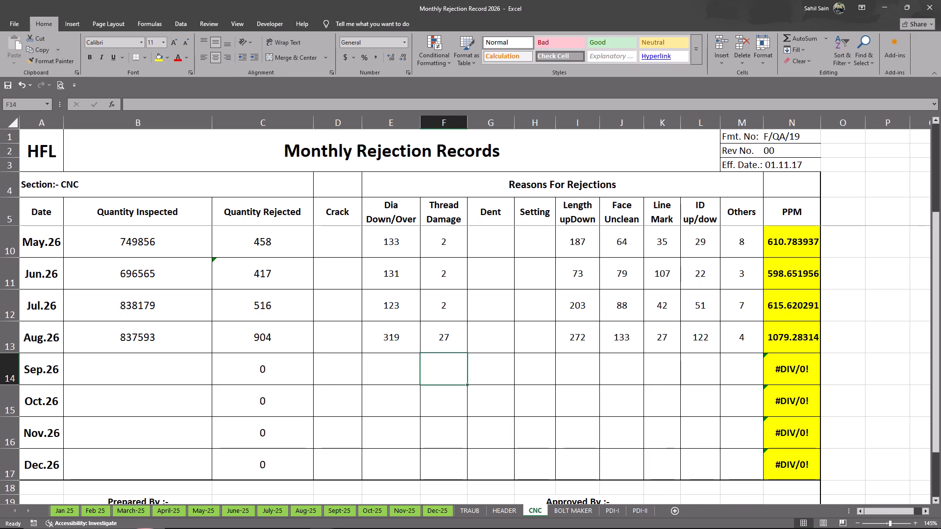
{"action": "left_click", "coordinate": [730, 374]}
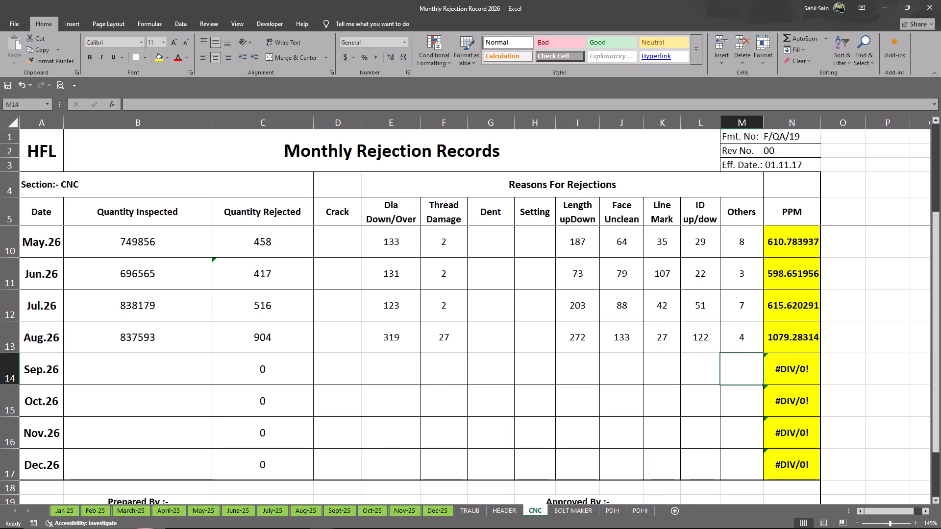
{"action": "key", "text": "3"}
{"action": "key", "text": "Return"}
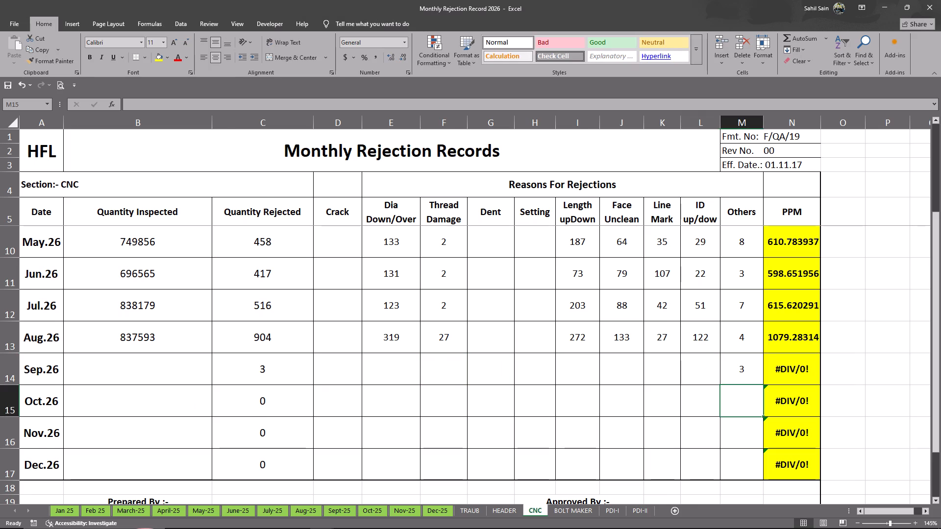
{"action": "key", "text": "alt+Tab"}
{"action": "key", "text": "alt+Tab"}
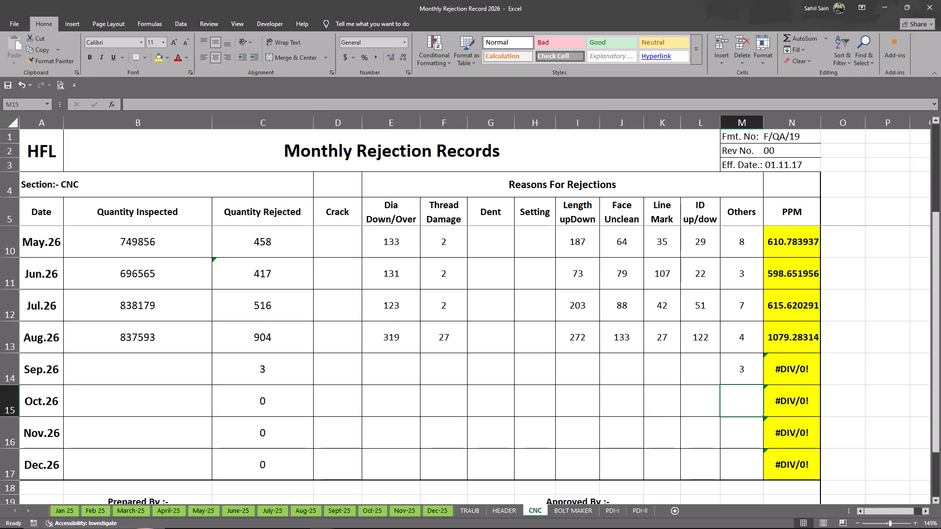
{"action": "double_click", "coordinate": [752, 373]}
{"action": "type", "text": "+2"}
{"action": "key", "text": "Return"}
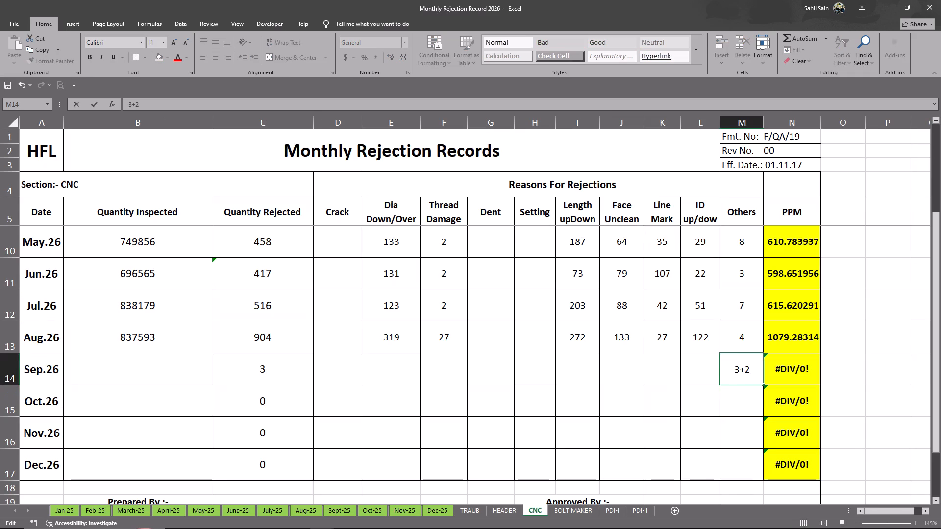
Check the pivot totals and enter 2 under Dent for Sep.26 in the rejection record.
{"action": "key", "text": "alt+Tab"}
{"action": "key", "text": "alt+Tab"}
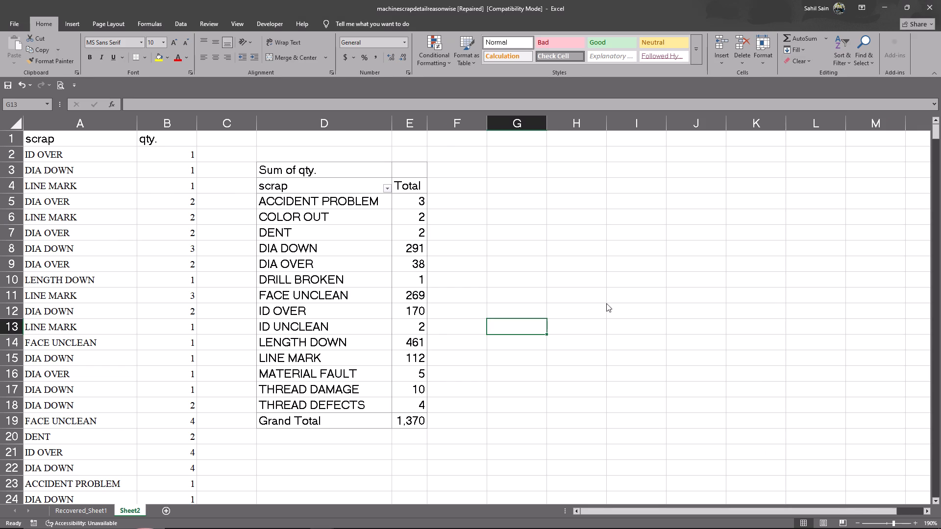
{"action": "left_click", "coordinate": [489, 367]}
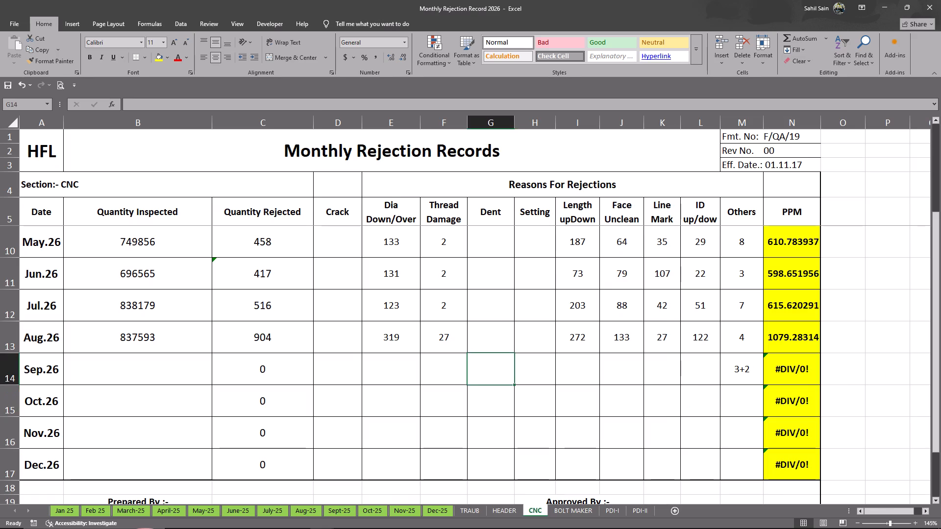
{"action": "key", "text": "2"}
{"action": "key", "text": "Return"}
Check the pivot totals and enter 291+38 under Dia Down/Over for Sep.26 in the rejection record.
{"action": "key", "text": "alt+Tab"}
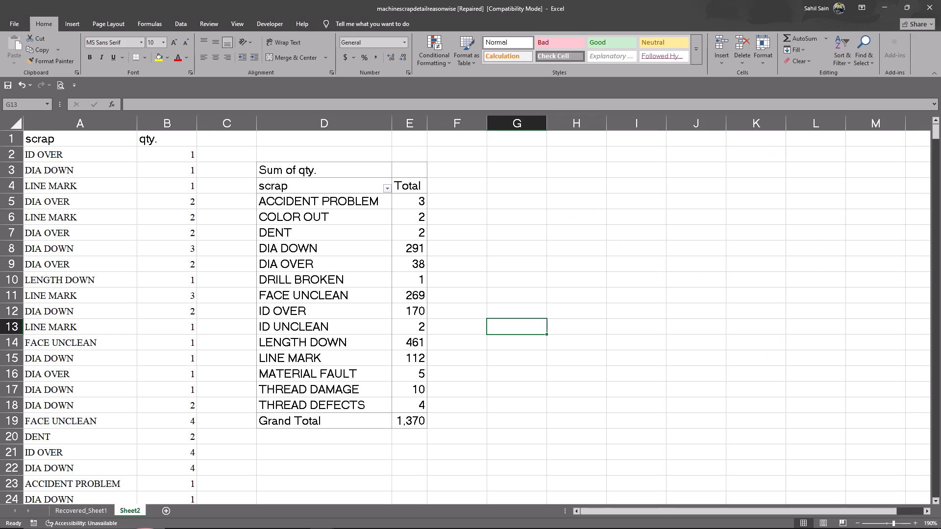
{"action": "key", "text": "alt+Tab"}
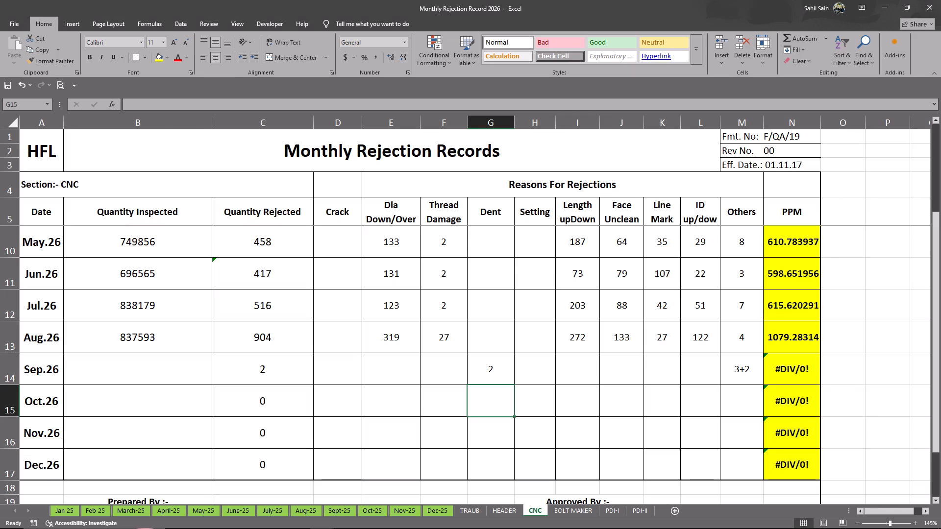
{"action": "left_click", "coordinate": [405, 373]}
{"action": "type", "text": "291+"}
{"action": "key", "text": "alt+Tab"}
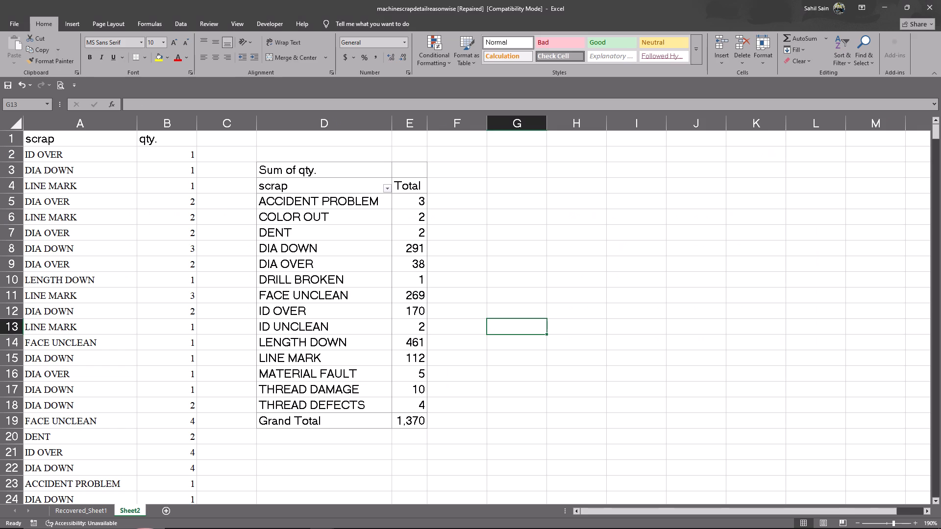
{"action": "key", "text": "alt+Tab"}
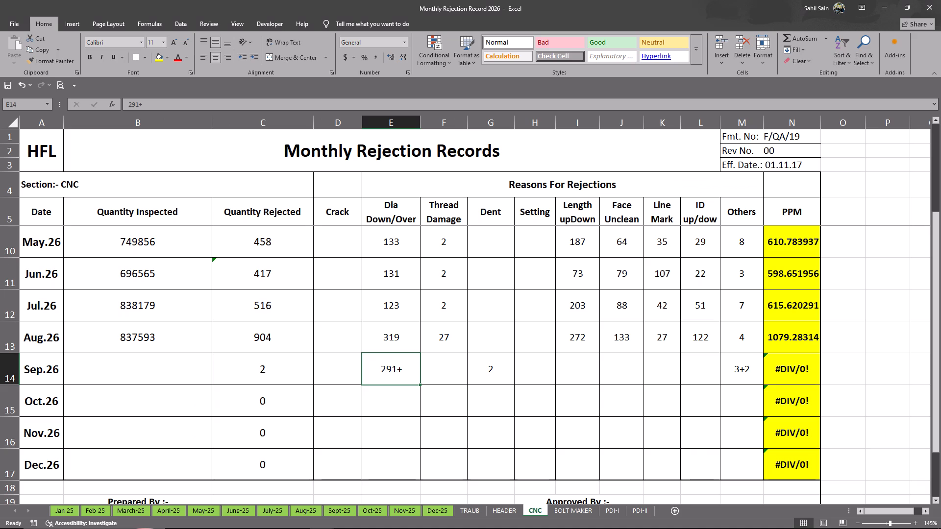
{"action": "double_click", "coordinate": [413, 374]}
{"action": "type", "text": "38"}
{"action": "key", "text": "Return"}
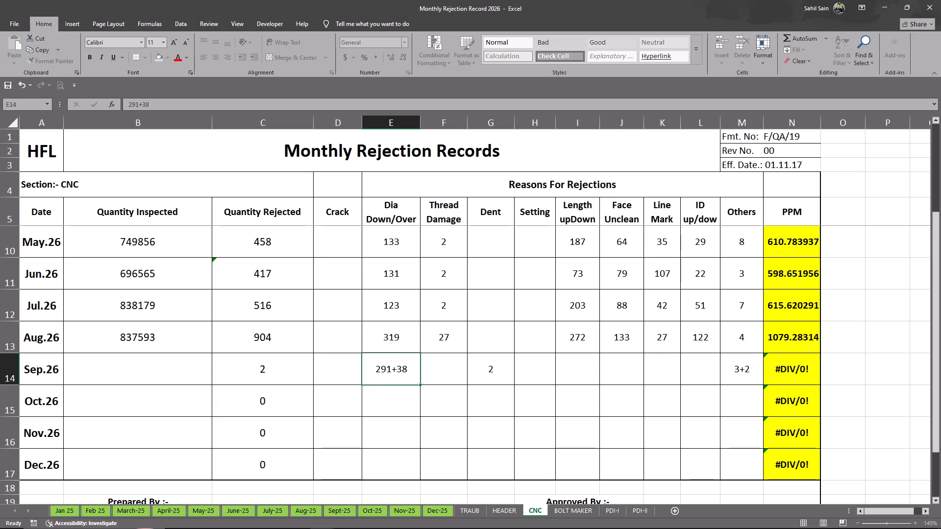
Append +1 for the pivot's drill broken scrap to the Others entry for Sep.26.
{"action": "key", "text": "alt+Tab"}
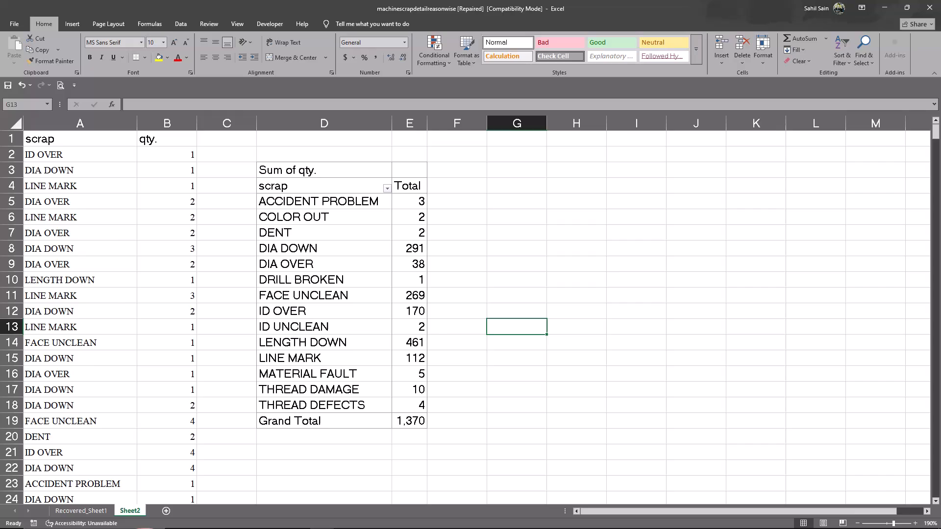
{"action": "key", "text": "alt+Tab"}
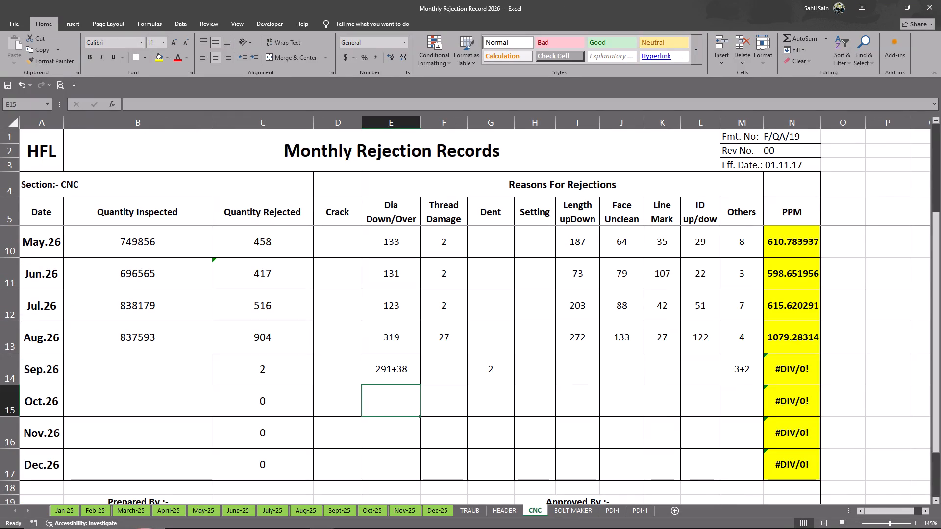
{"action": "double_click", "coordinate": [758, 365]}
{"action": "type", "text": "+1"}
{"action": "key", "text": "Return"}
Enter the pivot's face unclean total, 269, under Face Unclean for Sep.26 in the rejection record.
{"action": "key", "text": "alt+Tab"}
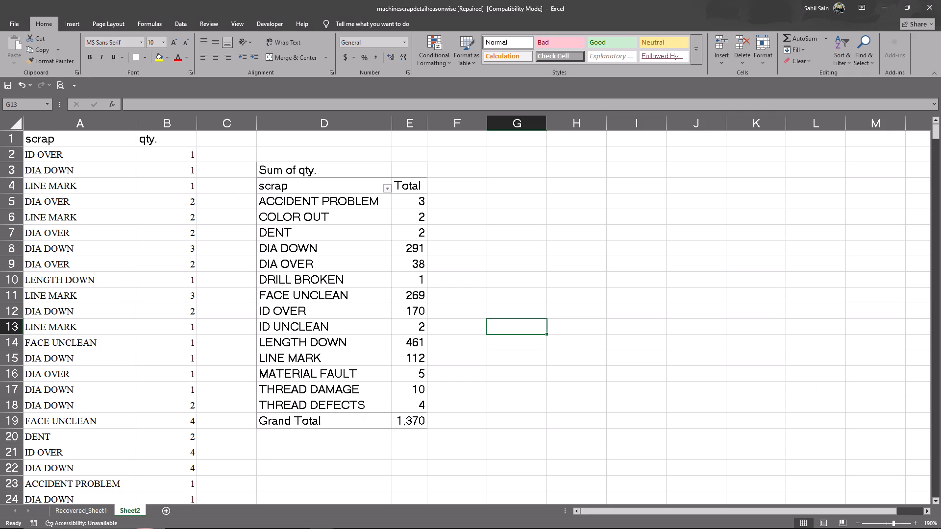
{"action": "key", "text": "alt+Tab"}
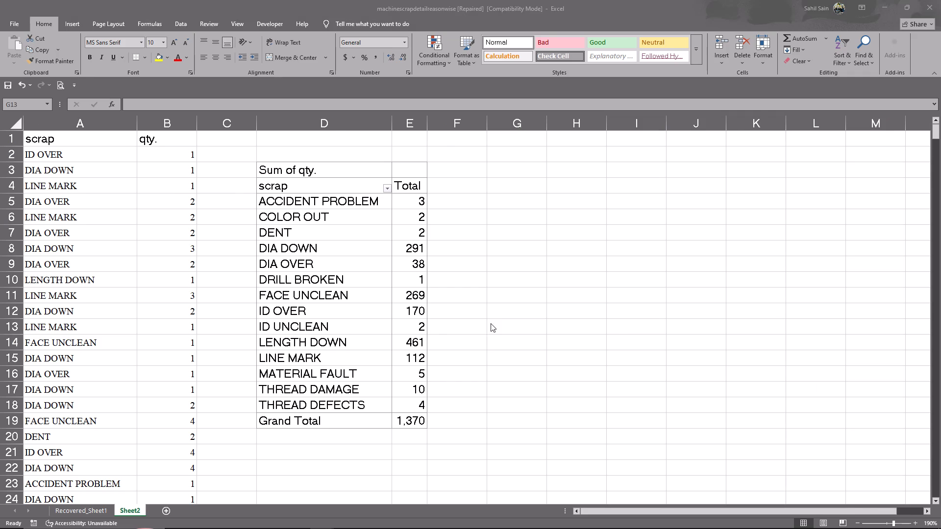
{"action": "left_click", "coordinate": [618, 372]}
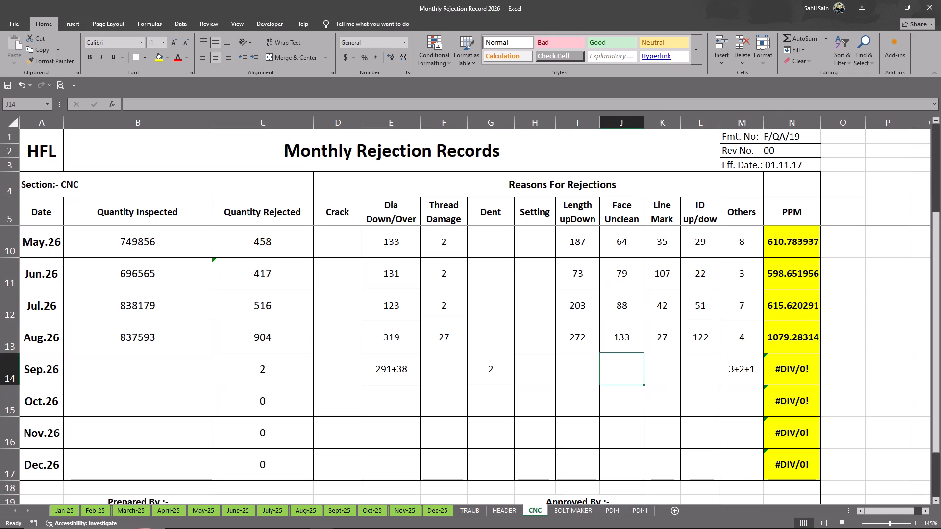
{"action": "type", "text": "269"}
{"action": "key", "text": "Return"}
Enter the pivot's ID over total, 170, under the ID column for Sep.26 in the rejection record.
{"action": "key", "text": "alt+Tab"}
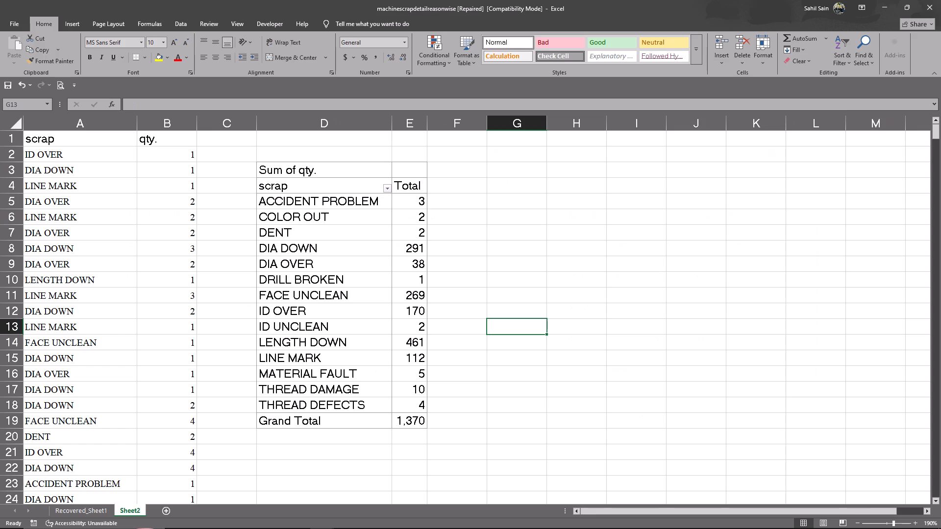
{"action": "key", "text": "alt+Tab"}
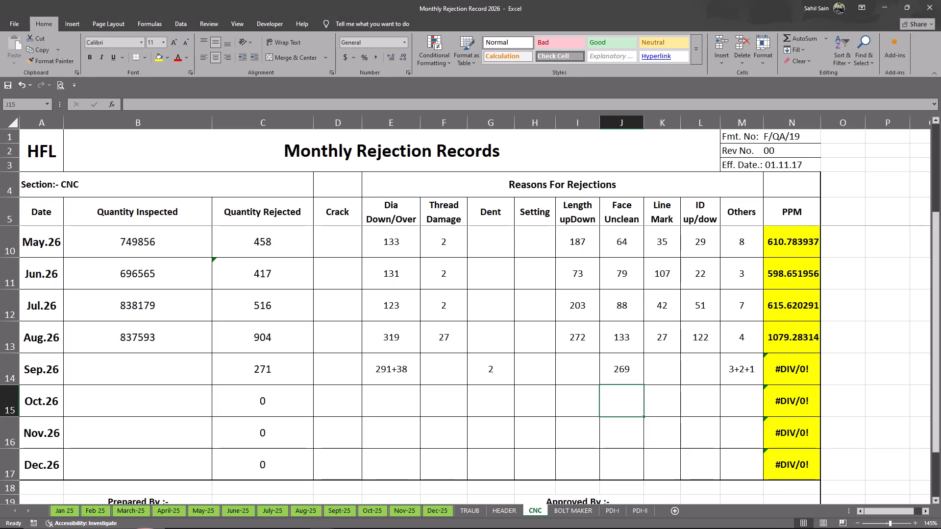
{"action": "left_click", "coordinate": [703, 372]}
{"action": "key", "text": "alt+Tab"}
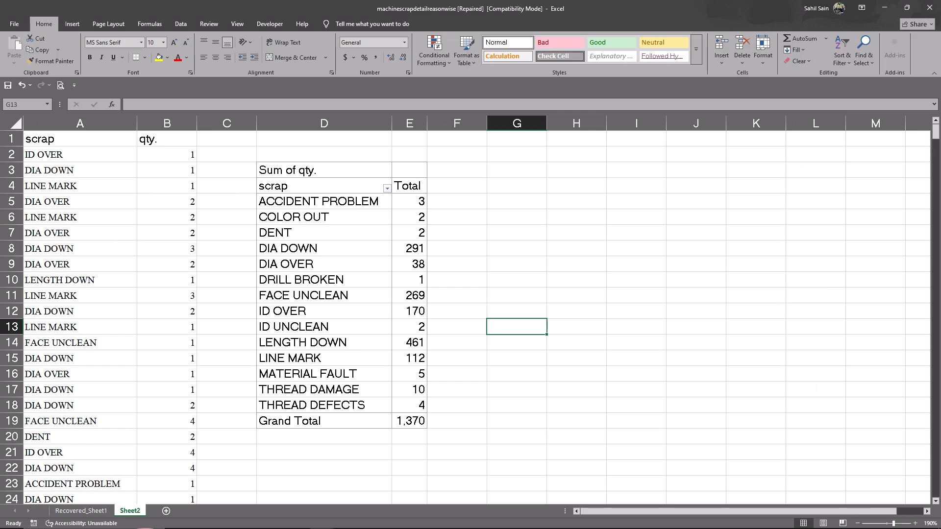
{"action": "key", "text": "alt+Tab"}
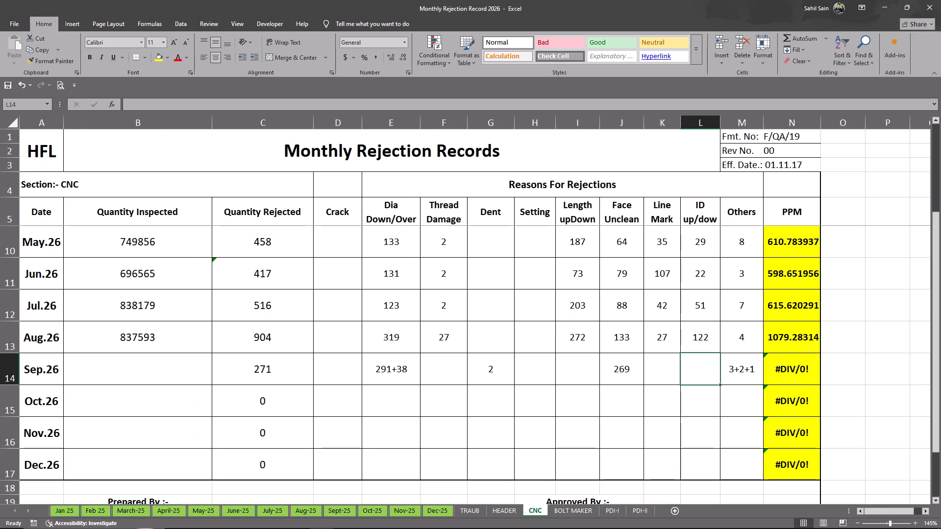
{"action": "type", "text": "170"}
{"action": "key", "text": "Return"}
Append +2 for the pivot's ID unclean scrap to the Others entry for Sep.26.
{"action": "key", "text": "alt+Tab"}
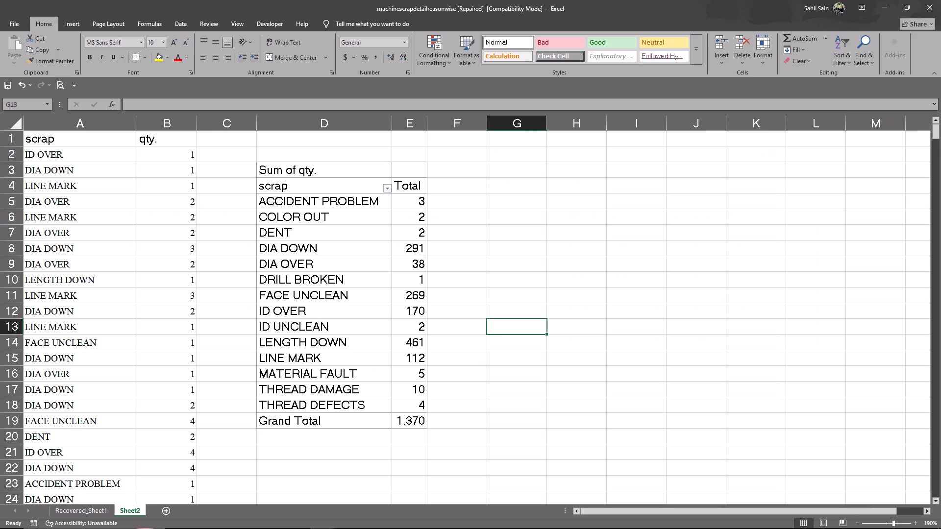
{"action": "key", "text": "alt+Tab"}
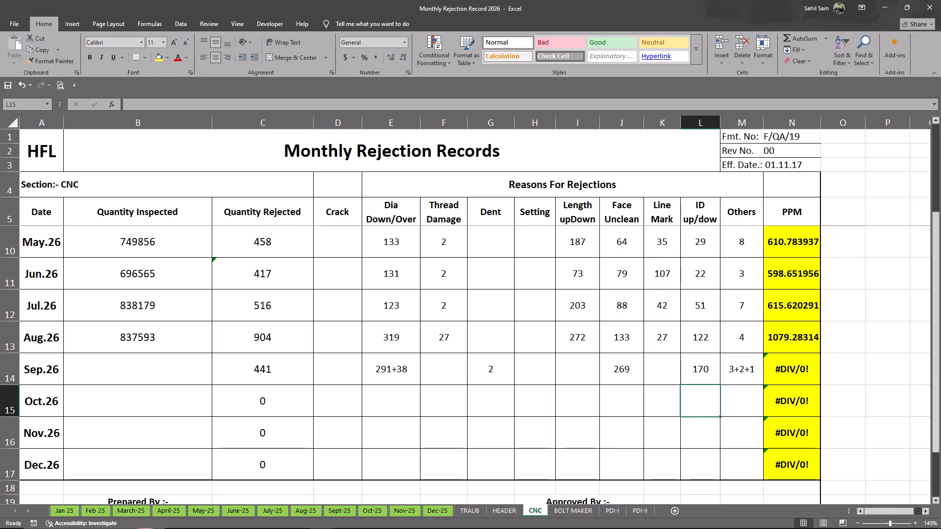
{"action": "double_click", "coordinate": [758, 369]}
{"action": "type", "text": "+2"}
{"action": "key", "text": "Return"}
Enter the pivot's length down total, 461, under the Length column for Sep.26 in the rejection record.
{"action": "key", "text": "alt+Tab"}
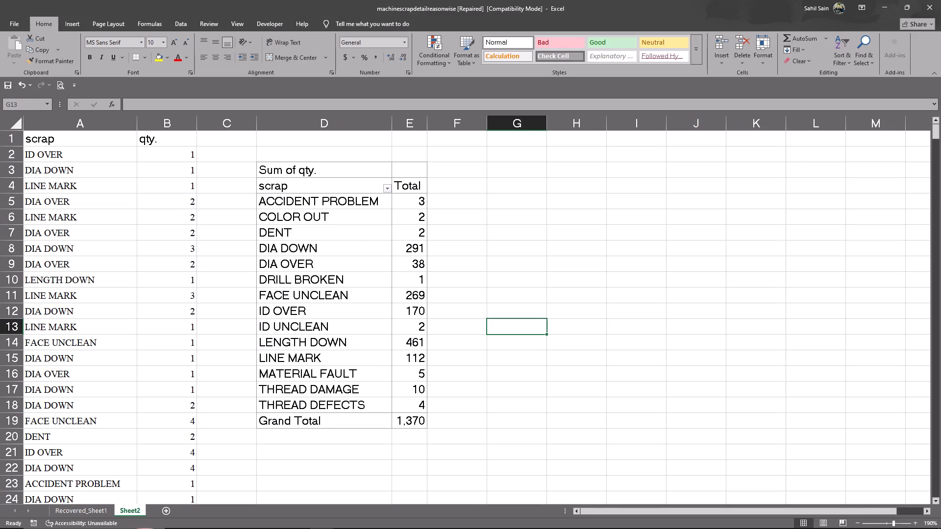
{"action": "key", "text": "alt+Tab"}
{"action": "left_click", "coordinate": [583, 366]}
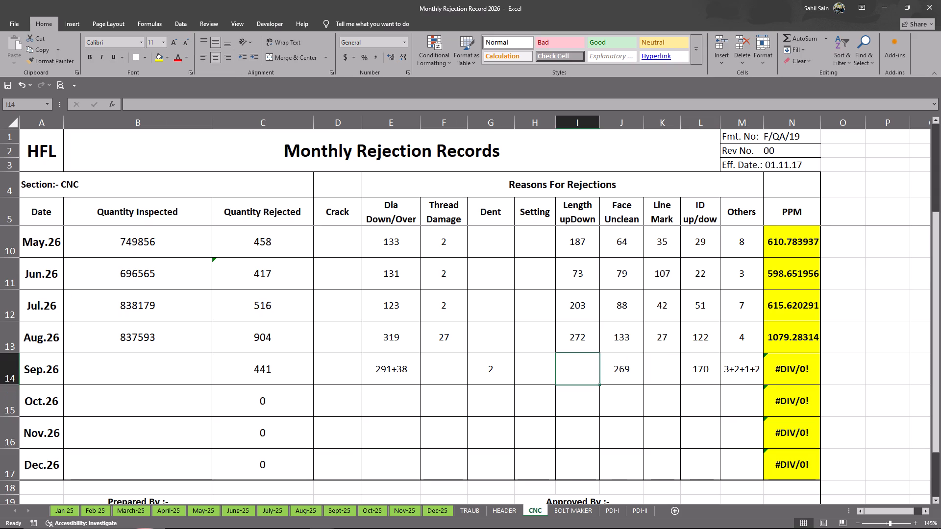
{"action": "type", "text": "461"}
{"action": "key", "text": "Return"}
Enter the pivot's line mark total, 112, under Line Mark for Sep.26 in the rejection record.
{"action": "key", "text": "alt+Tab"}
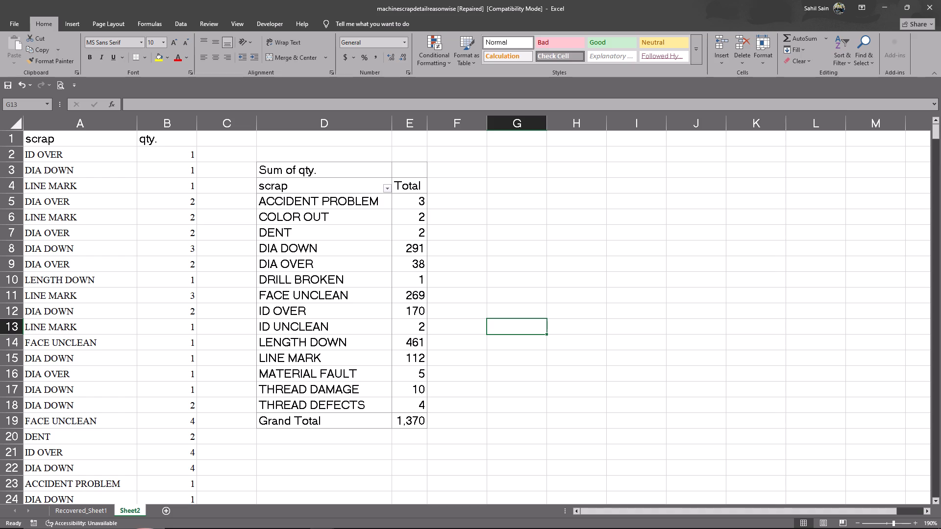
{"action": "key", "text": "alt+Tab"}
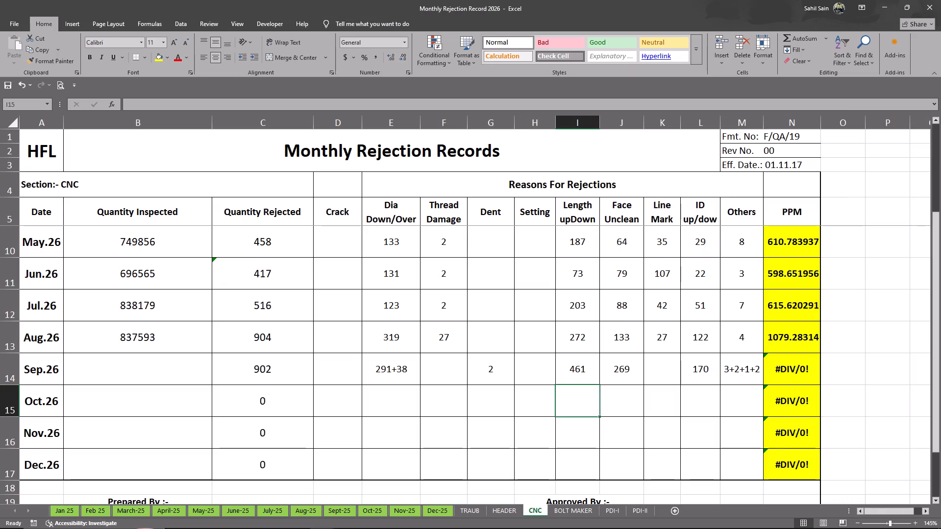
{"action": "left_click", "coordinate": [666, 371]}
{"action": "type", "text": "112"}
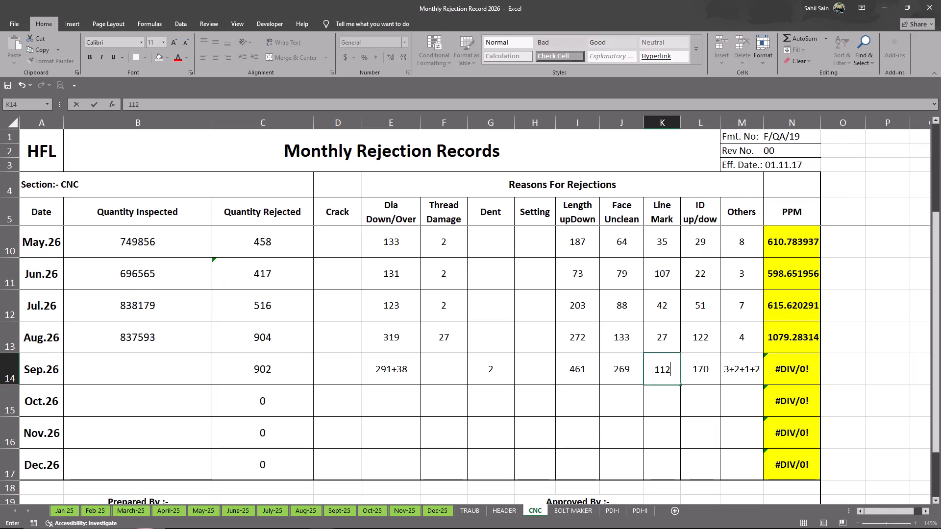
{"action": "key", "text": "Return"}
Append +5 for the pivot's material fault scrap to the Others entry for Sep.26.
{"action": "key", "text": "alt+Tab"}
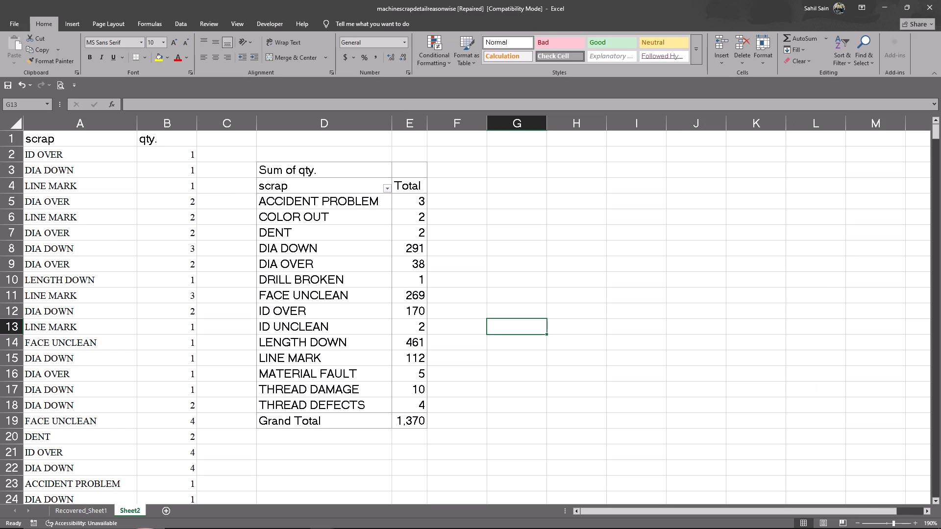
{"action": "key", "text": "alt+Tab"}
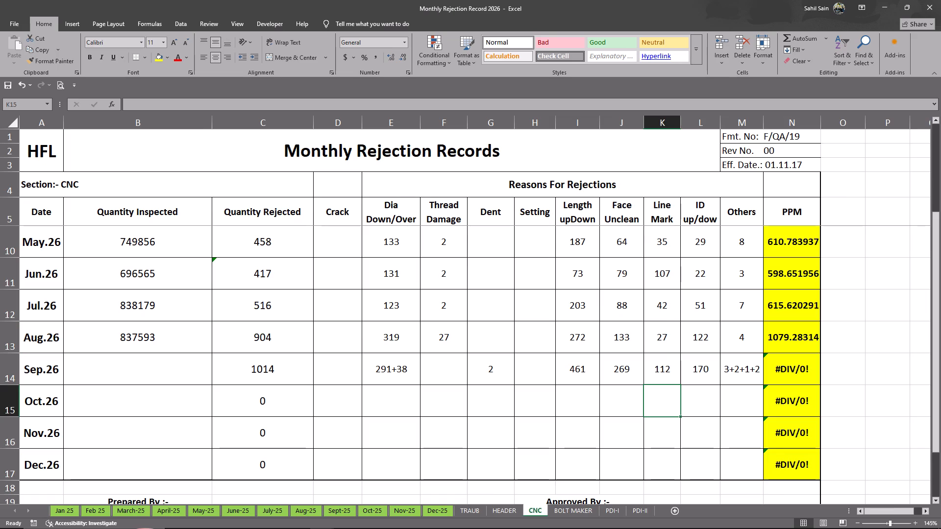
{"action": "double_click", "coordinate": [759, 370]}
{"action": "type", "text": "+5"}
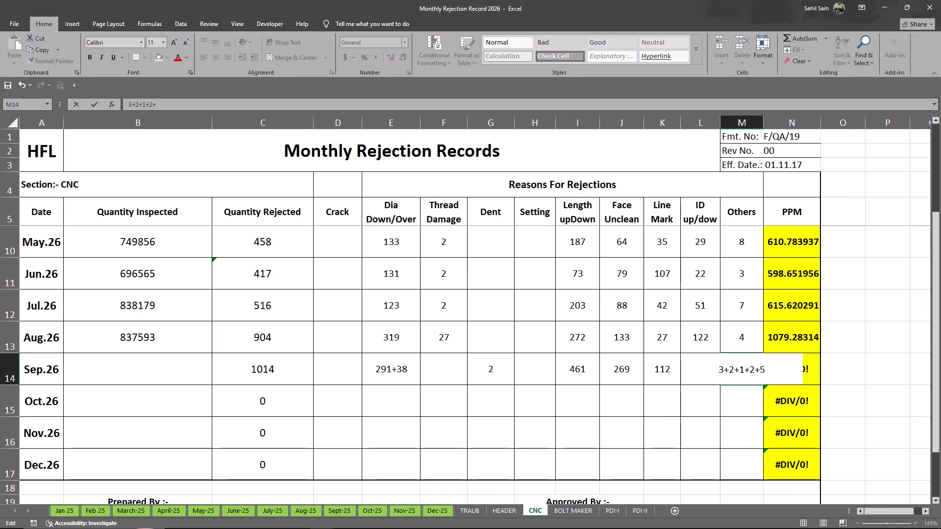
{"action": "key", "text": "Return"}
Enter 14 under Thread Damage for Sep.26, combining the pivot's thread damage and thread defects totals.
{"action": "key", "text": "alt+Tab"}
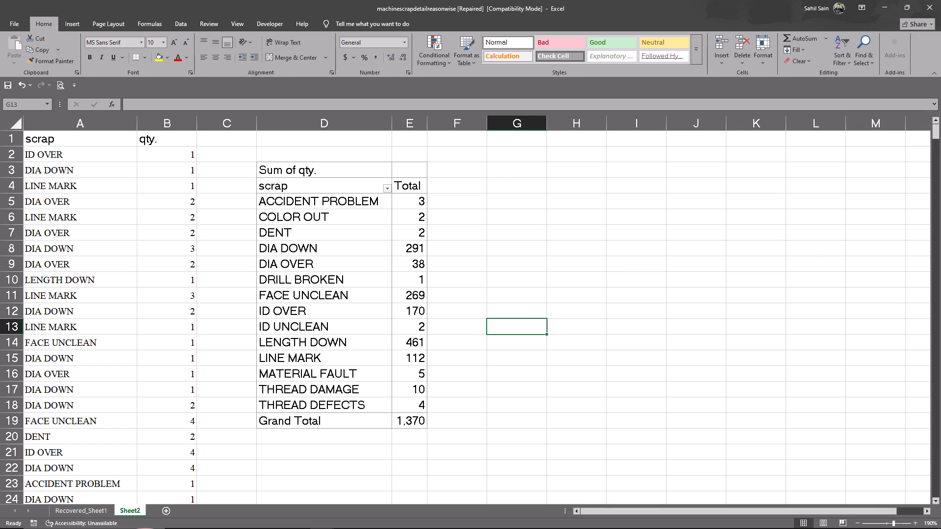
{"action": "key", "text": "alt+Tab"}
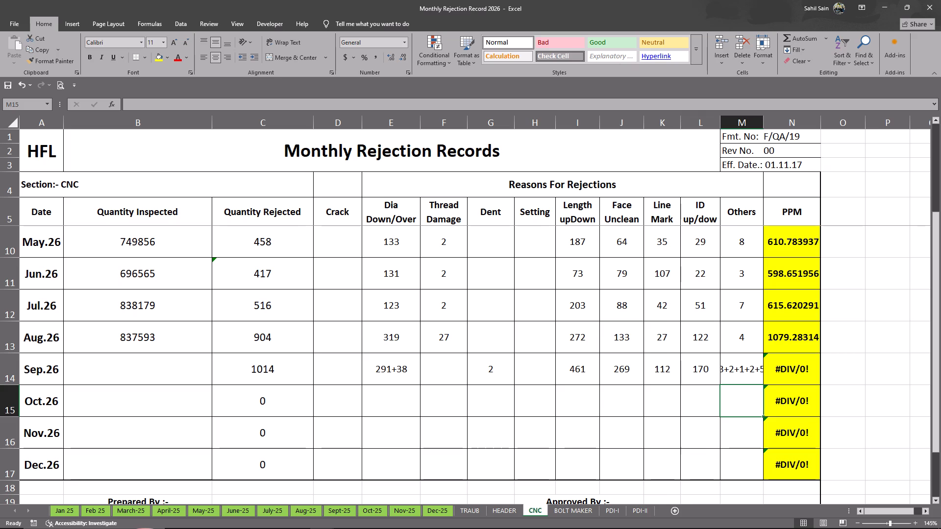
{"action": "left_click", "coordinate": [440, 376]}
{"action": "key", "text": "5"}
{"action": "key", "text": "alt+Tab"}
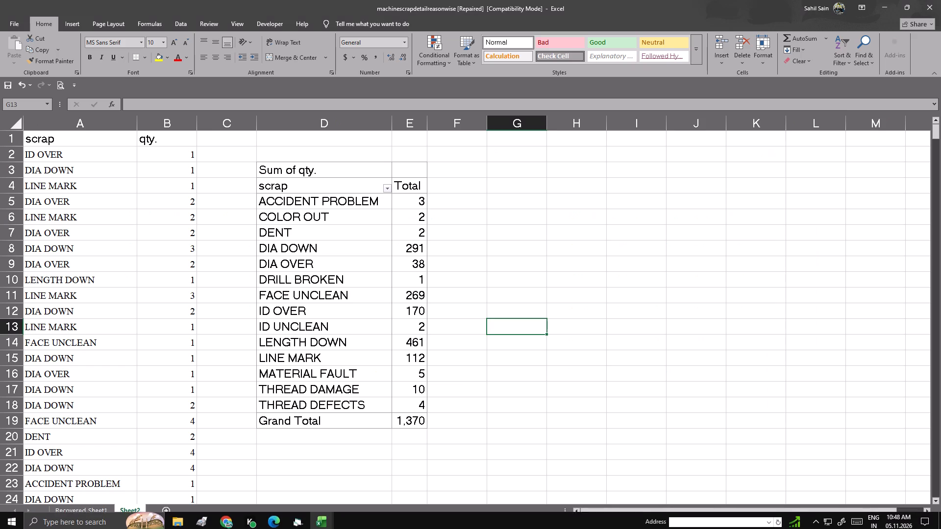
{"action": "key", "text": "alt+Tab"}
{"action": "key", "text": "alt+Tab"}
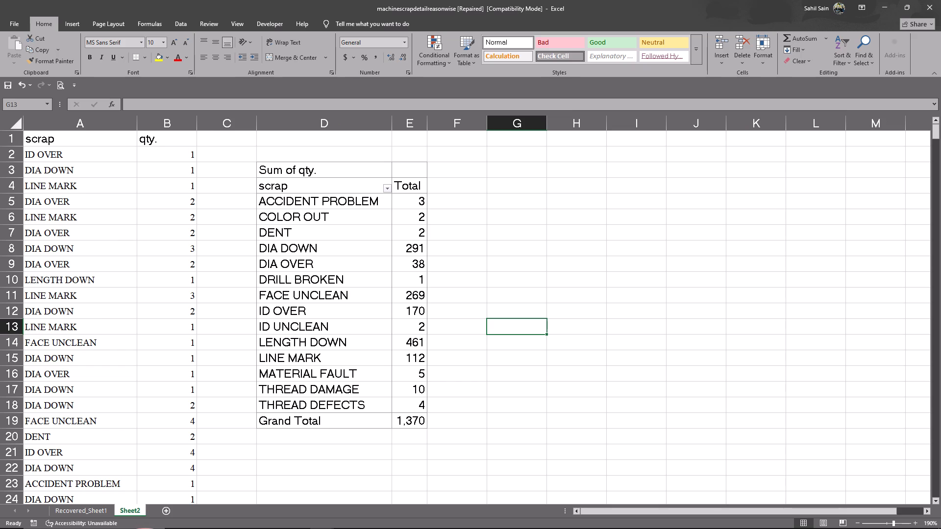
{"action": "left_click", "coordinate": [481, 397]}
{"action": "key", "text": "alt+Tab"}
{"action": "left_click", "coordinate": [444, 378]}
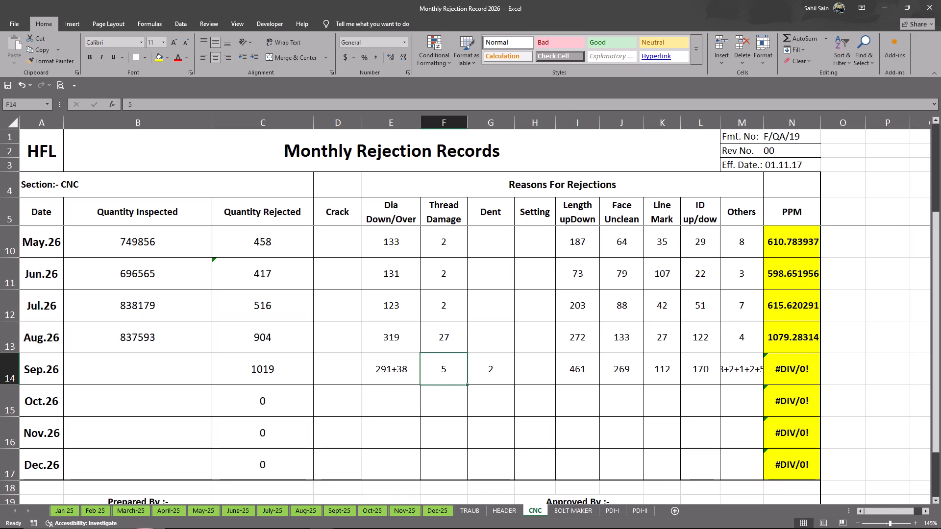
{"action": "type", "text": "10"}
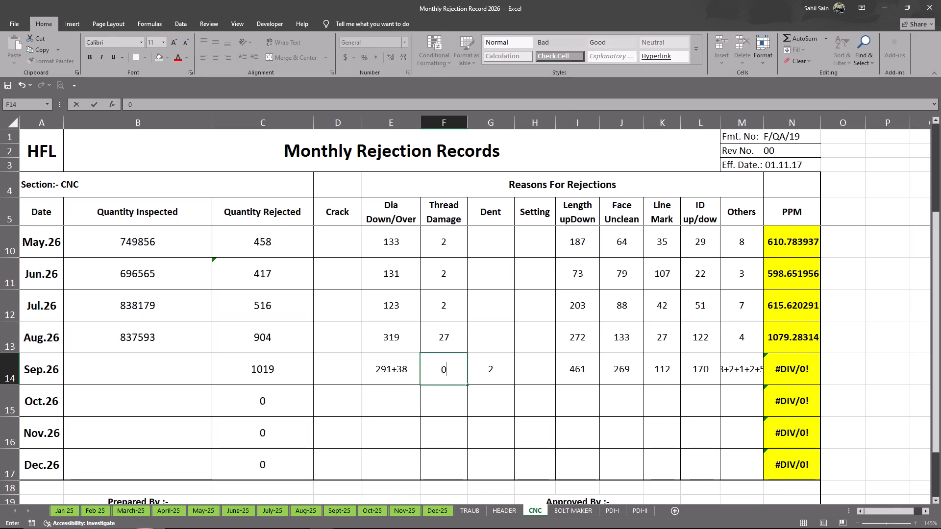
{"action": "key", "text": "BackSpace"}
{"action": "key", "text": "BackSpace"}
{"action": "type", "text": "14"}
{"action": "key", "text": "Return"}
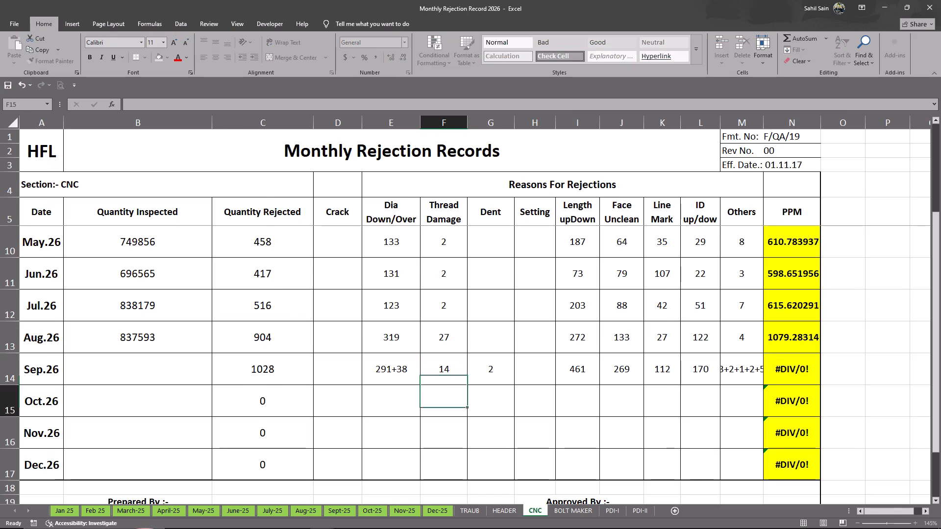
Convert the 291+38 entry under Dia Down/Over for Sep.26 into a calculating formula.
{"action": "key", "text": "alt+Tab"}
{"action": "left_click", "coordinate": [534, 395]}
{"action": "key", "text": "alt+Tab"}
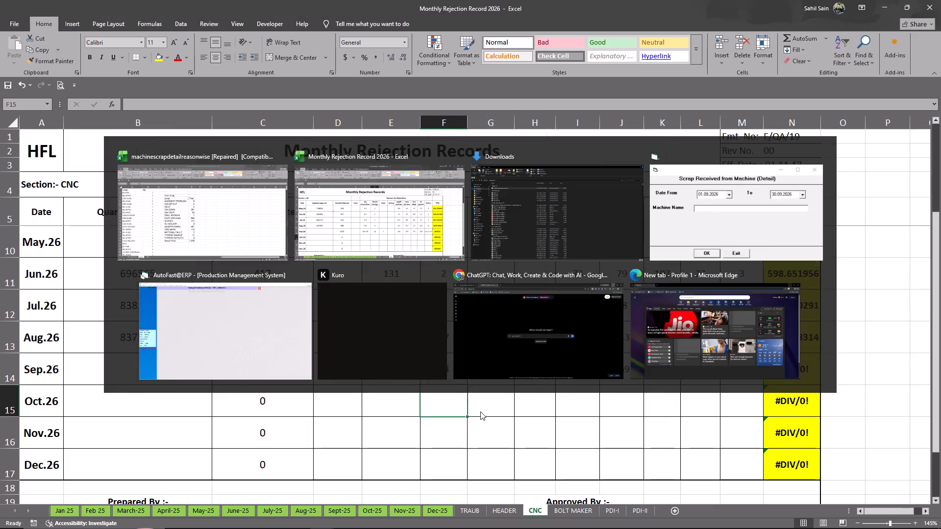
{"action": "double_click", "coordinate": [370, 367]}
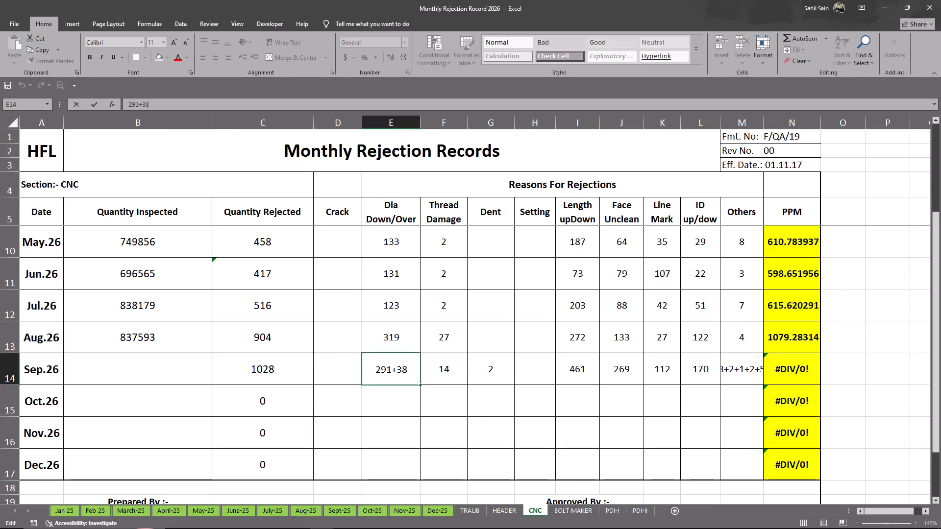
{"action": "key", "text": "equal"}
{"action": "key", "text": "Return"}
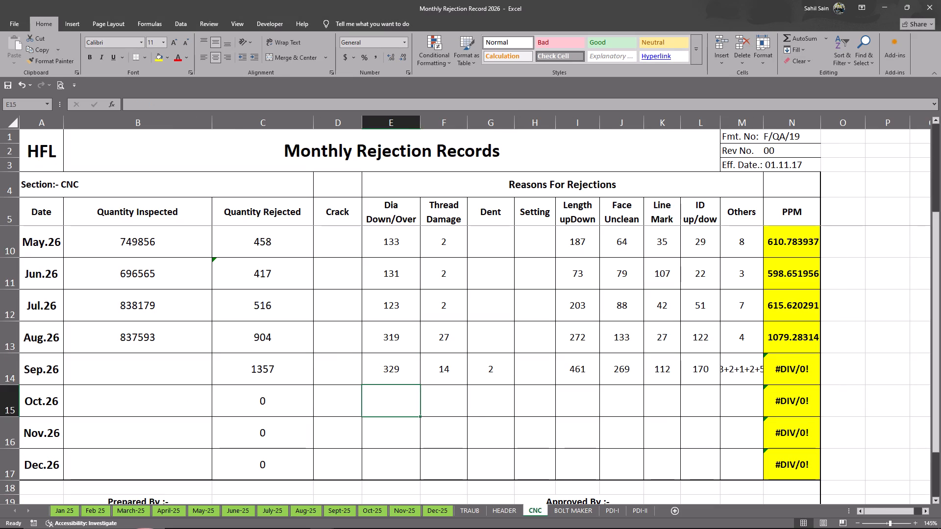
Convert the 3+2+1+2+5 entry under Others for Sep.26 into a calculating formula.
{"action": "double_click", "coordinate": [727, 368]}
{"action": "left_click", "coordinate": [718, 368]}
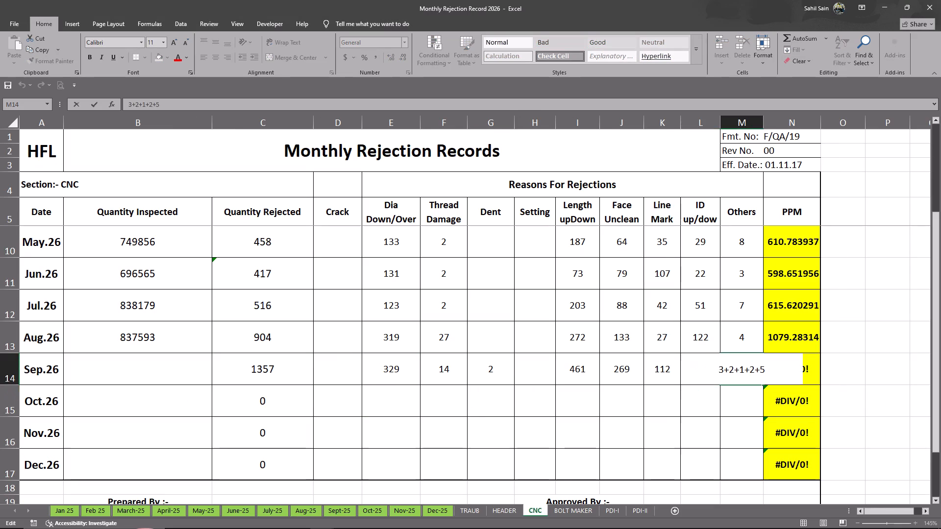
{"action": "key", "text": "equal"}
{"action": "key", "text": "Return"}
{"action": "left_click", "coordinate": [362, 470]}
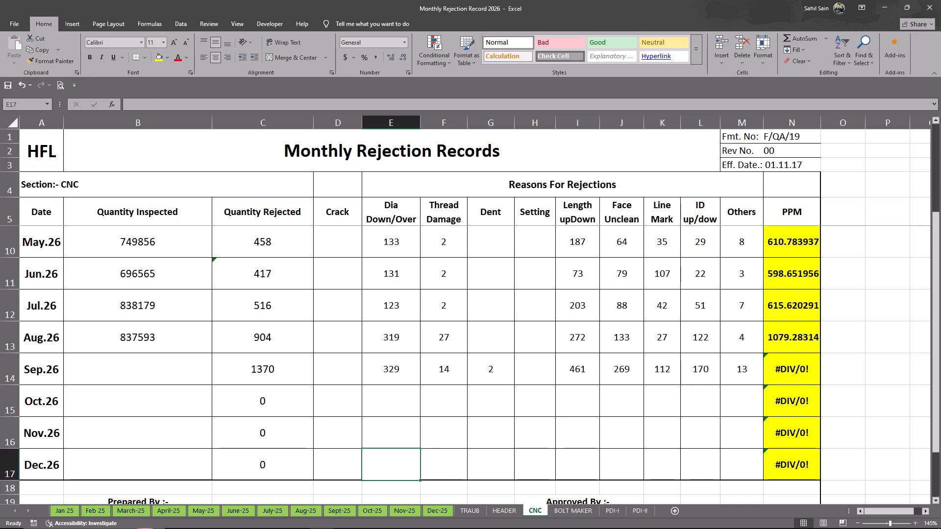
Compare the Sep.26 quantity rejected and reason entries in the rejection record with the scrap pivot's totals.
{"action": "key", "text": "alt+Tab"}
{"action": "left_click", "coordinate": [549, 408]}
{"action": "key", "text": "alt+Tab"}
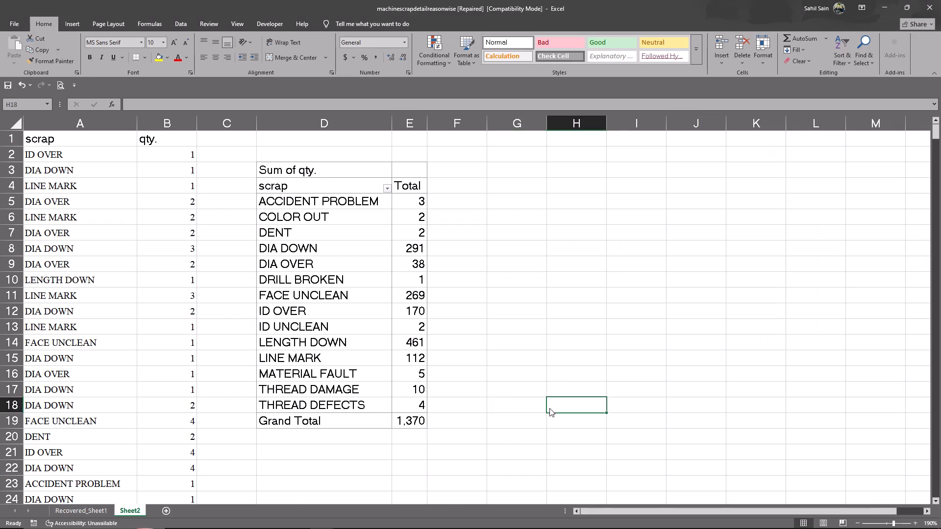
{"action": "left_click", "coordinate": [305, 388]}
{"action": "left_click_drag", "start_coordinate": [165, 402], "coordinate": [176, 402]}
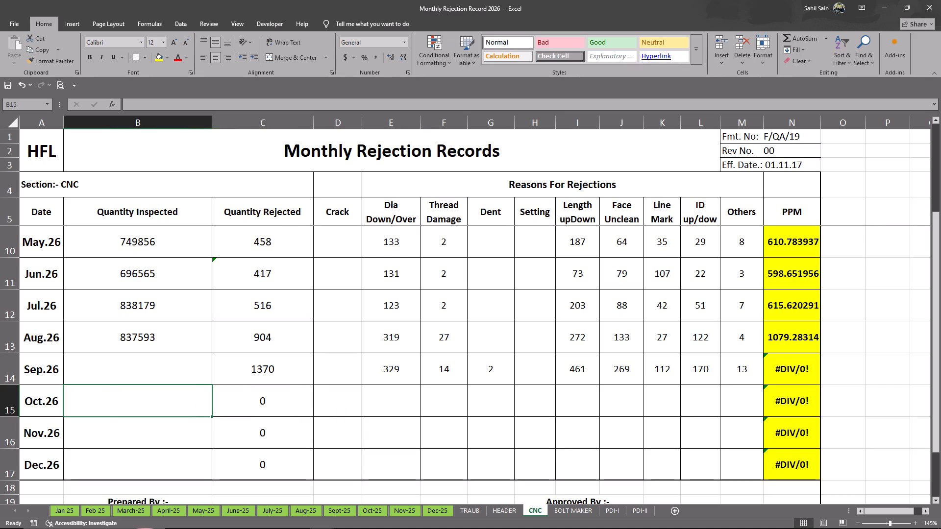
{"action": "left_click_drag", "start_coordinate": [176, 402], "coordinate": [437, 412]}
{"action": "left_click", "coordinate": [441, 412]}
{"action": "key", "text": "alt+Tab"}
{"action": "left_click", "coordinate": [419, 355]}
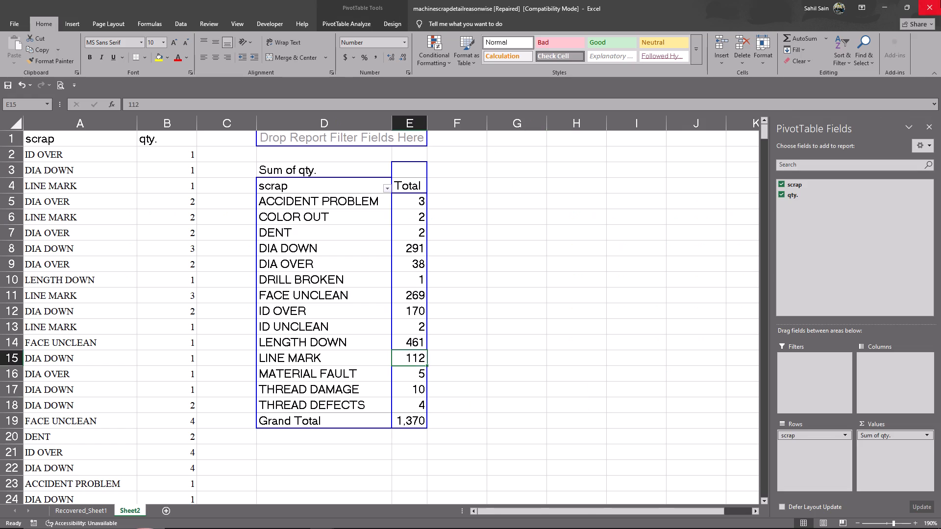
Close the September machinescrapdetailreasonwise export workbook without saving its changes.
{"action": "left_click", "coordinate": [940, 0]}
{"action": "left_click", "coordinate": [484, 282]}
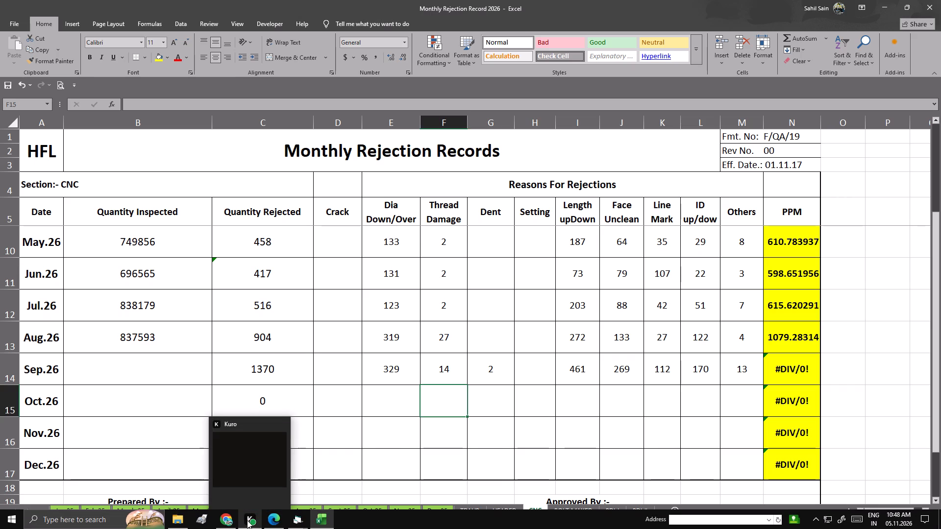
Switch to the ERP and generate the Scrap Received from Machine (Detail) report from 01.10.2026 to 31.10.2026 for all machines.
{"action": "left_click", "coordinate": [347, 483]}
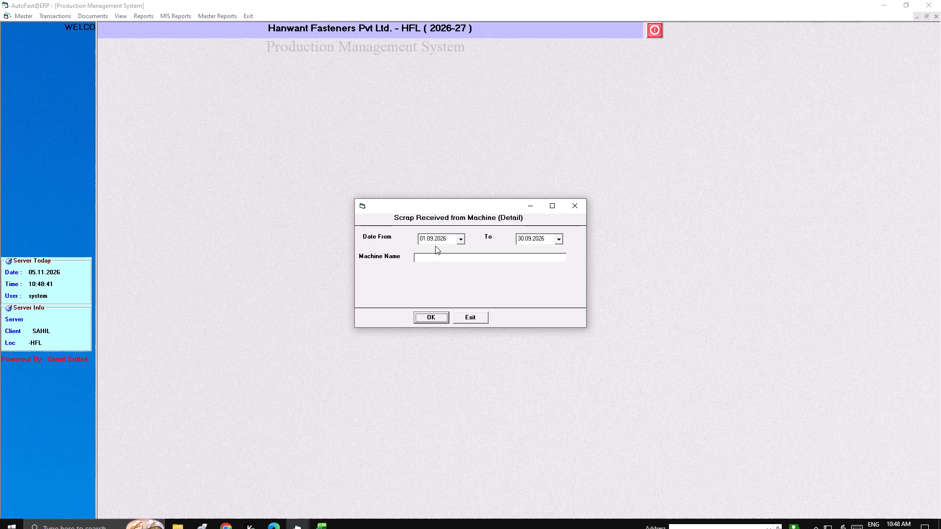
{"action": "left_click", "coordinate": [463, 239]}
{"action": "left_click", "coordinate": [499, 253]}
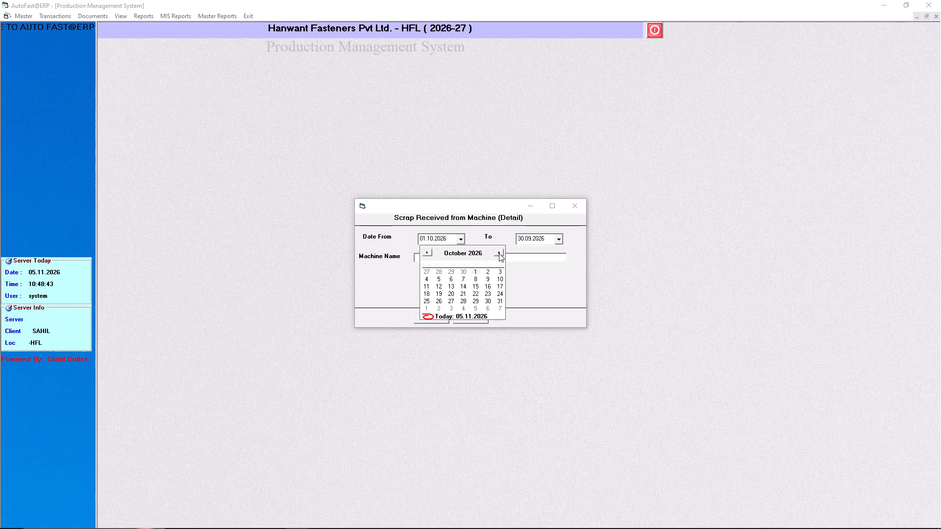
{"action": "left_click", "coordinate": [477, 272]}
{"action": "left_click", "coordinate": [560, 237]}
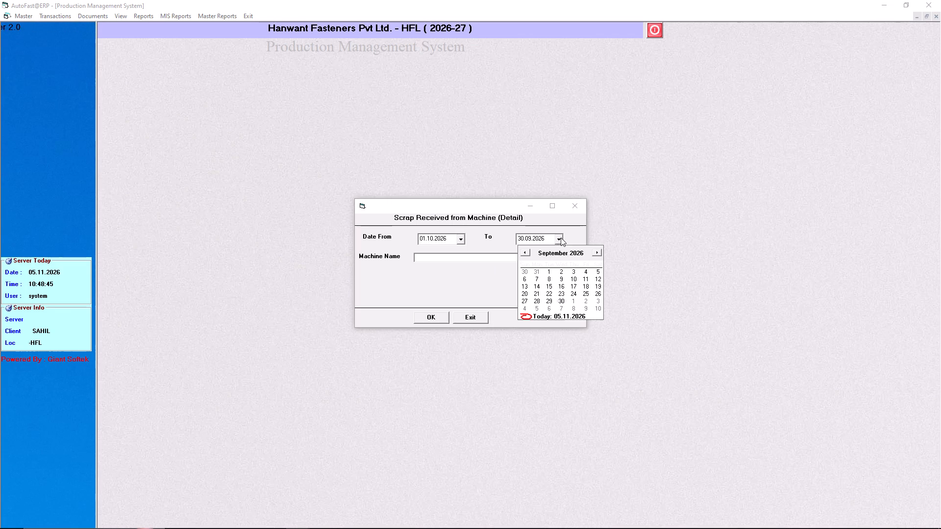
{"action": "left_click", "coordinate": [595, 250]}
{"action": "left_click", "coordinate": [572, 267]}
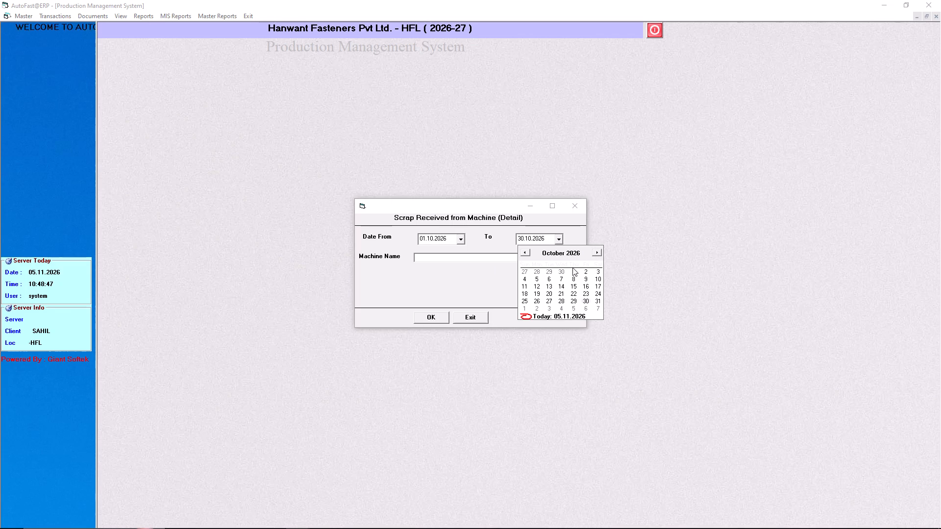
{"action": "left_click", "coordinate": [598, 300]}
{"action": "key", "text": "Return"}
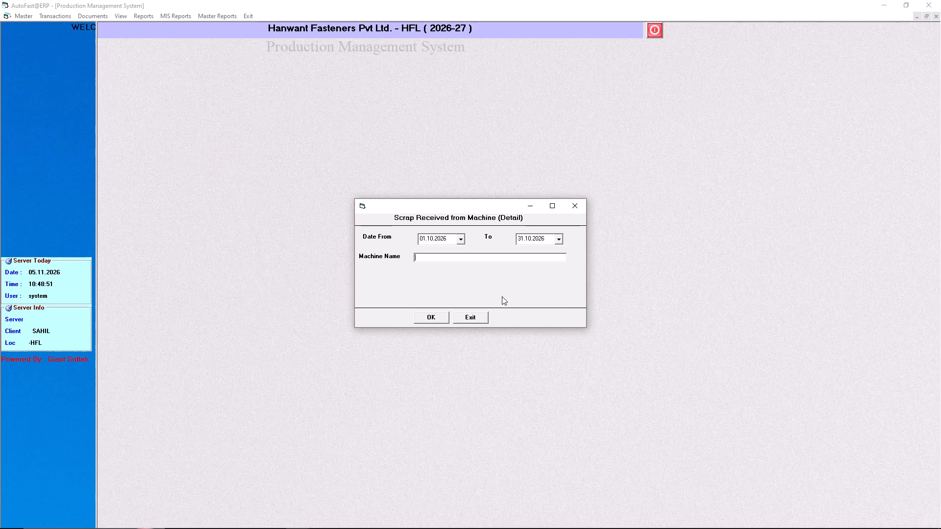
{"action": "left_click", "coordinate": [411, 313]}
{"action": "left_click", "coordinate": [419, 315]}
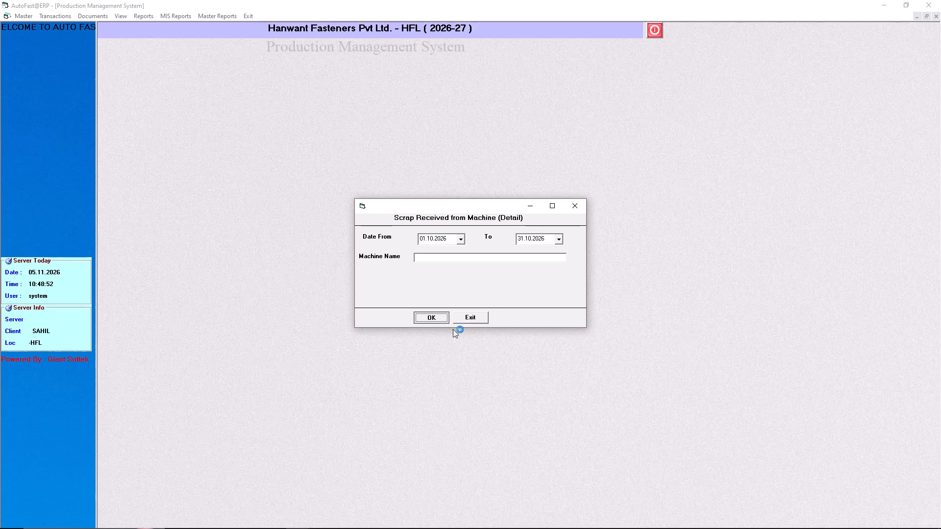
Export the October scrap report as an Excel 5.0 disk file, overwriting machinescrapdetailreasonwise in Downloads, and close the report preview.
{"action": "left_click", "coordinate": [137, 14]}
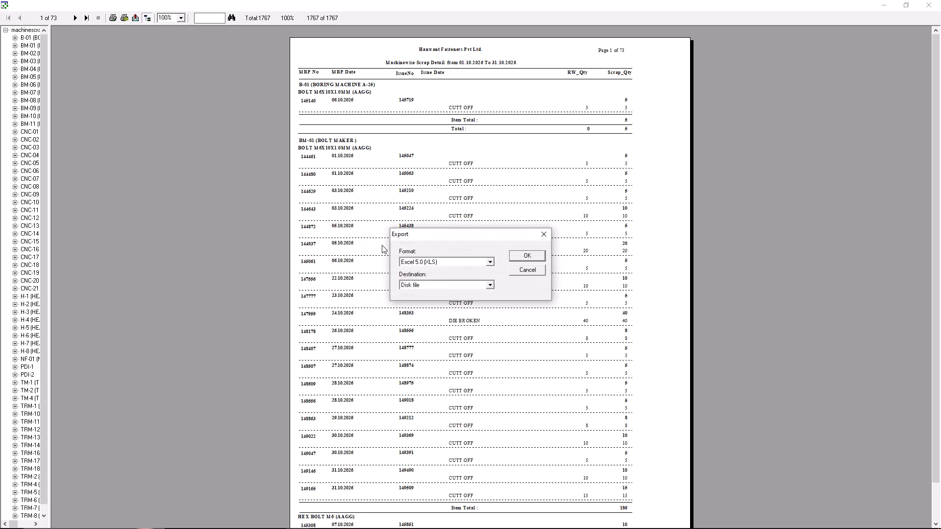
{"action": "left_click", "coordinate": [510, 253]}
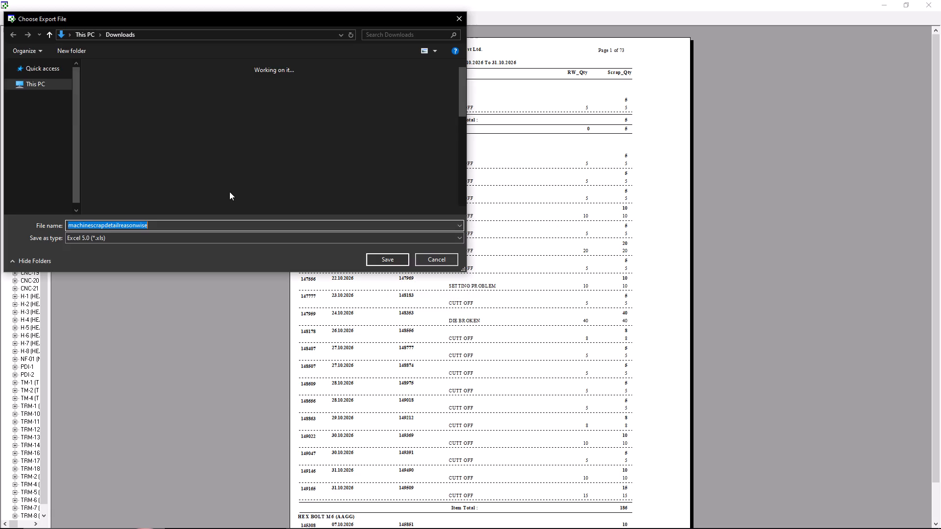
{"action": "left_click", "coordinate": [402, 263]}
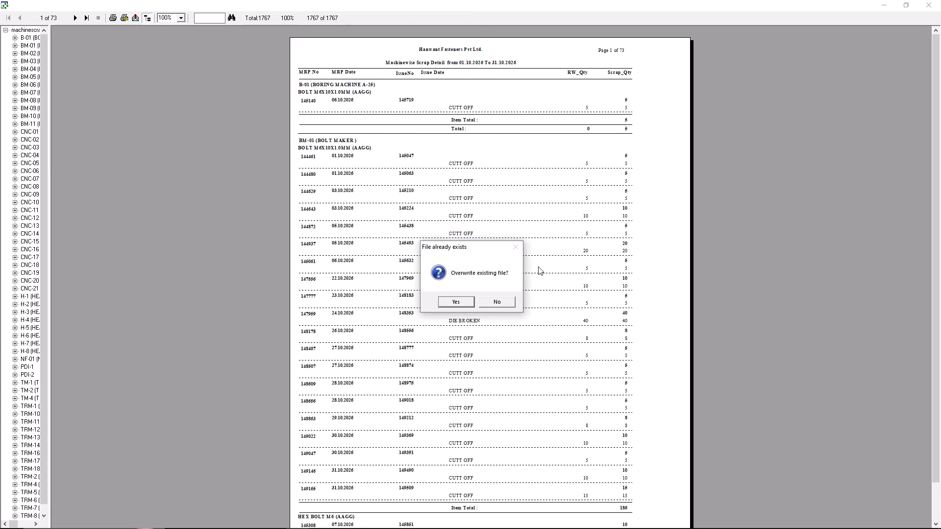
{"action": "left_click", "coordinate": [467, 300]}
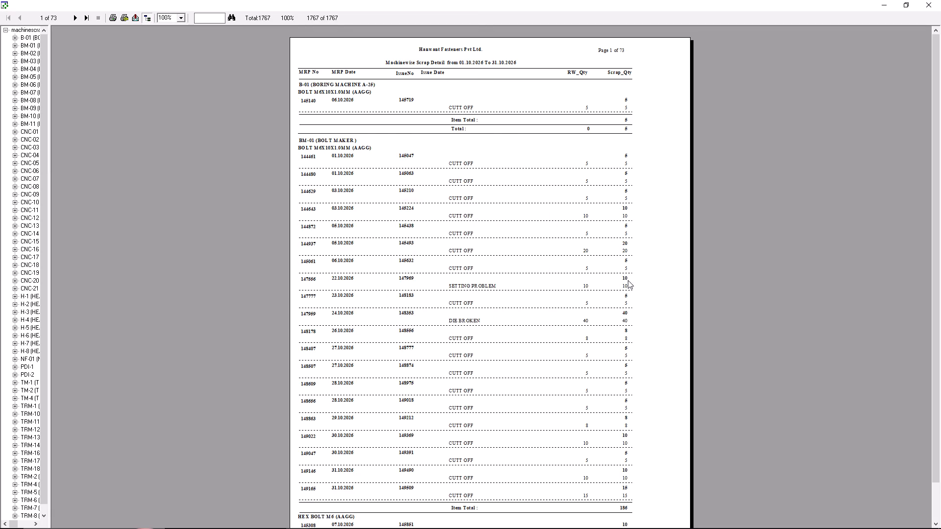
{"action": "left_click", "coordinate": [940, 0]}
Open the newly exported machinescrapdetailreasonwise file from Downloads in Excel and dismiss its opening dialogs.
{"action": "left_click", "coordinate": [182, 520]}
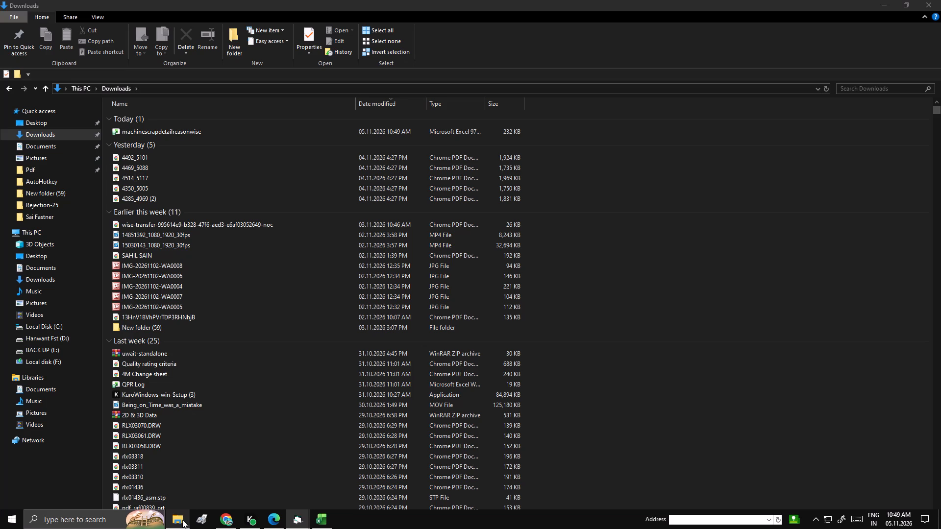
{"action": "double_click", "coordinate": [55, 132]}
{"action": "double_click", "coordinate": [186, 133]}
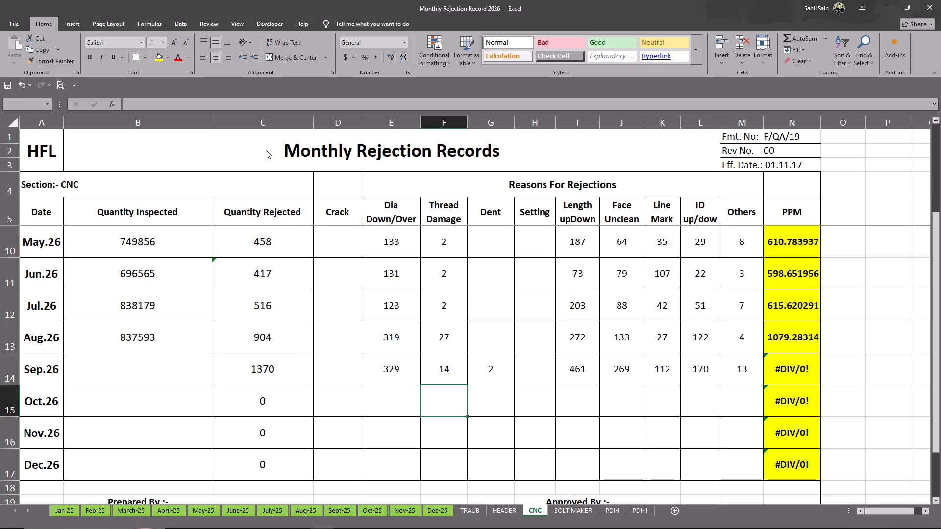
{"action": "left_click", "coordinate": [500, 297]}
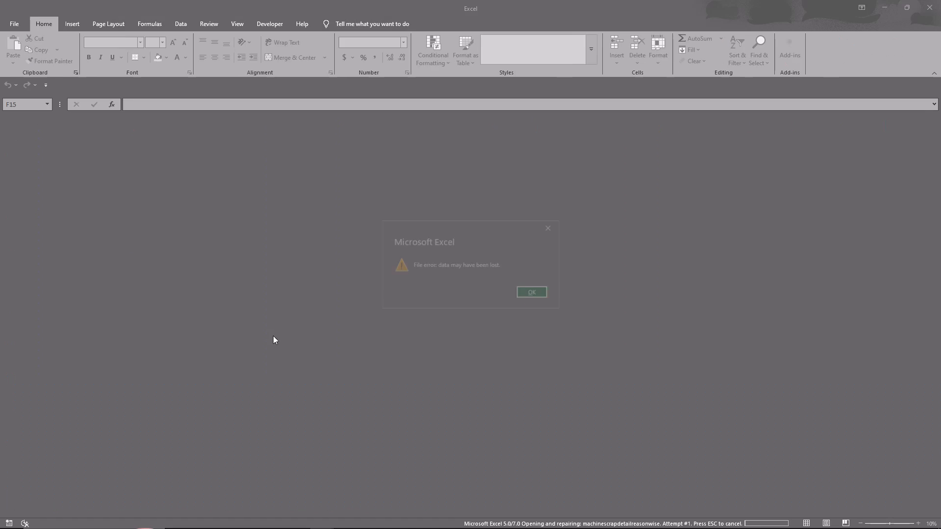
{"action": "left_click", "coordinate": [524, 297]}
{"action": "left_click", "coordinate": [362, 350]}
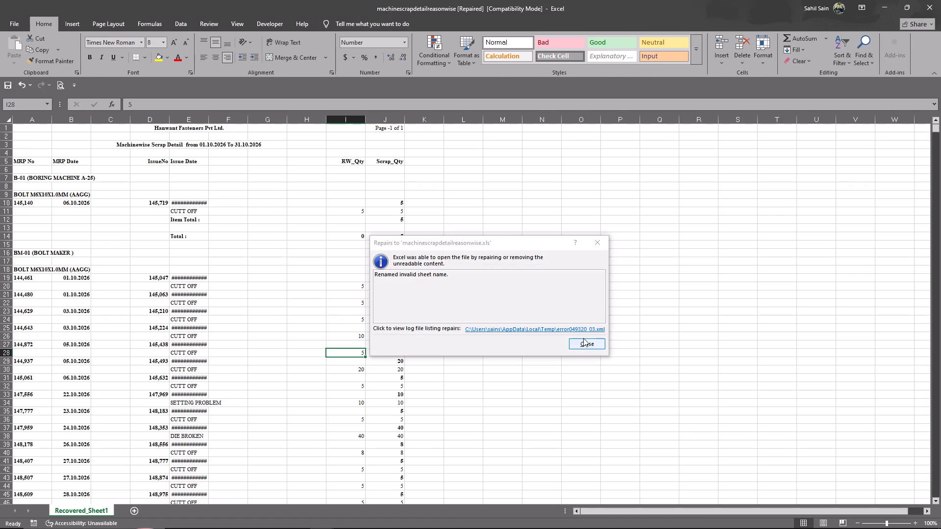
{"action": "left_click", "coordinate": [583, 338]}
{"action": "left_click", "coordinate": [286, 313]}
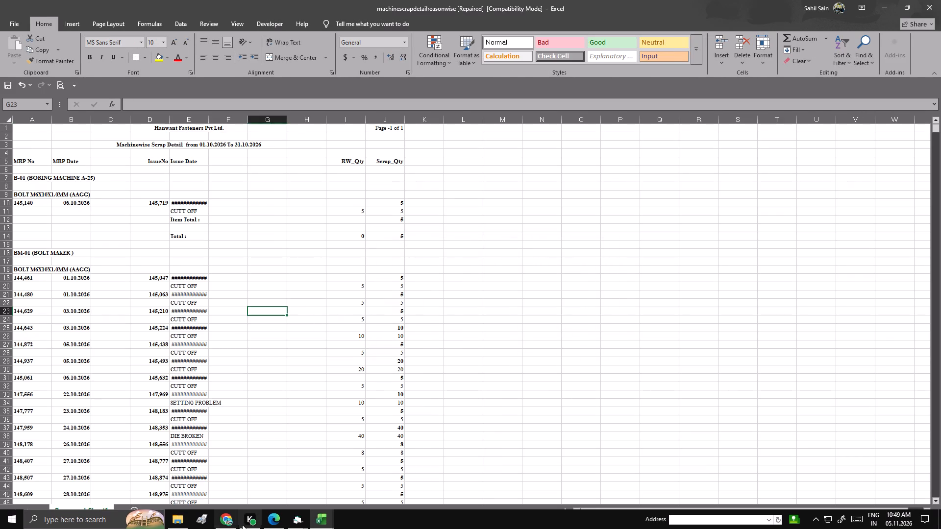
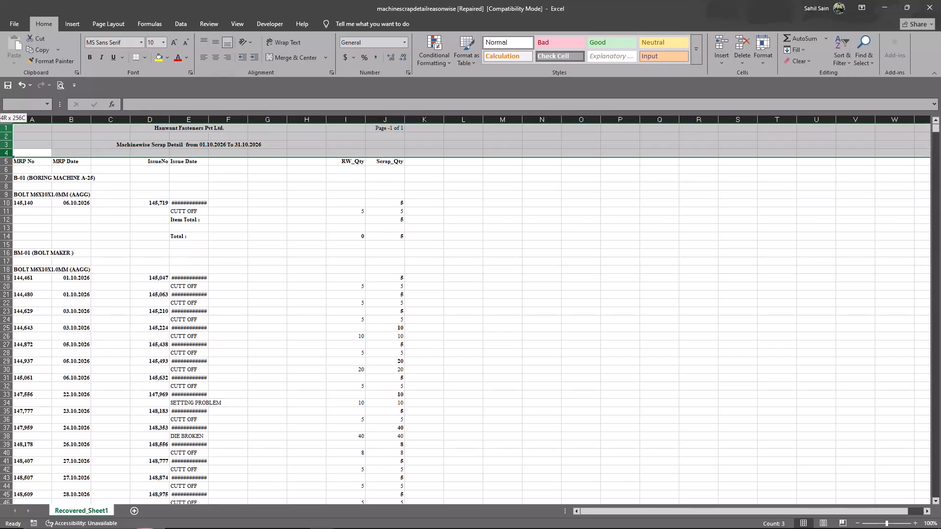
Delete the four report title rows above the column headings.
{"action": "key", "text": "ctrl+minus"}
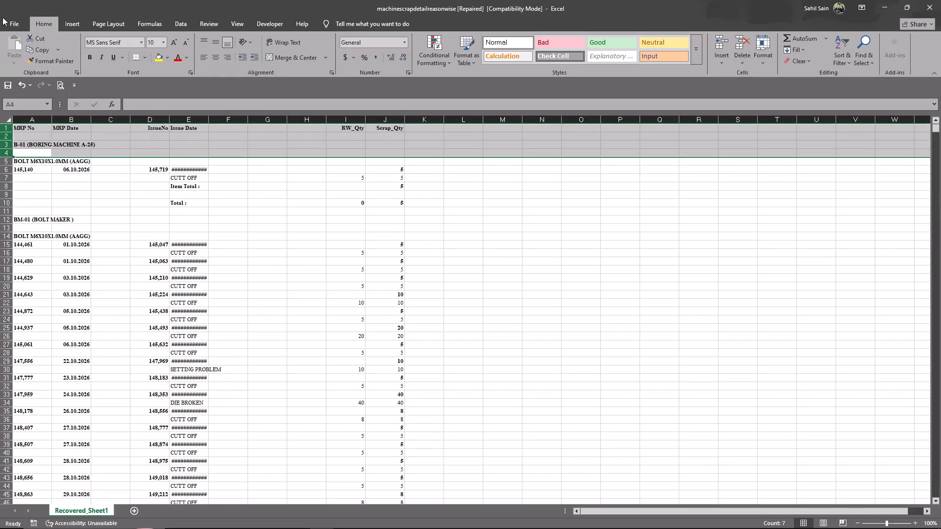
Find the first "cnc" entry and delete all rows above the CNC-01 (CNC) heading.
{"action": "scroll", "coordinate": [58, 171], "scroll_direction": "up", "scroll_amount": 10, "text": "ctrl"}
{"action": "left_click", "coordinate": [212, 216]}
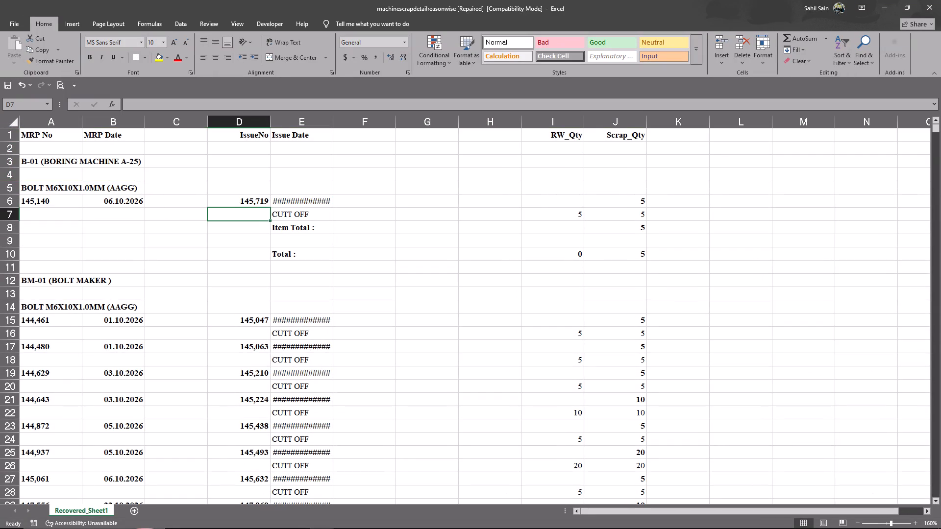
{"action": "key", "text": "ctrl+f"}
{"action": "type", "text": "cnc"}
{"action": "key", "text": "Return"}
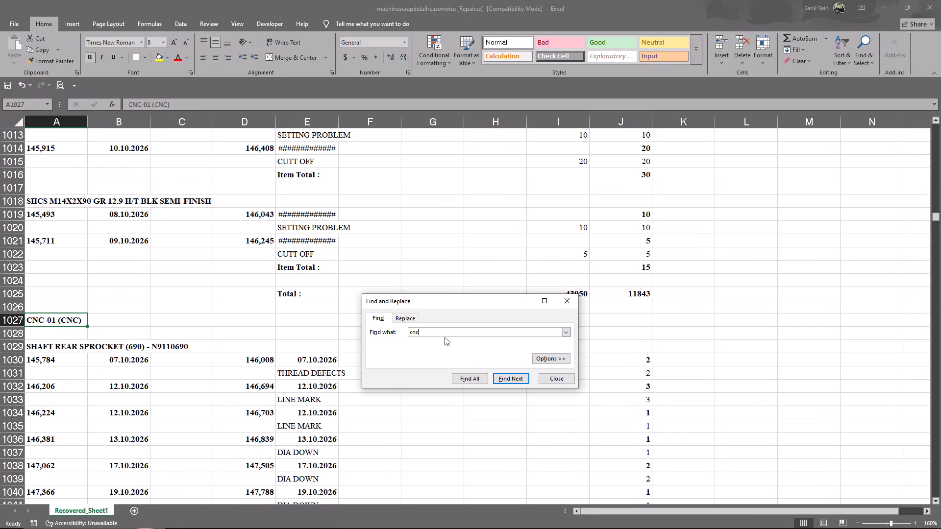
{"action": "key", "text": "minus"}
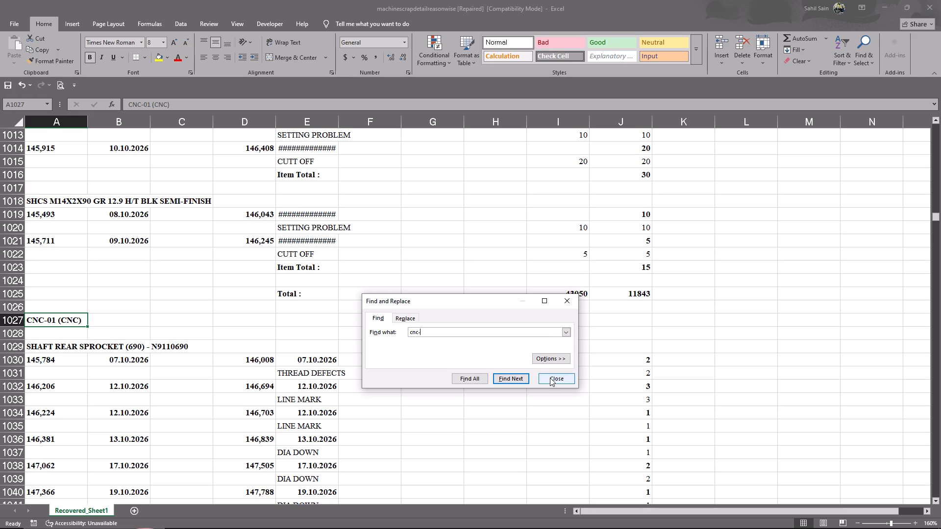
{"action": "left_click", "coordinate": [550, 378]}
{"action": "left_click_drag", "start_coordinate": [10, 305], "coordinate": [31, 0]}
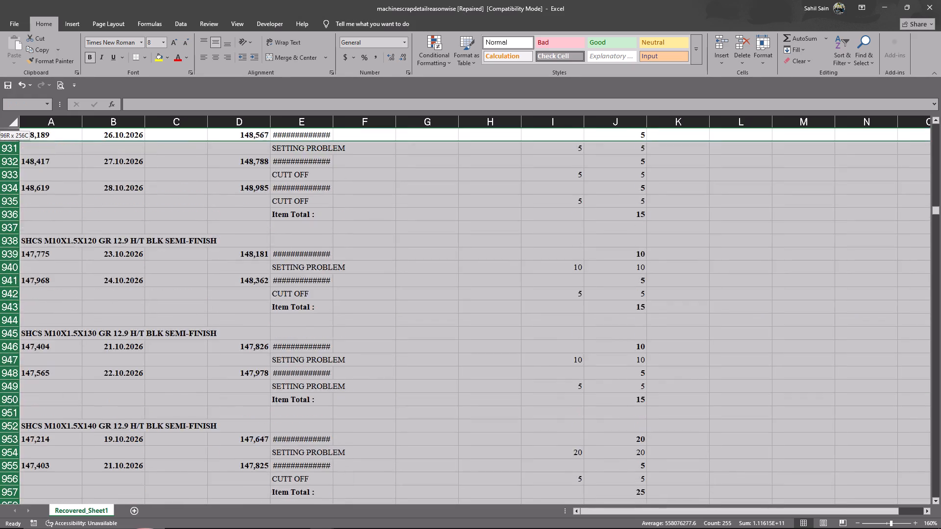
{"action": "left_click_drag", "start_coordinate": [31, 0], "coordinate": [21, 0]}
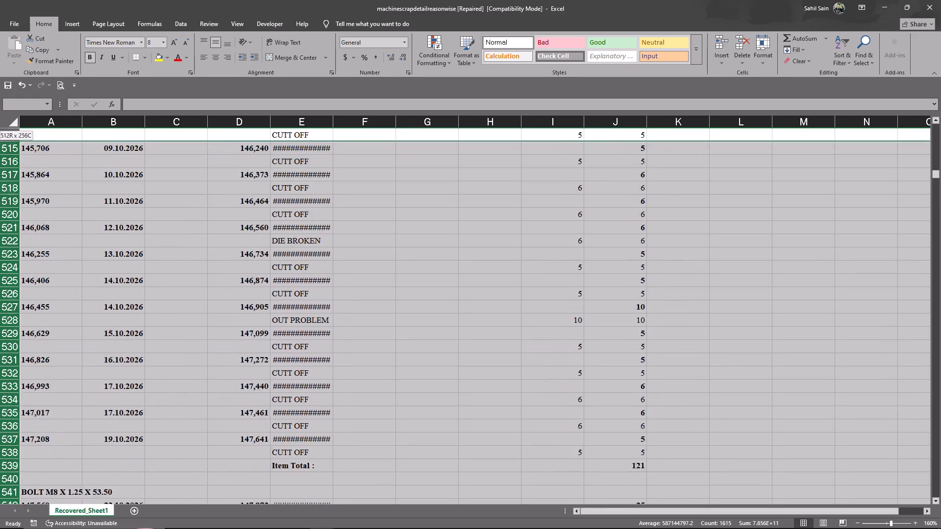
{"action": "left_click_drag", "start_coordinate": [21, 0], "coordinate": [22, 0]}
{"action": "key", "text": "ctrl+minus"}
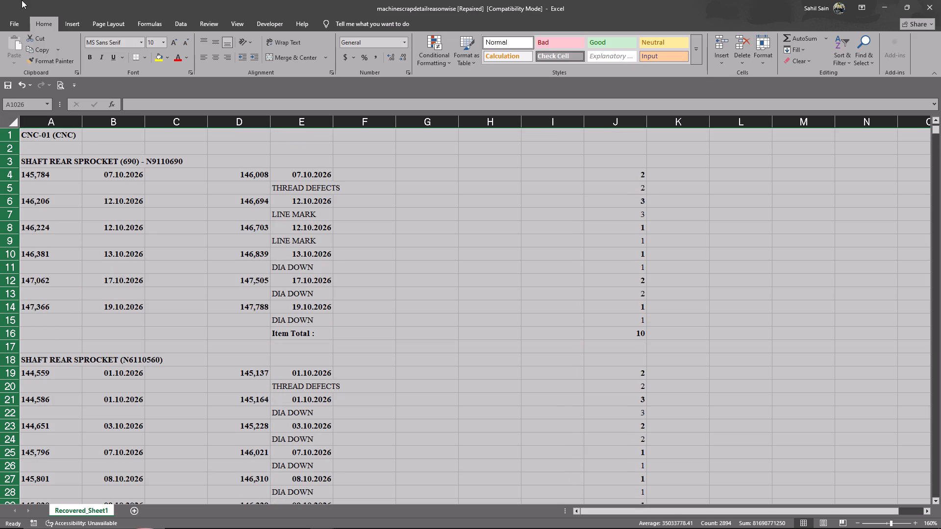
Search the sheet for cnc-23, cnc-22 and cnc-21 in turn to locate the last CNC machine section.
{"action": "left_click", "coordinate": [93, 245]}
{"action": "key", "text": "ctrl+f"}
{"action": "key", "text": "Right"}
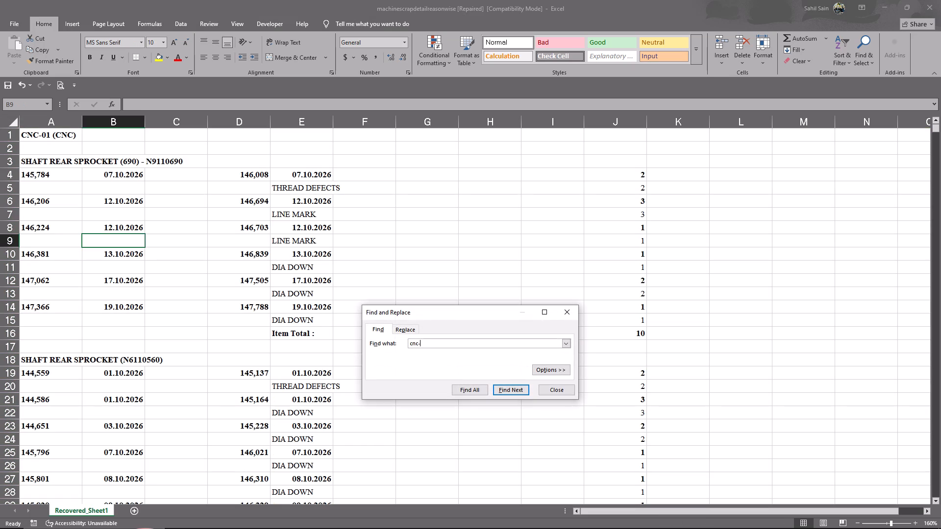
{"action": "type", "text": "23"}
{"action": "key", "text": "Return"}
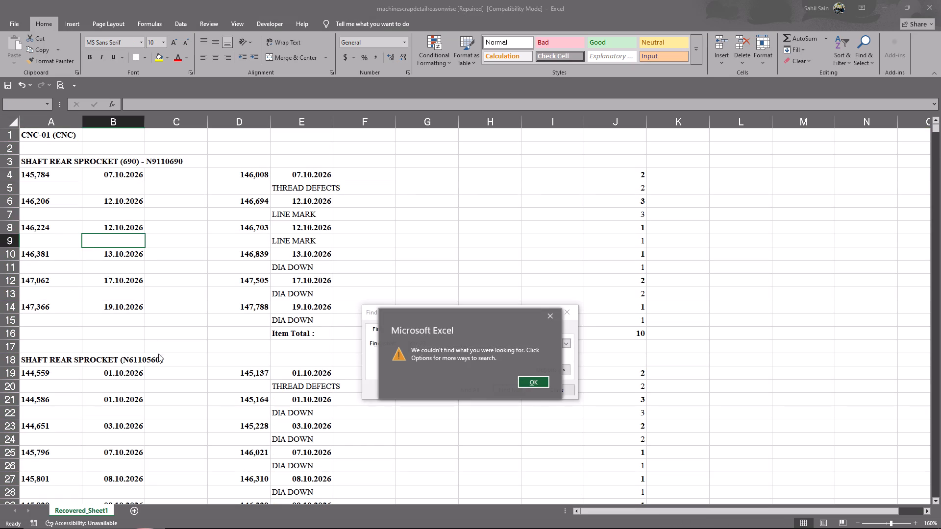
{"action": "left_click", "coordinate": [533, 376]}
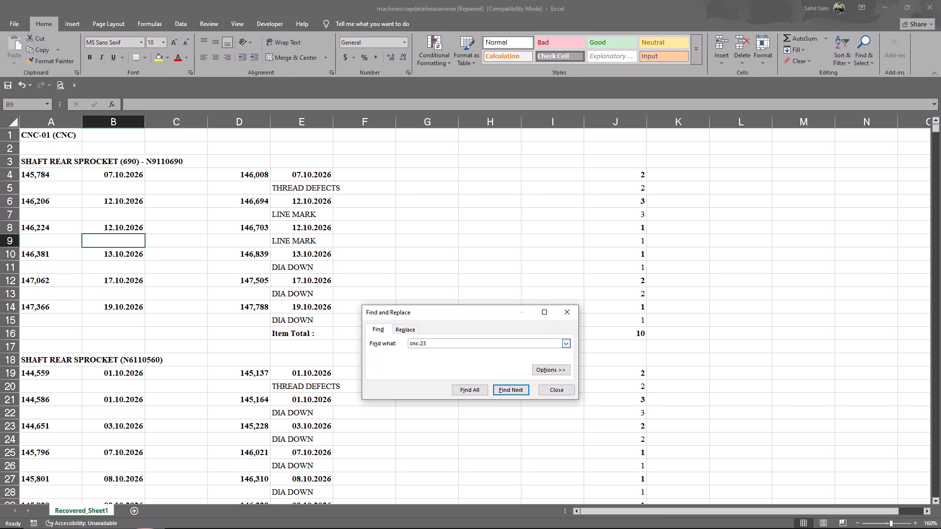
{"action": "key", "text": "BackSpace"}
{"action": "key", "text": "2"}
{"action": "key", "text": "Return"}
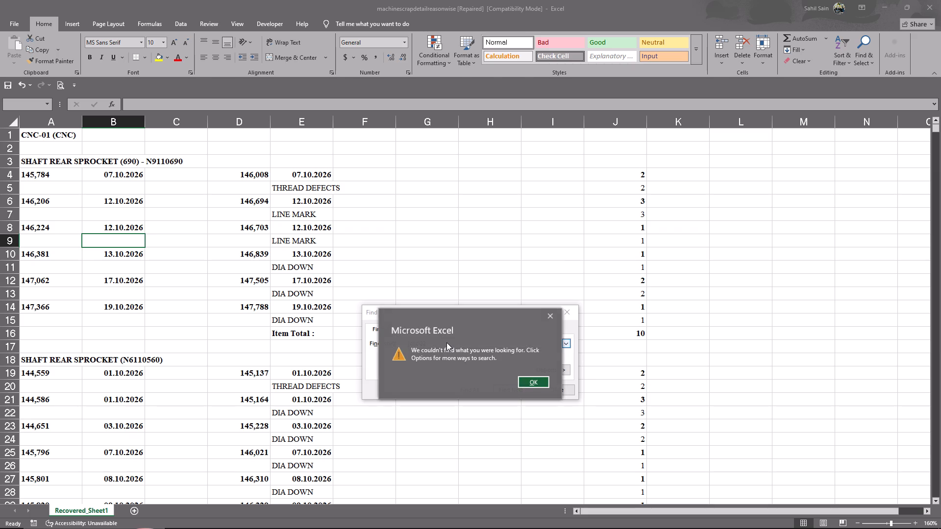
{"action": "key", "text": "Return"}
{"action": "key", "text": "BackSpace"}
{"action": "key", "text": "1"}
{"action": "key", "text": "Return"}
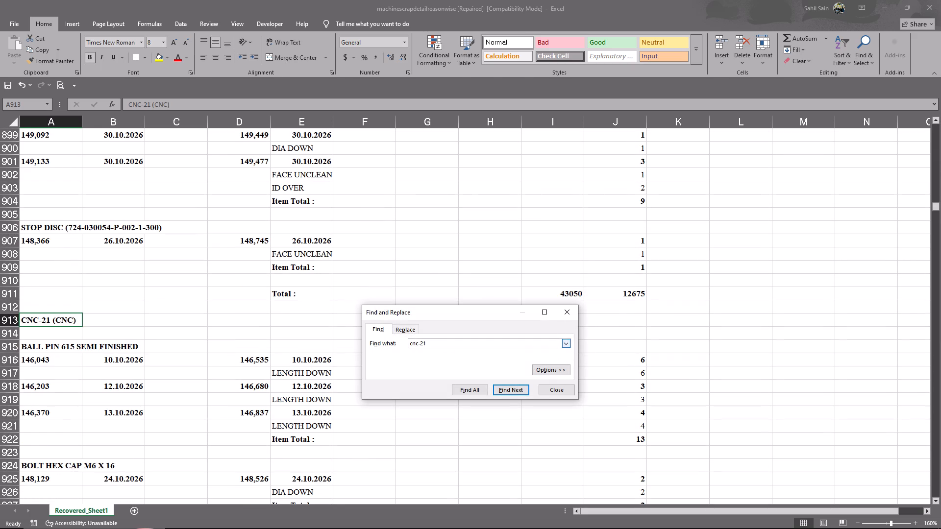
{"action": "scroll", "coordinate": [474, 336], "scroll_direction": "up", "scroll_amount": 1}
{"action": "left_click", "coordinate": [554, 391]}
Clear the contents of the rows after the CNC-21 section, from the H-1 (HEADER-1/2") heading in row 958 through row 1135.
{"action": "left_click", "coordinate": [264, 361]}
{"action": "scroll", "coordinate": [263, 361], "scroll_direction": "down", "scroll_amount": 6}
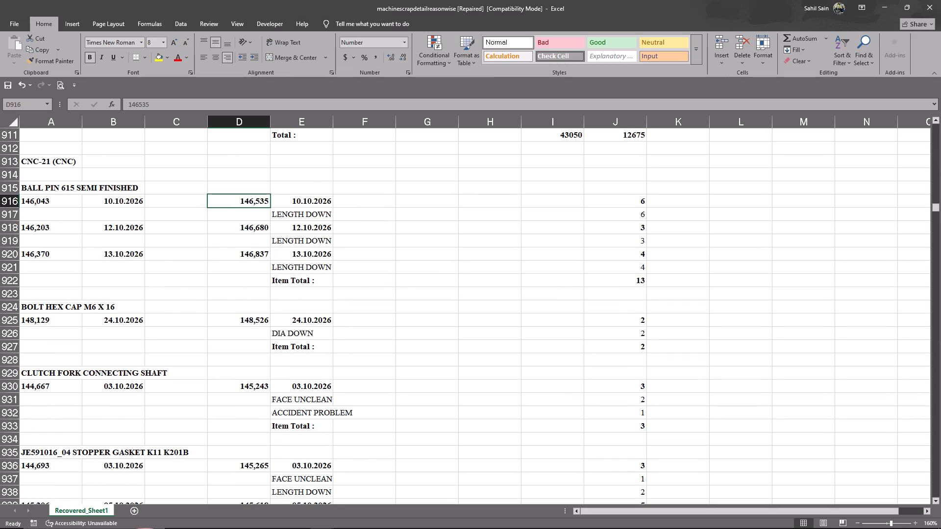
{"action": "scroll", "coordinate": [283, 405], "scroll_direction": "down", "scroll_amount": 13}
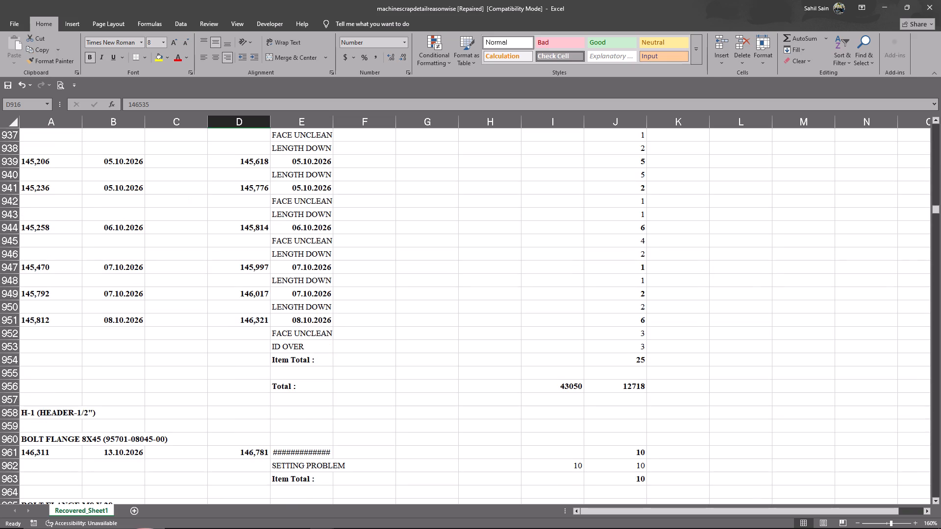
{"action": "scroll", "coordinate": [283, 419], "scroll_direction": "down", "scroll_amount": 4}
{"action": "scroll", "coordinate": [283, 419], "scroll_direction": "up", "scroll_amount": 4}
{"action": "scroll", "coordinate": [161, 404], "scroll_direction": "up", "scroll_amount": 6}
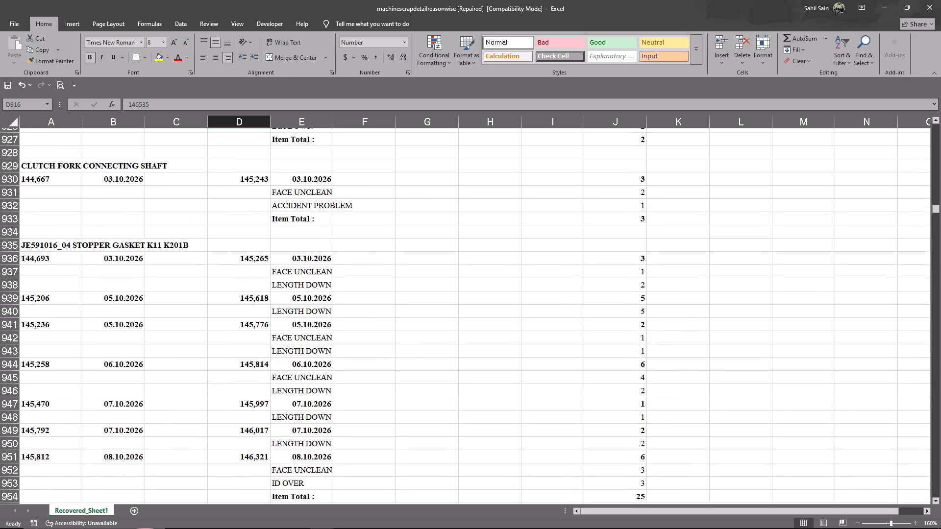
{"action": "scroll", "coordinate": [161, 404], "scroll_direction": "up", "scroll_amount": 8}
{"action": "scroll", "coordinate": [161, 404], "scroll_direction": "down", "scroll_amount": 3}
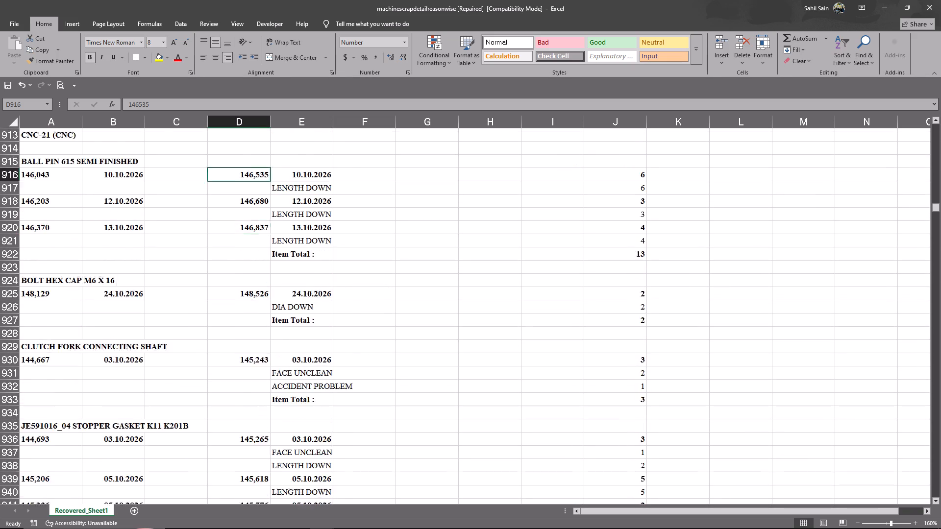
{"action": "scroll", "coordinate": [161, 404], "scroll_direction": "down", "scroll_amount": 13}
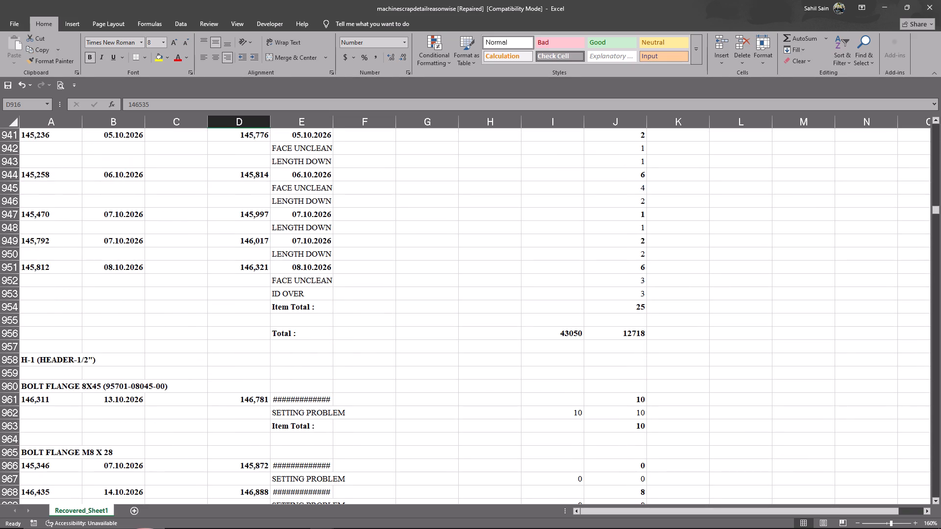
{"action": "left_click_drag", "start_coordinate": [0, 360], "coordinate": [0, 524]}
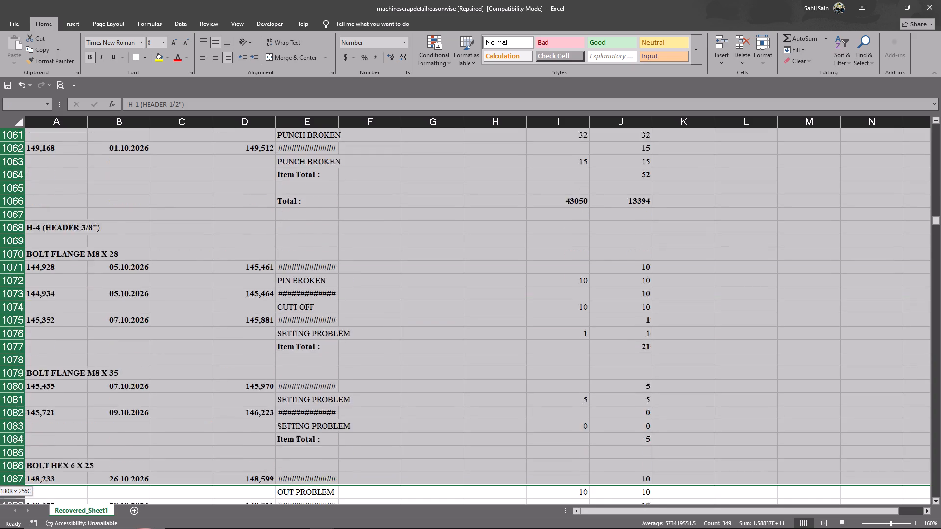
{"action": "left_click_drag", "start_coordinate": [0, 524], "coordinate": [3, 522]}
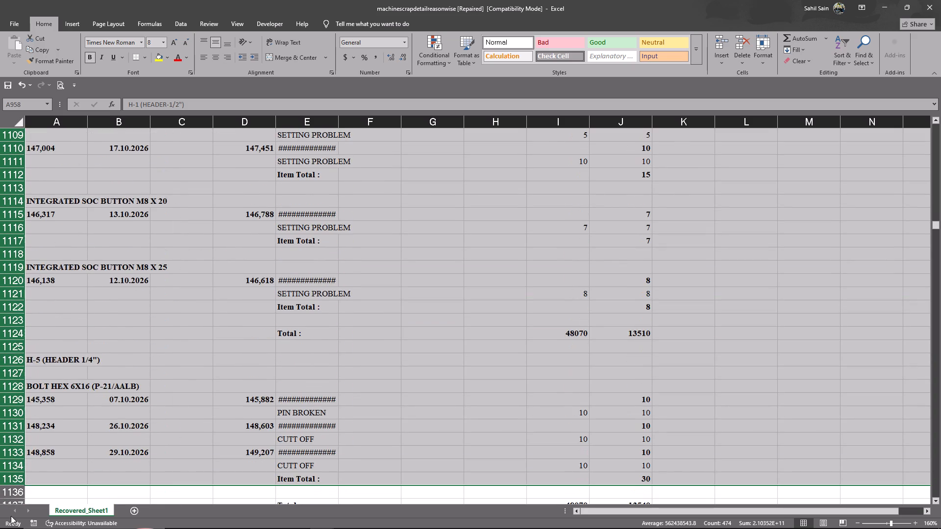
{"action": "key", "text": "Delete"}
Search the sheet for "vmc" and examine where the VMC-01 section starts and ends.
{"action": "left_click", "coordinate": [158, 368]}
{"action": "key", "text": "ctrl+f"}
{"action": "type", "text": "vmc"}
{"action": "key", "text": "Return"}
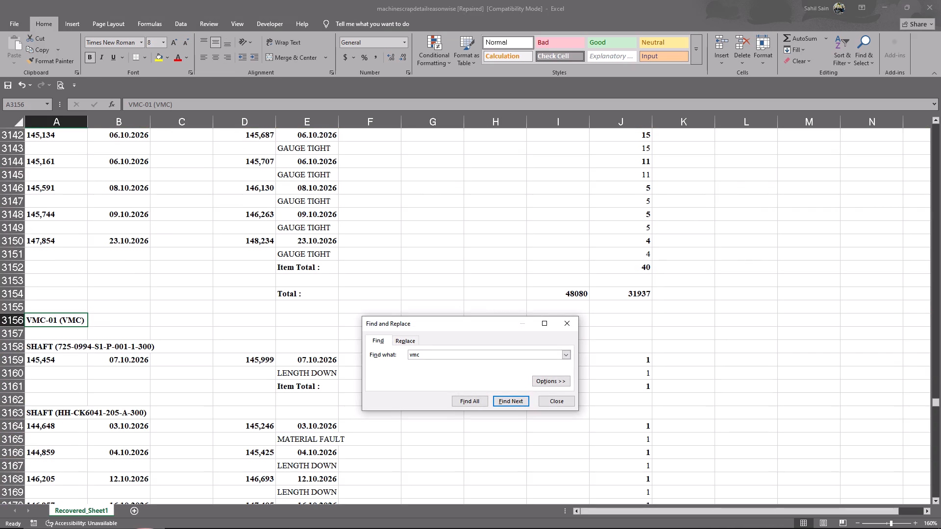
{"action": "left_click", "coordinate": [555, 394]}
{"action": "left_click", "coordinate": [554, 396]}
{"action": "scroll", "coordinate": [164, 406], "scroll_direction": "down", "scroll_amount": 7}
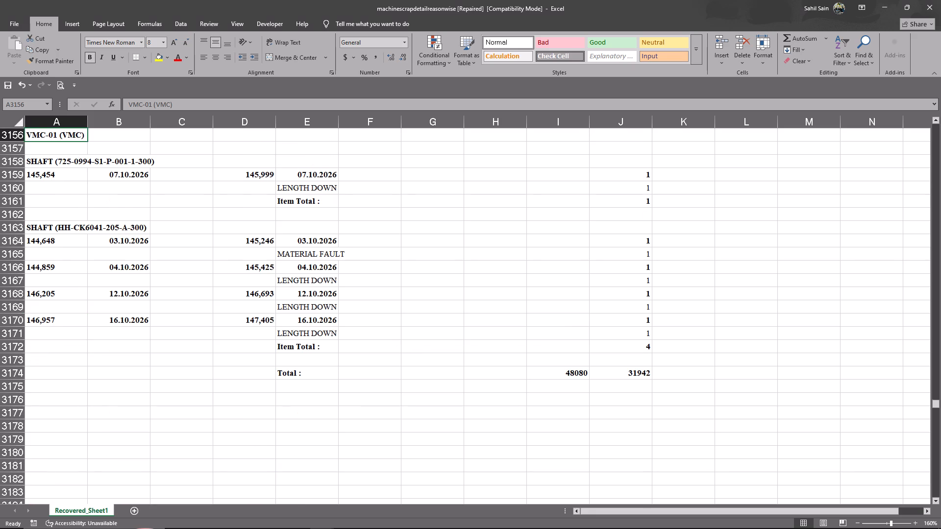
{"action": "scroll", "coordinate": [164, 406], "scroll_direction": "up", "scroll_amount": 8}
{"action": "scroll", "coordinate": [163, 406], "scroll_direction": "down", "scroll_amount": 6}
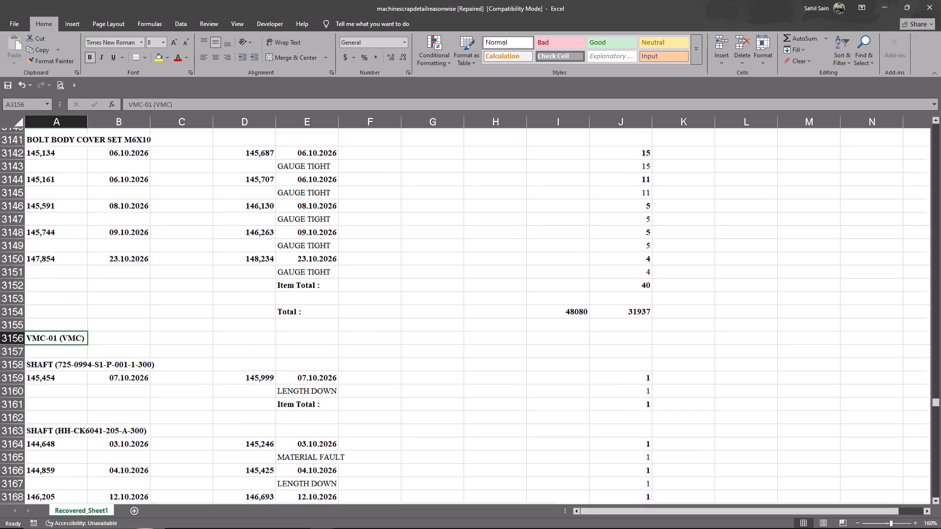
{"action": "scroll", "coordinate": [162, 409], "scroll_direction": "down", "scroll_amount": 6}
{"action": "scroll", "coordinate": [162, 409], "scroll_direction": "up", "scroll_amount": 14}
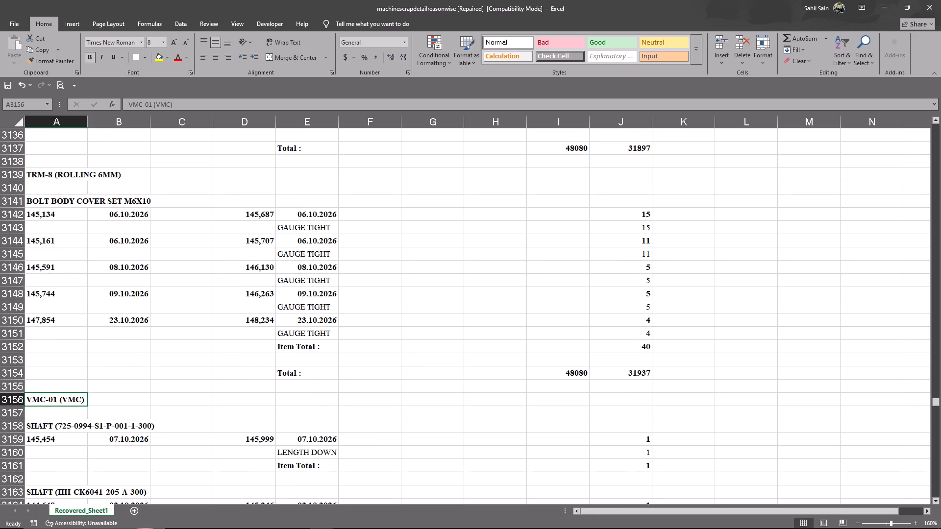
Delete all rows between the CNC-21 section and the VMC-01 (VMC) heading, from the Total in row 956 through row 3154.
{"action": "left_click_drag", "start_coordinate": [5, 374], "coordinate": [25, 58]}
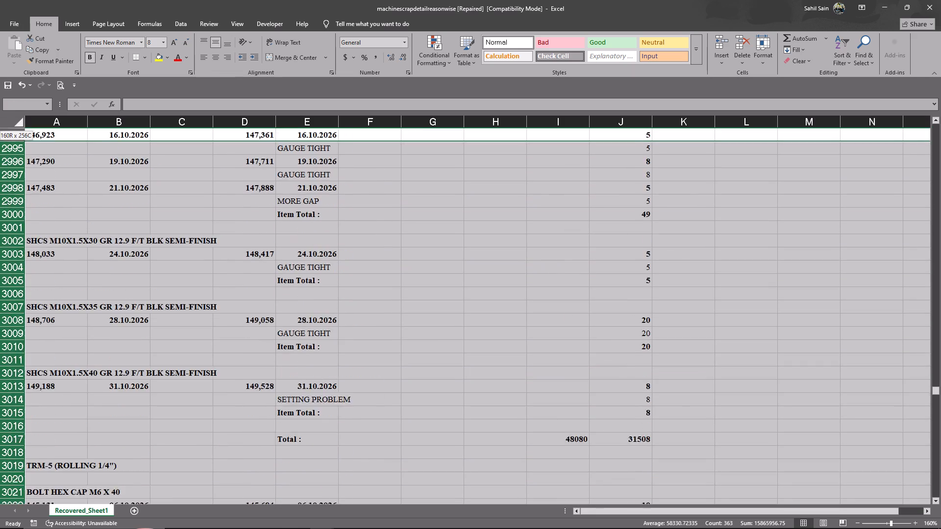
{"action": "left_click_drag", "start_coordinate": [25, 58], "coordinate": [0, 0]}
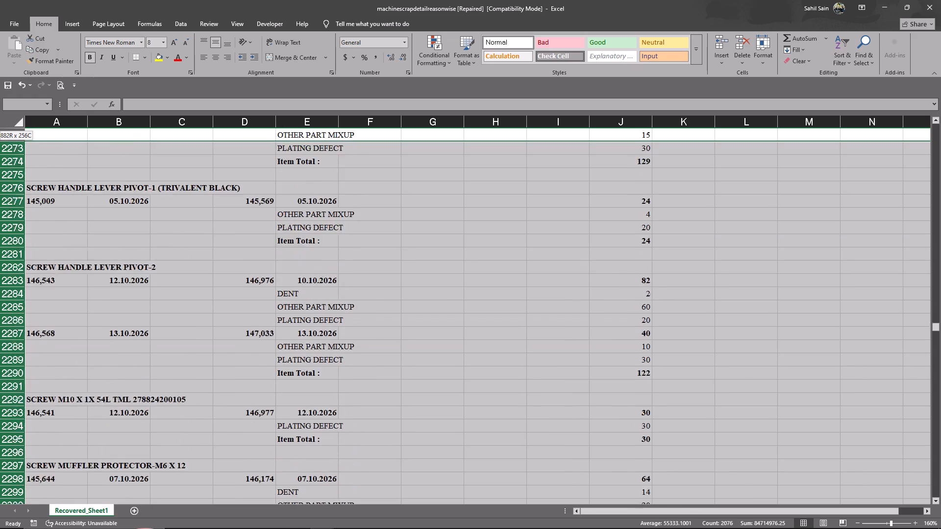
{"action": "left_click_drag", "start_coordinate": [0, 0], "coordinate": [91, 0]}
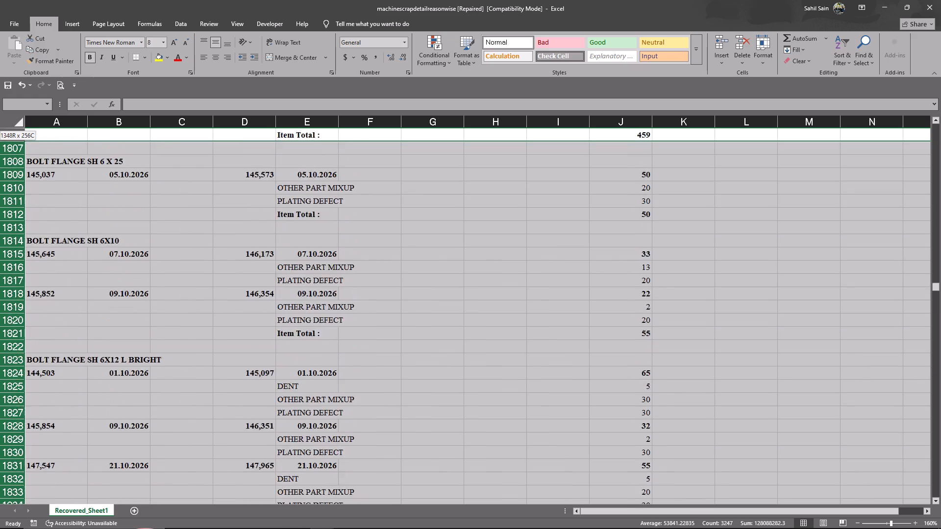
{"action": "left_click_drag", "start_coordinate": [91, 0], "coordinate": [0, 0]}
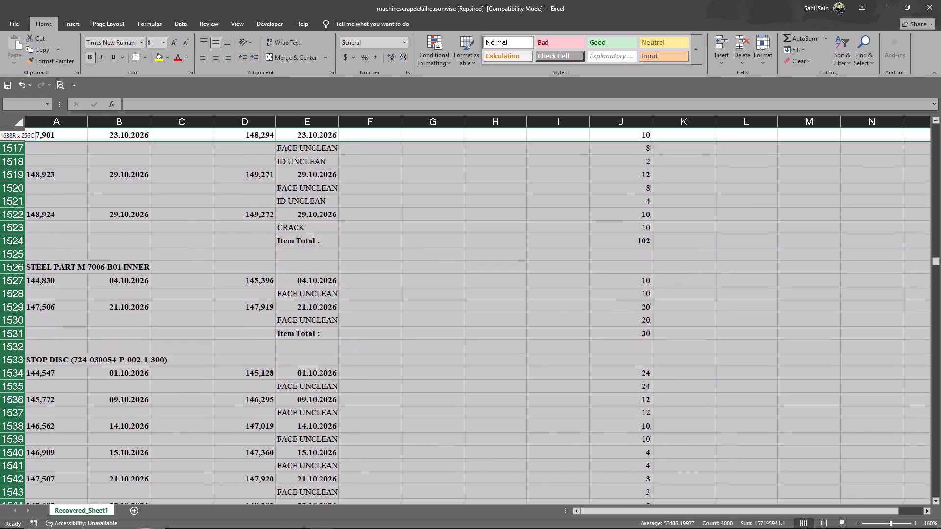
{"action": "left_click_drag", "start_coordinate": [0, 0], "coordinate": [519, 0]}
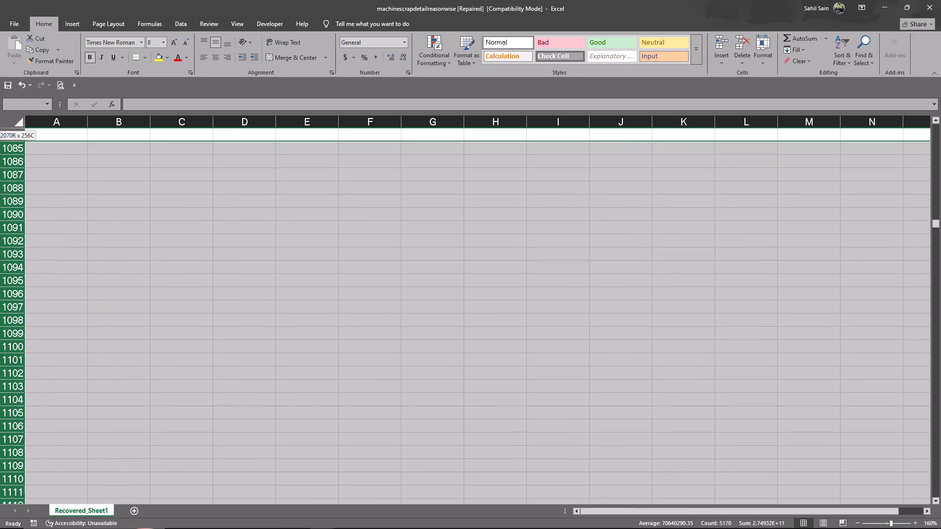
{"action": "left_click_drag", "start_coordinate": [519, 0], "coordinate": [173, 287]}
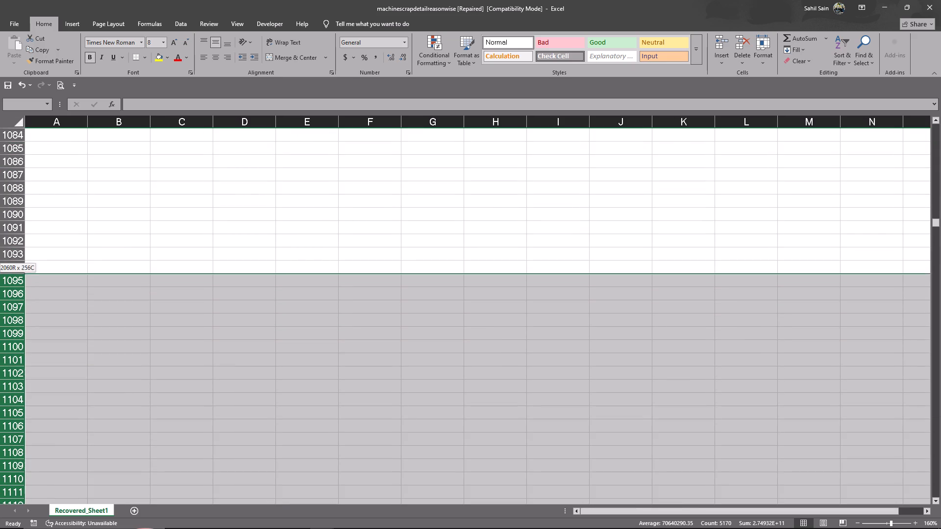
{"action": "left_click_drag", "start_coordinate": [173, 287], "coordinate": [157, 66]}
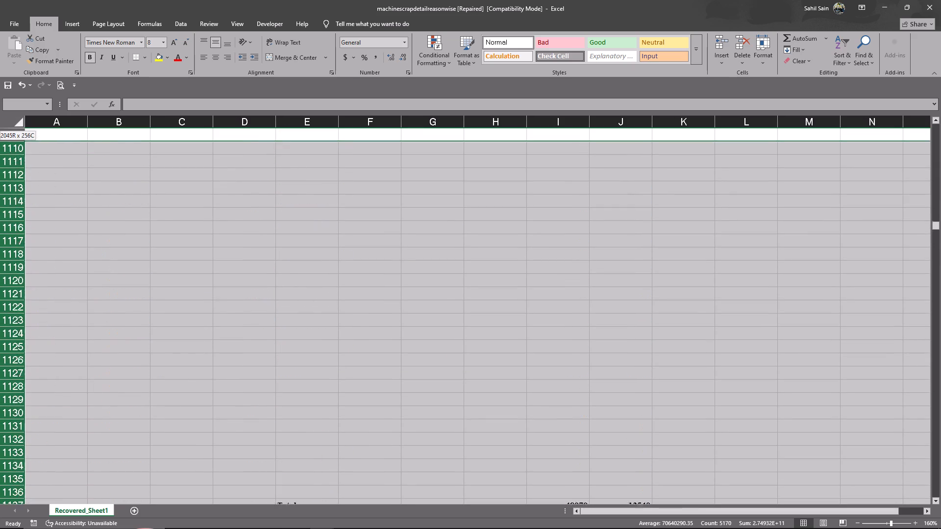
{"action": "left_click_drag", "start_coordinate": [157, 66], "coordinate": [155, 122]}
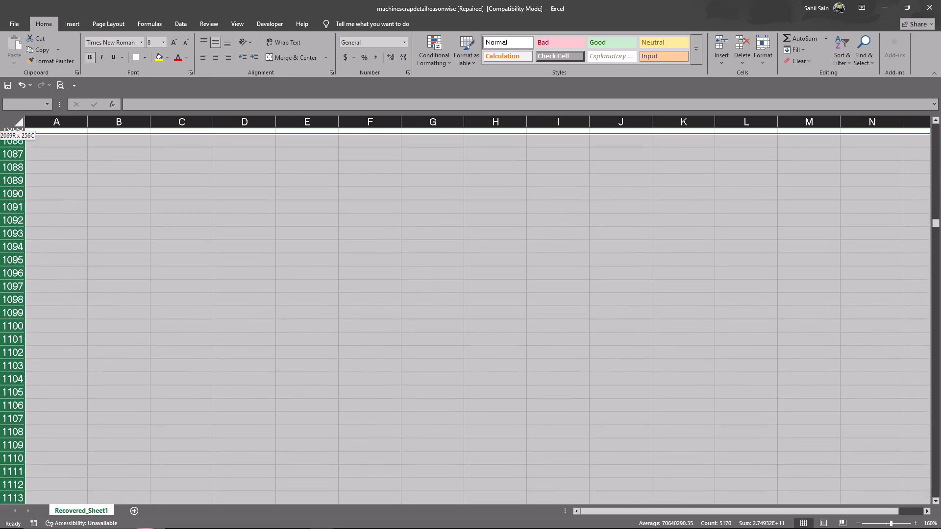
{"action": "left_click_drag", "start_coordinate": [155, 122], "coordinate": [134, 23]}
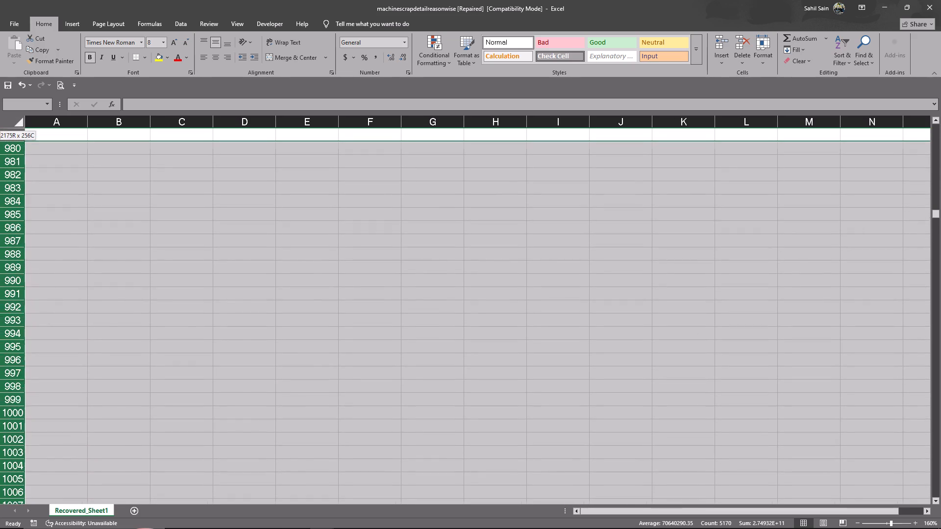
{"action": "left_click_drag", "start_coordinate": [134, 23], "coordinate": [59, 188]}
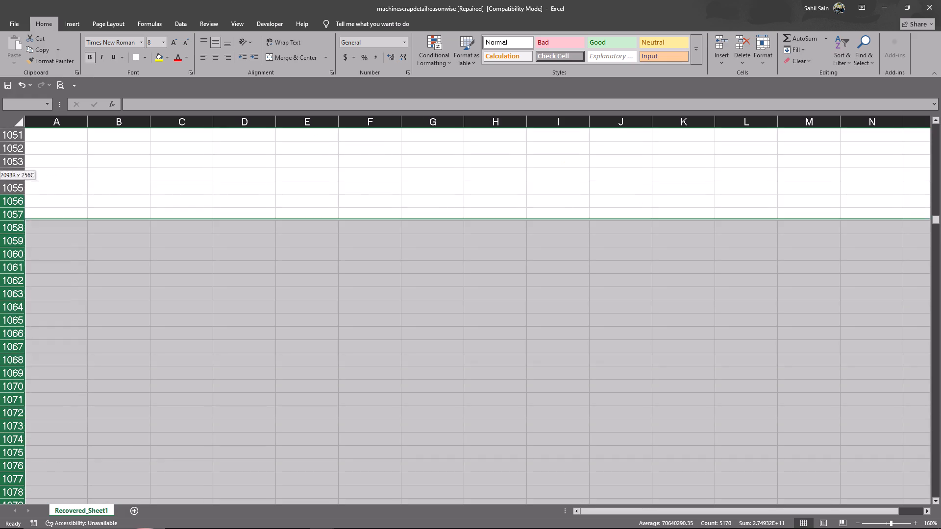
{"action": "left_click_drag", "start_coordinate": [59, 188], "coordinate": [95, 113]}
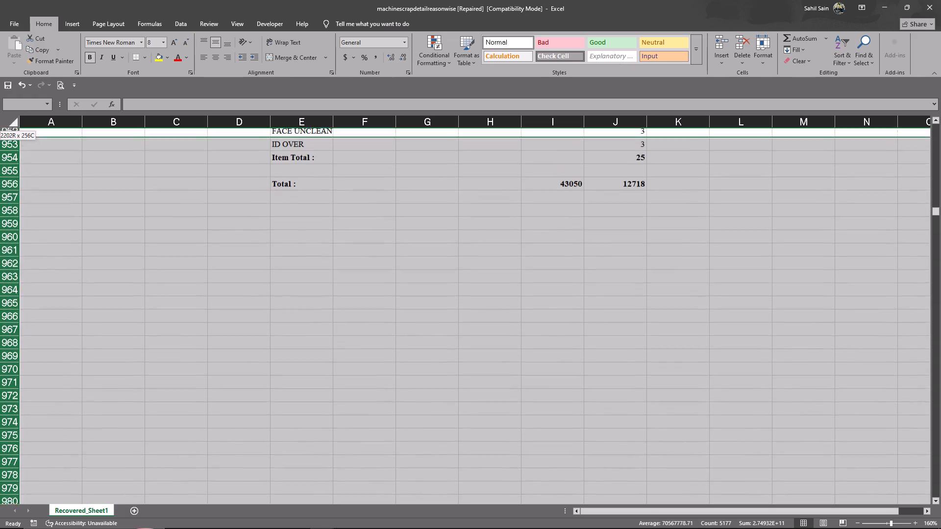
{"action": "left_click_drag", "start_coordinate": [95, 113], "coordinate": [94, 214]}
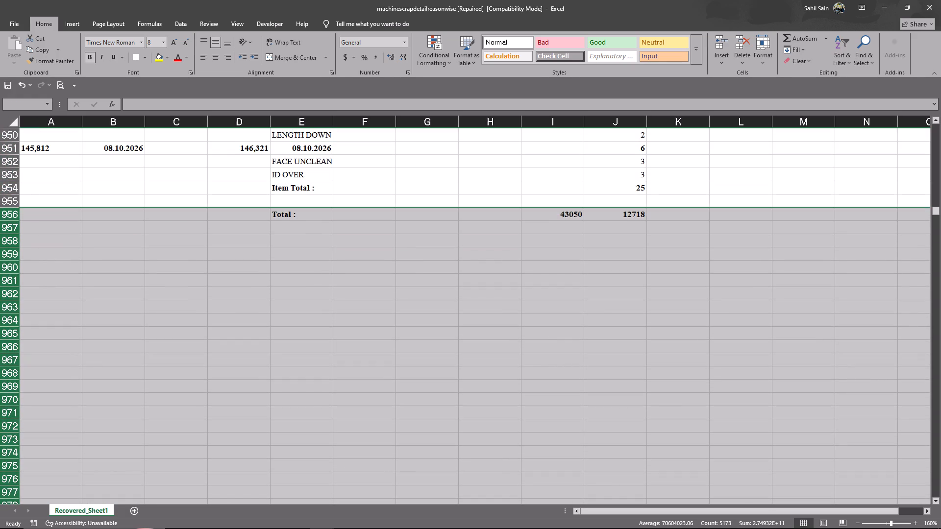
{"action": "key", "text": "ctrl+minus"}
{"action": "left_click", "coordinate": [131, 308]}
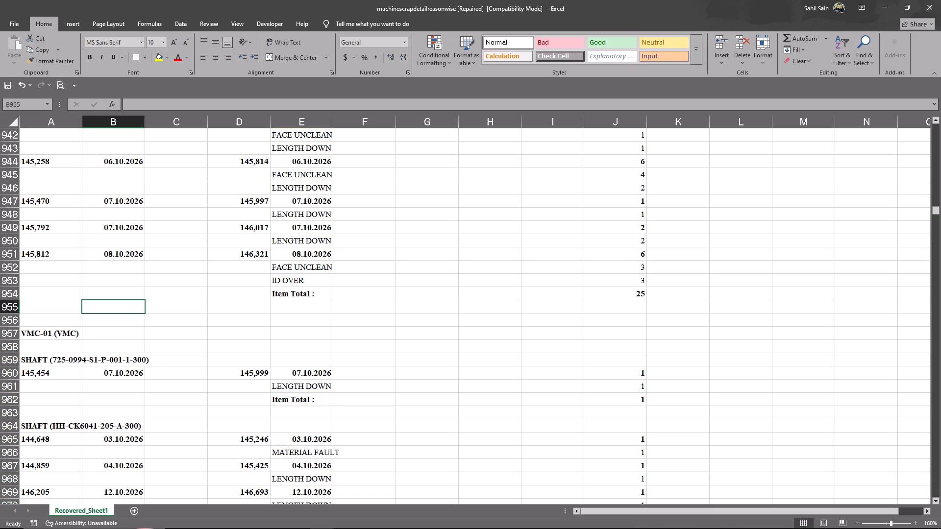
Delete columns A to D so the sheet starts with the scrap date and reason column.
{"action": "scroll", "coordinate": [123, 317], "scroll_direction": "up", "scroll_amount": 20}
{"action": "scroll", "coordinate": [123, 317], "scroll_direction": "up", "scroll_amount": 11}
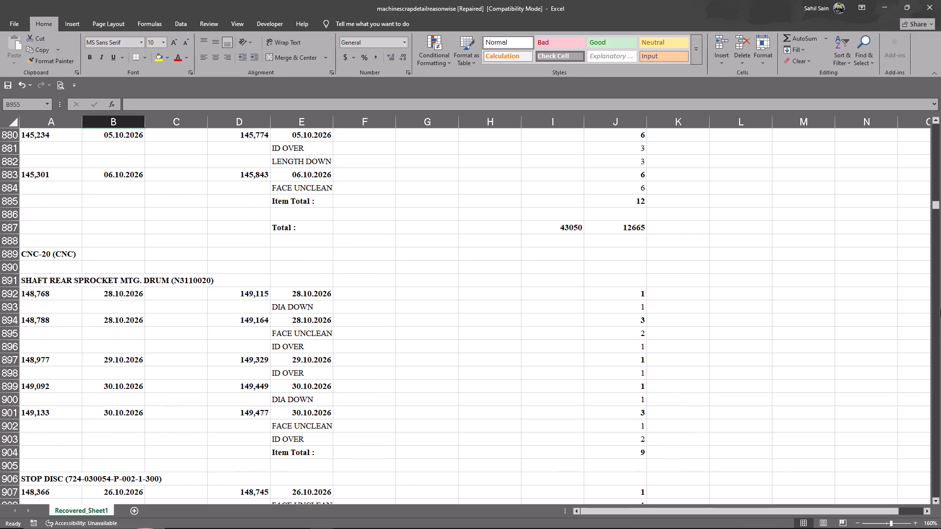
{"action": "left_click_drag", "start_coordinate": [933, 209], "coordinate": [903, 106]}
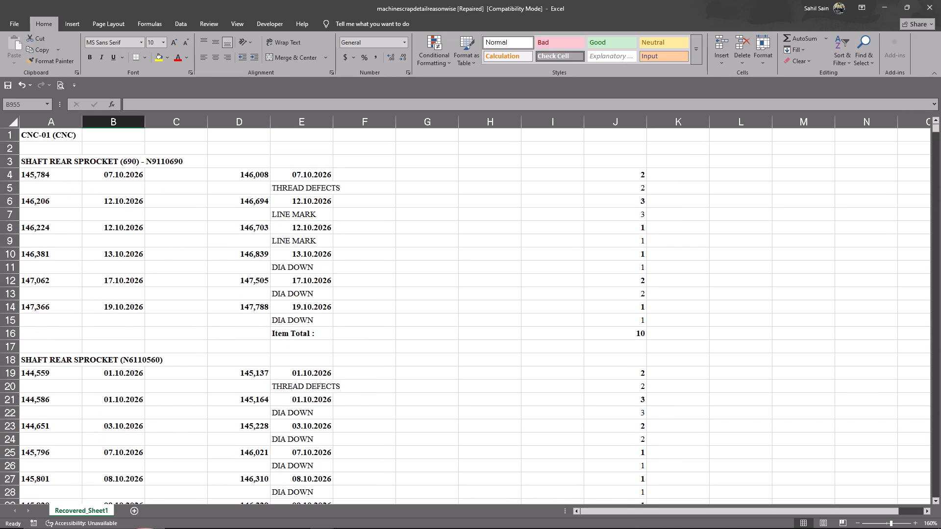
{"action": "left_click", "coordinate": [538, 278]}
{"action": "scroll", "coordinate": [312, 201], "scroll_direction": "up", "scroll_amount": 5}
{"action": "left_click_drag", "start_coordinate": [249, 124], "coordinate": [0, 93]}
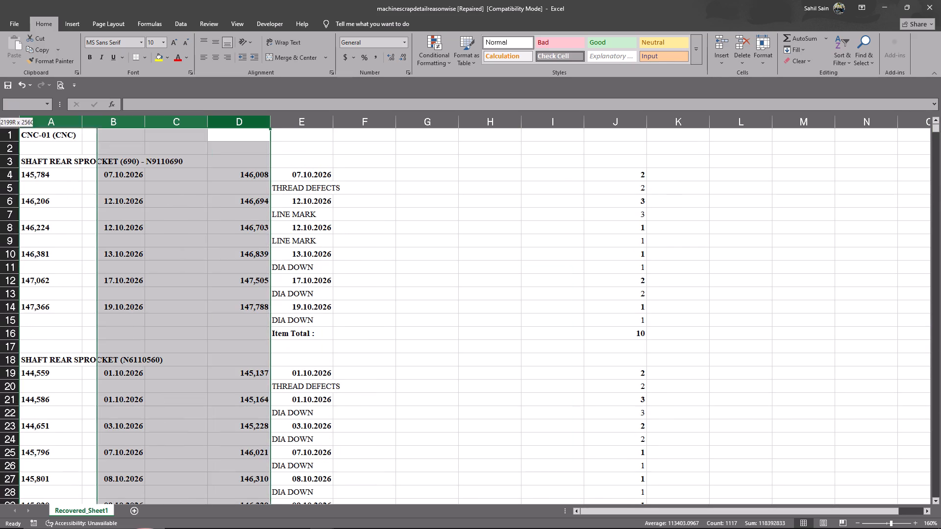
{"action": "left_click_drag", "start_coordinate": [0, 93], "coordinate": [0, 78]}
{"action": "key", "text": "ctrl+minus"}
{"action": "left_click", "coordinate": [45, 171]}
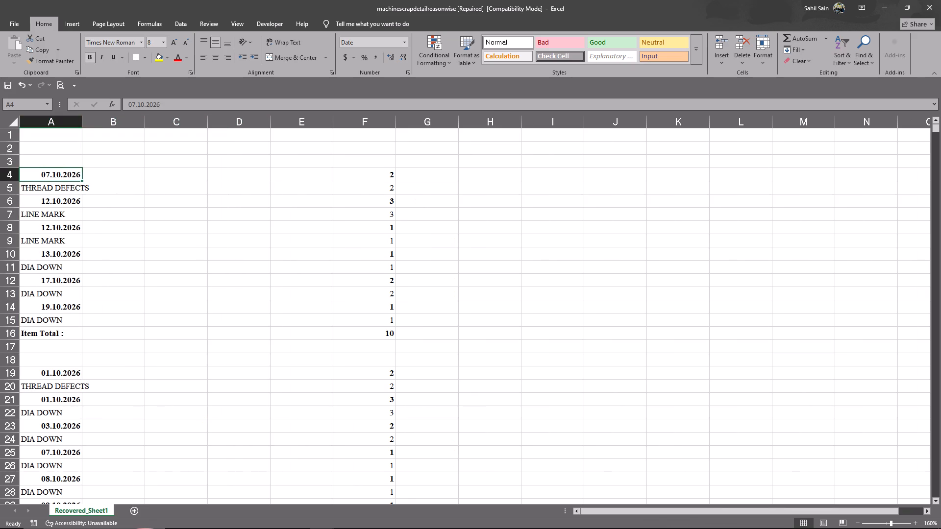
Add filters to the sheet and filter column A to exclude the dates, Item Total, Total and blank entries.
{"action": "left_click", "coordinate": [8, 126]}
{"action": "left_click", "coordinate": [847, 47]}
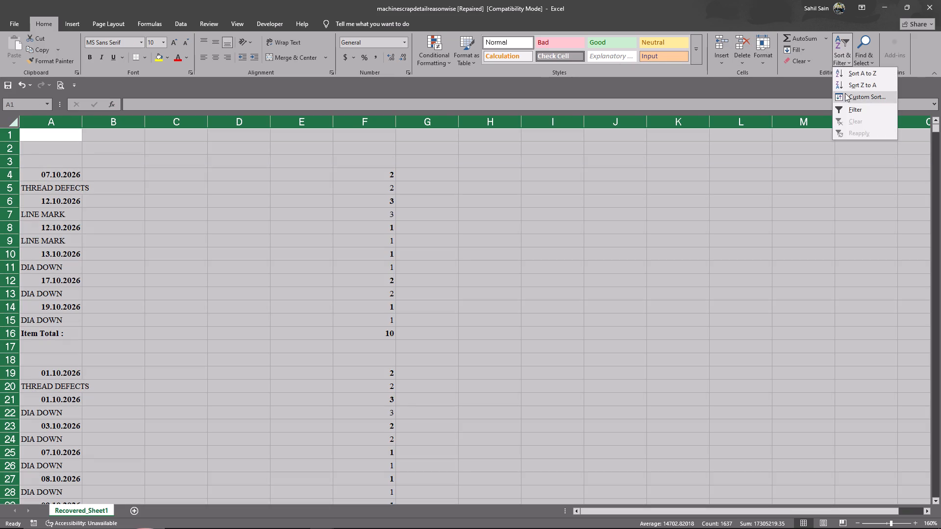
{"action": "left_click", "coordinate": [846, 104]}
{"action": "left_click", "coordinate": [369, 210]}
{"action": "left_click", "coordinate": [80, 137]}
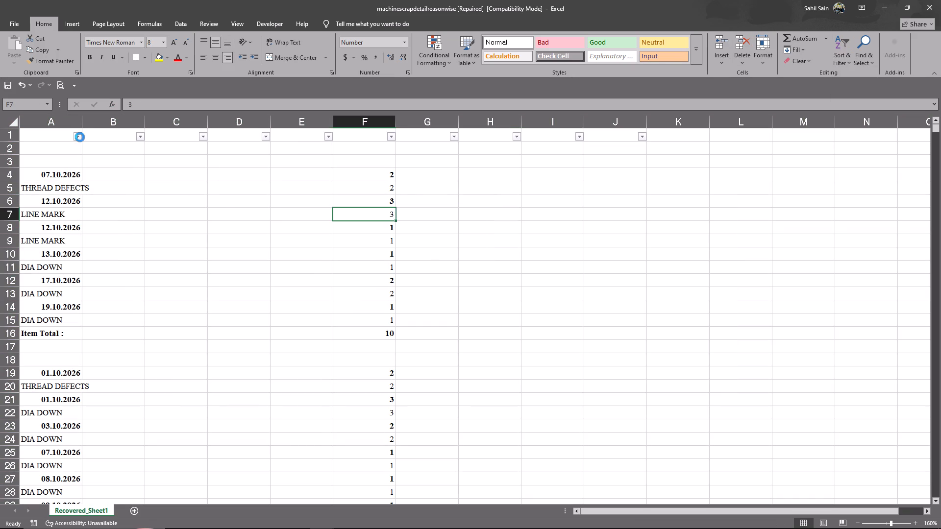
{"action": "left_click", "coordinate": [28, 246]}
{"action": "scroll", "coordinate": [86, 304], "scroll_direction": "down", "scroll_amount": 6}
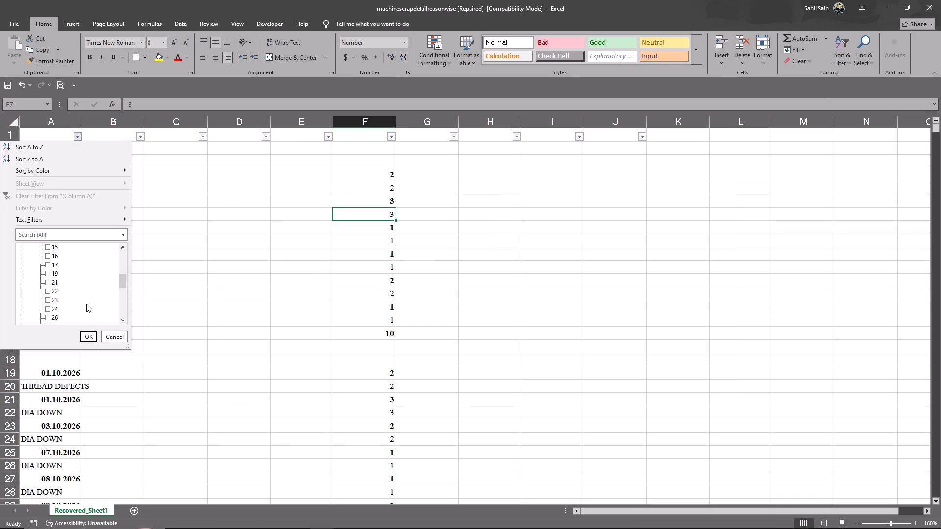
{"action": "scroll", "coordinate": [86, 304], "scroll_direction": "down", "scroll_amount": 10}
{"action": "scroll", "coordinate": [98, 298], "scroll_direction": "down", "scroll_amount": 20}
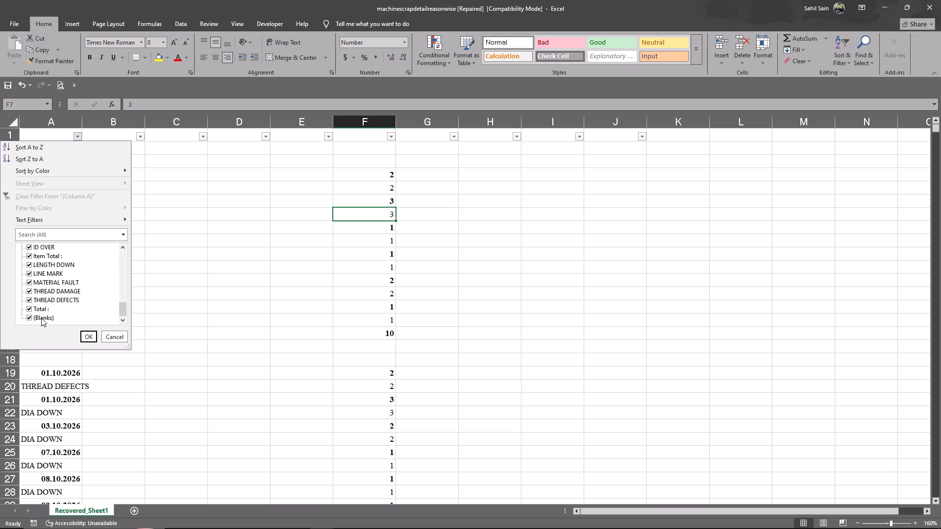
{"action": "left_click", "coordinate": [41, 318]}
{"action": "left_click", "coordinate": [29, 311]}
{"action": "left_click", "coordinate": [39, 257]}
{"action": "left_click", "coordinate": [92, 338]}
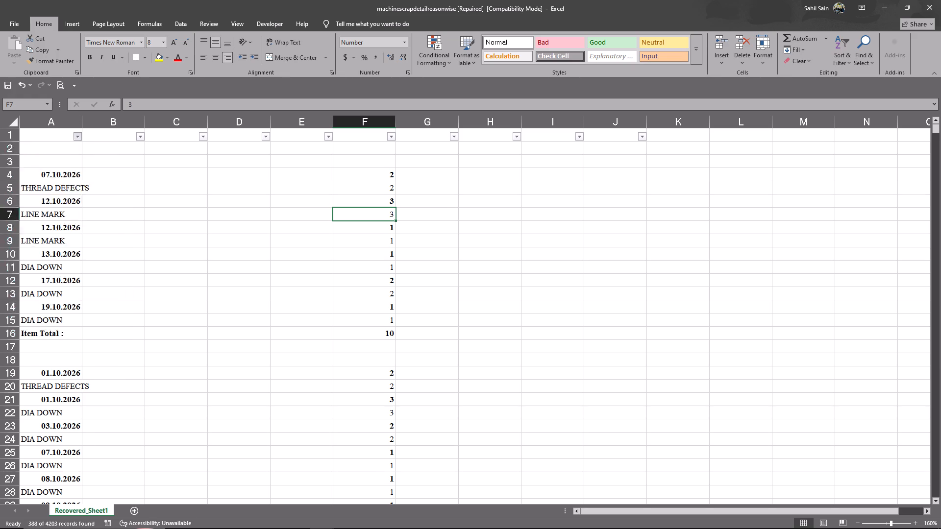
Delete the empty columns B to E between the scrap reasons and their quantities.
{"action": "left_click", "coordinate": [43, 151]}
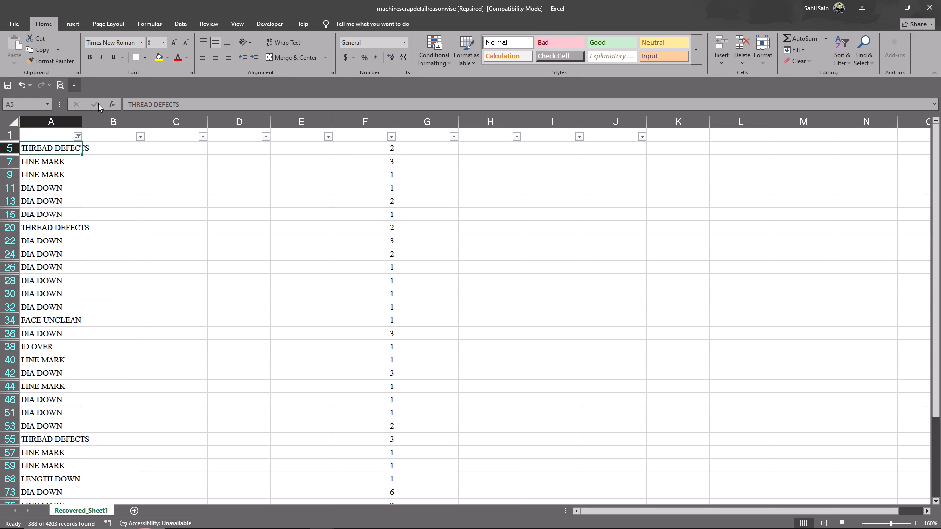
{"action": "left_click_drag", "start_coordinate": [112, 122], "coordinate": [310, 126]}
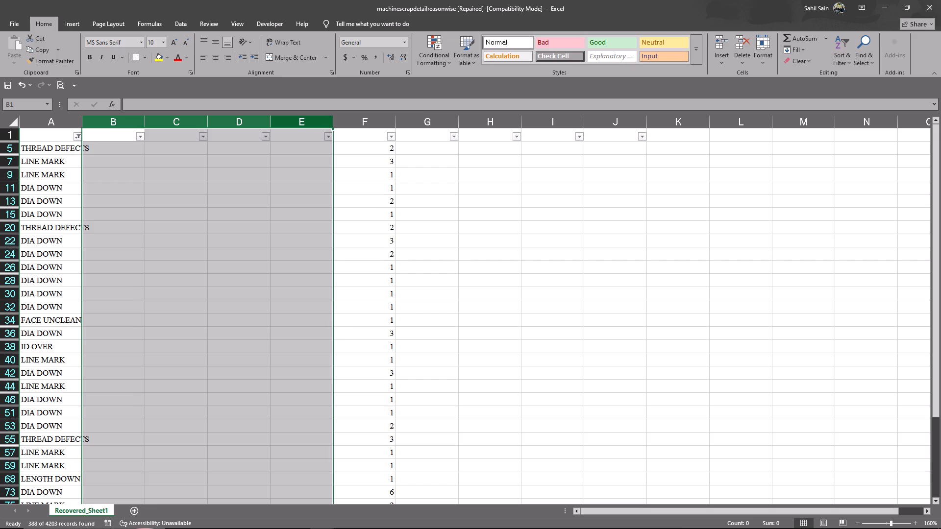
{"action": "key", "text": "ctrl+minus"}
Copy the filtered scrap reasons and quantities from A5 down and paste them at A1 of a new sheet.
{"action": "left_click", "coordinate": [59, 151]}
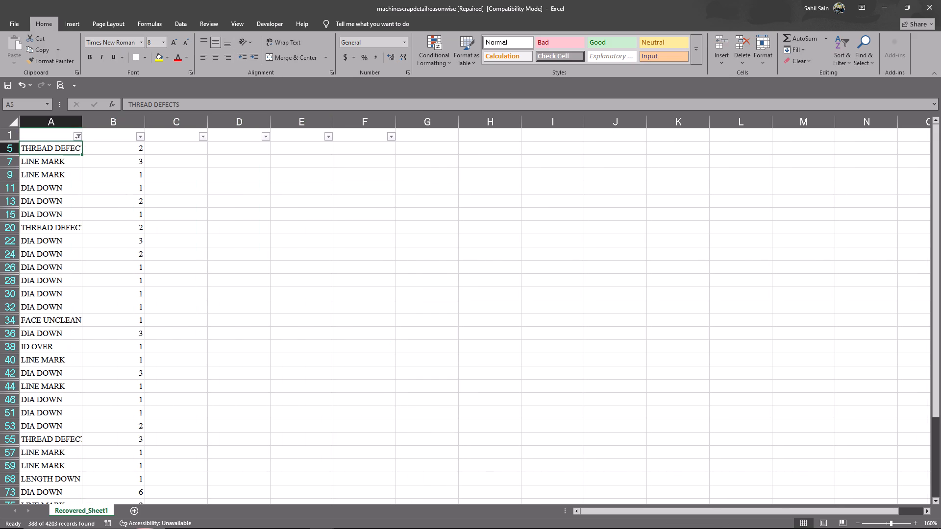
{"action": "key", "text": "ctrl+shift+Right"}
{"action": "key", "text": "ctrl+shift+Down"}
{"action": "key", "text": "ctrl+c"}
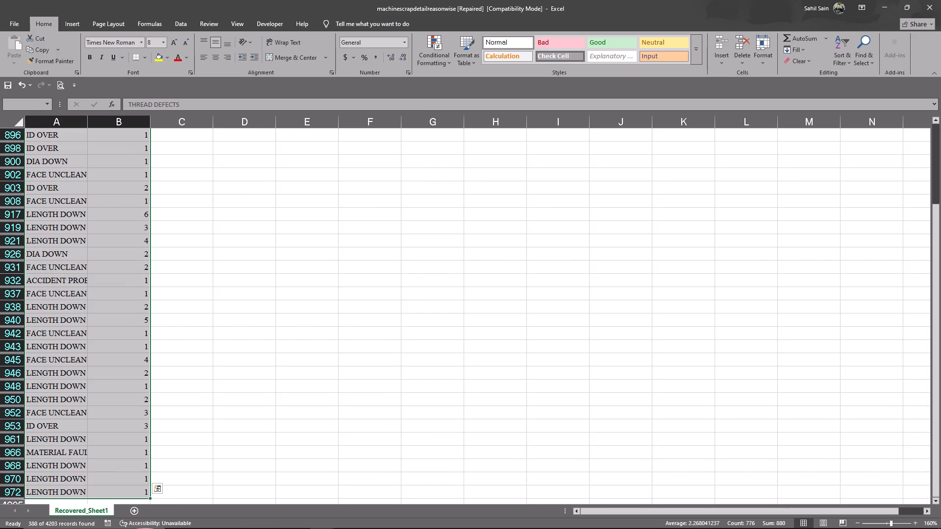
{"action": "scroll", "coordinate": [109, 317], "scroll_direction": "down", "scroll_amount": 5}
{"action": "left_click", "coordinate": [129, 512]}
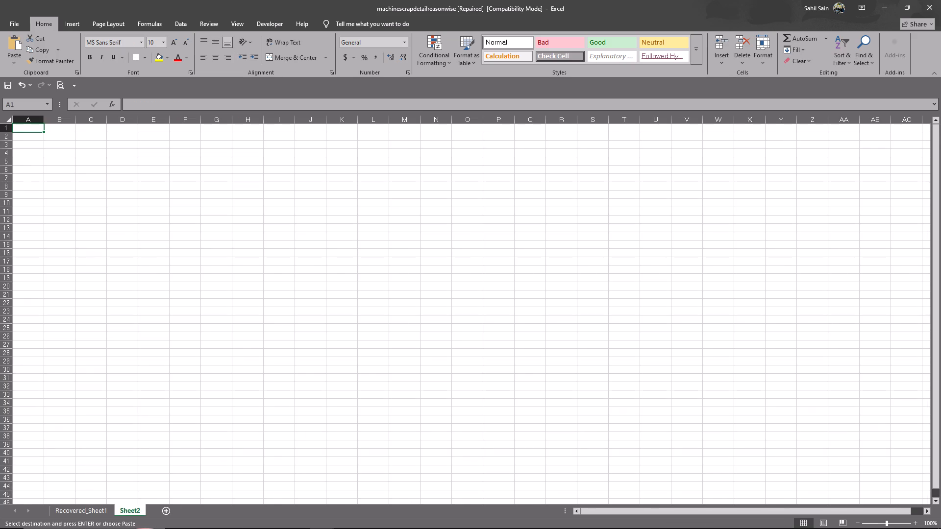
{"action": "key", "text": "ctrl+v"}
Fit column A's width to the scrap reason names in the new sheet.
{"action": "scroll", "coordinate": [79, 170], "scroll_direction": "up", "scroll_amount": 18}
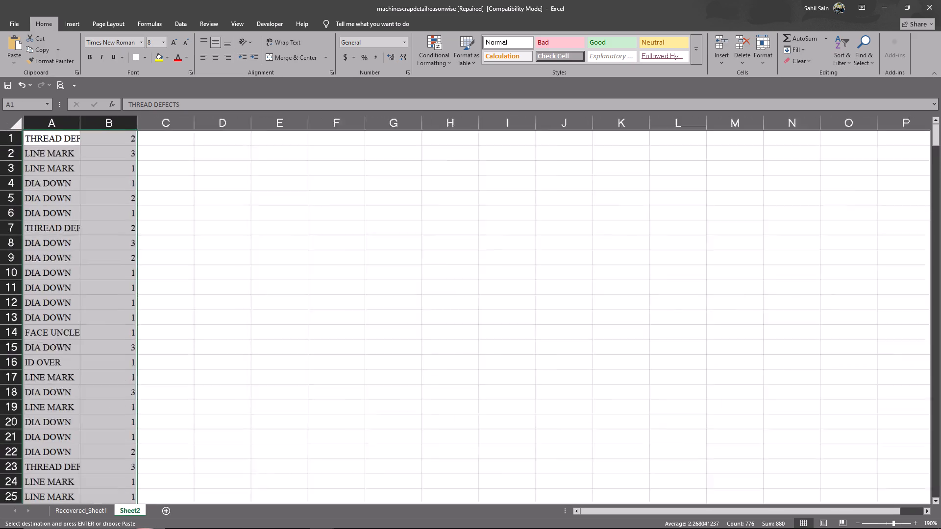
{"action": "scroll", "coordinate": [50, 201], "scroll_direction": "up", "scroll_amount": 5}
{"action": "left_click", "coordinate": [142, 240]}
{"action": "double_click", "coordinate": [87, 123]}
{"action": "left_click", "coordinate": [229, 228]}
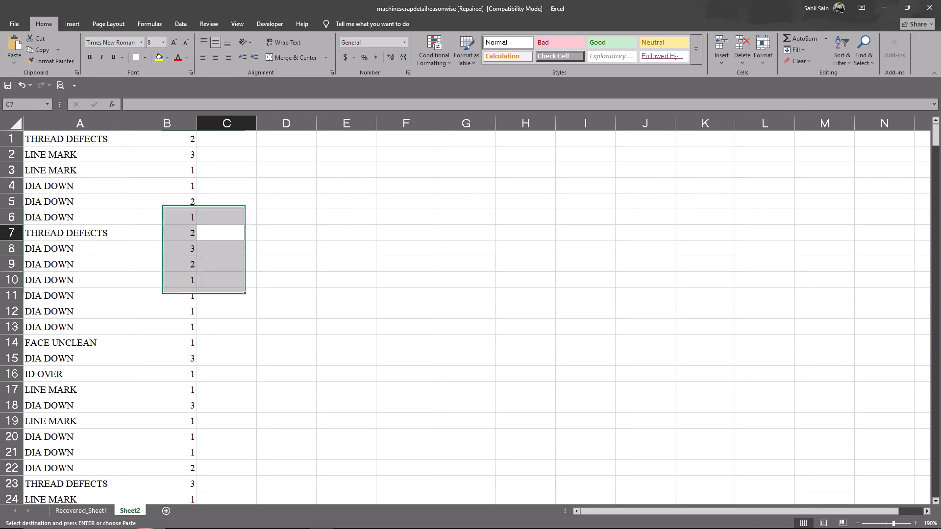
Insert a row above the pasted data and enter the headers "scrap" in A1 and "qty." in B1.
{"action": "left_click", "coordinate": [1, 137]}
{"action": "key", "text": "ctrl+plus"}
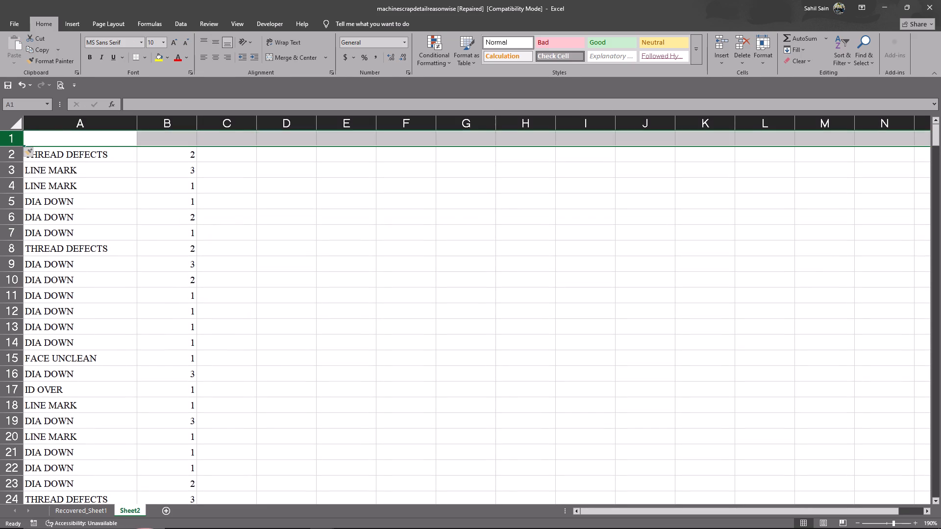
{"action": "key", "text": "Up"}
{"action": "type", "text": "scrap"}
{"action": "key", "text": "Right"}
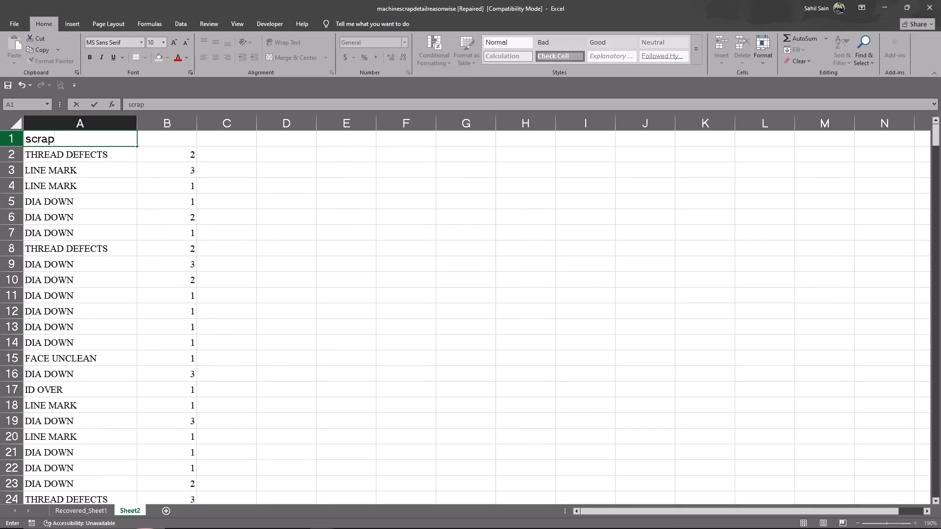
{"action": "type", "text": "qty."}
{"action": "key", "text": "Left"}
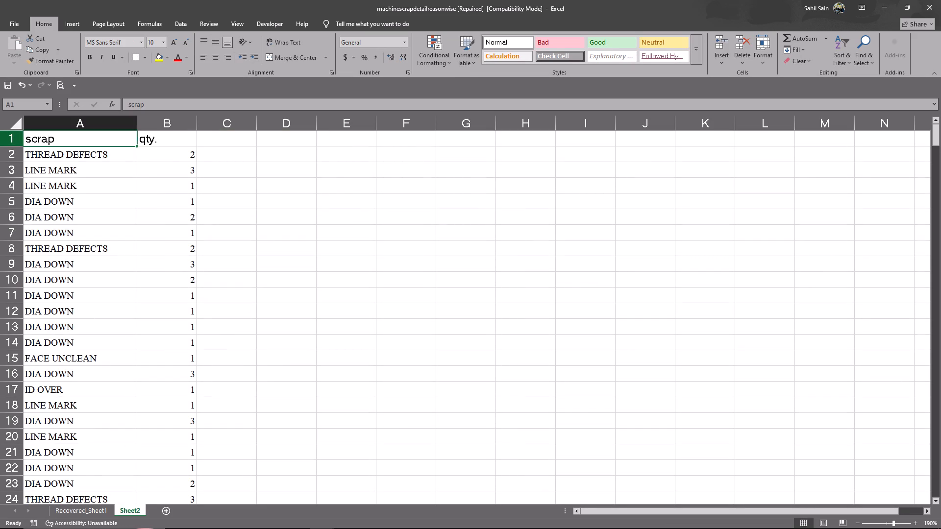
Create a PivotTable from the scrap and qty. data in A1:B389, placed at D2 of the same sheet.
{"action": "key", "text": "ctrl+shift+Right"}
{"action": "key", "text": "ctrl+shift+Down"}
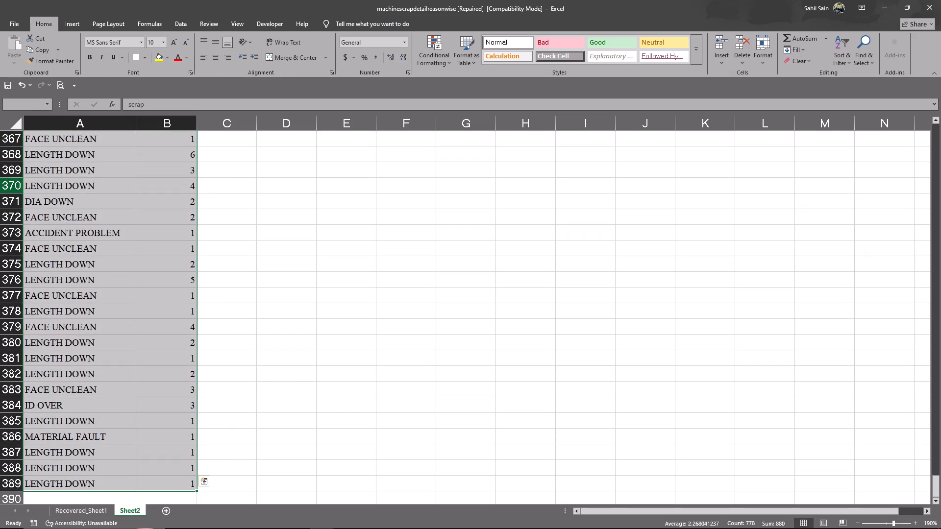
{"action": "left_click", "coordinate": [78, 24]}
{"action": "left_click", "coordinate": [15, 45]}
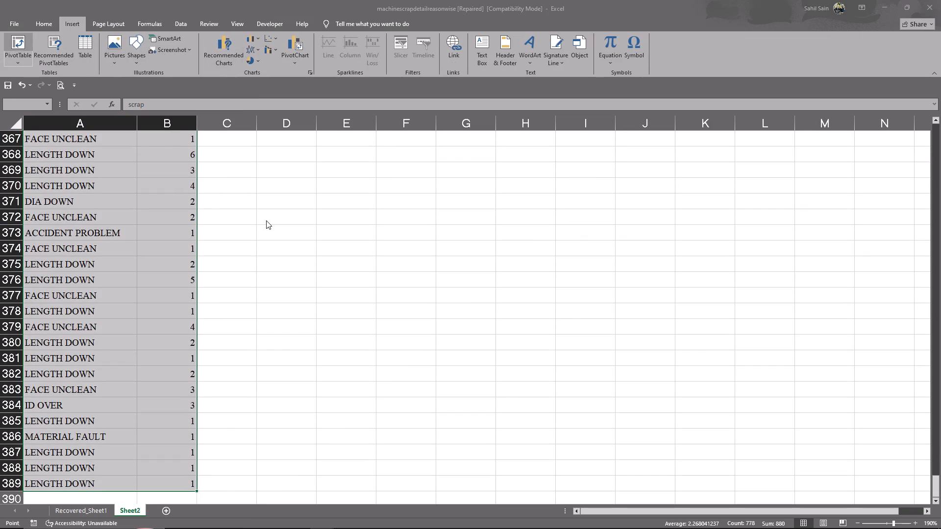
{"action": "left_click", "coordinate": [393, 292]}
{"action": "left_click", "coordinate": [293, 158]}
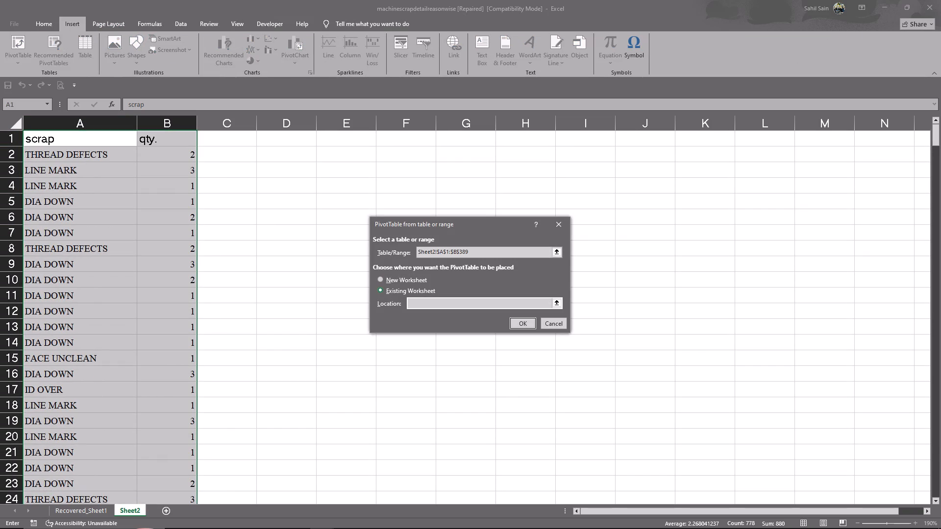
{"action": "left_click", "coordinate": [519, 326]}
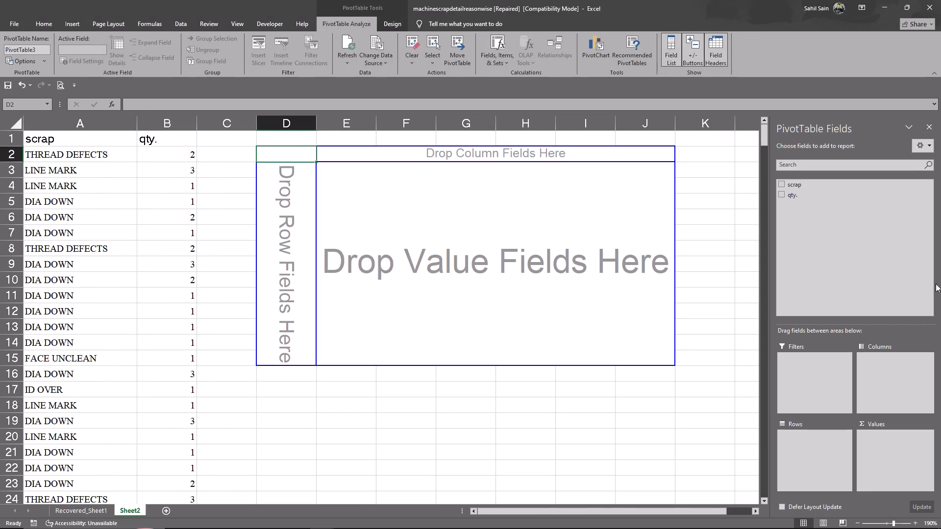
Set the PivotTable to list scrap as rows and sum qty. as values.
{"action": "left_click_drag", "start_coordinate": [782, 184], "coordinate": [801, 450]}
{"action": "left_click_drag", "start_coordinate": [801, 450], "coordinate": [805, 463]}
{"action": "left_click_drag", "start_coordinate": [789, 196], "coordinate": [881, 459]}
{"action": "left_click", "coordinate": [533, 359]}
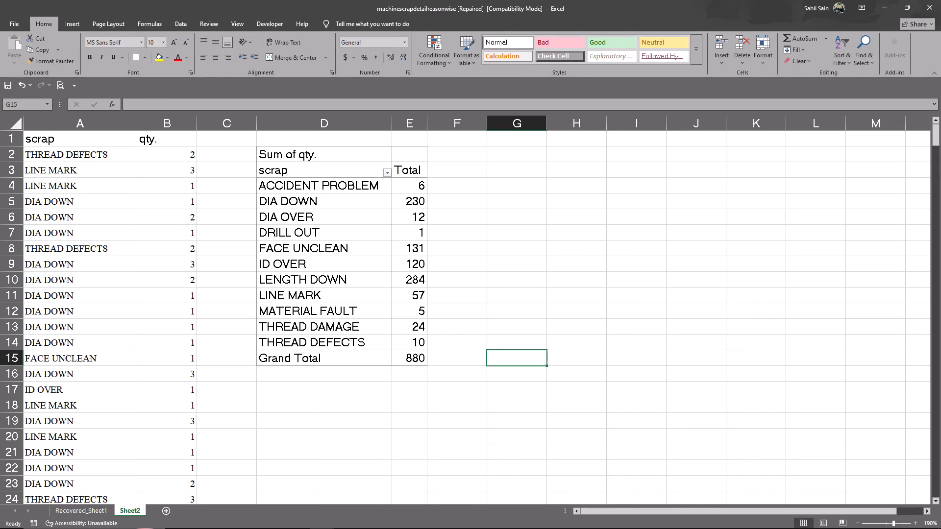
Switch to the Monthly Rejection Record 2026 workbook and enter the accident problem quantity 6 under Others for Oct.26.
{"action": "key", "text": "alt+Tab"}
{"action": "key", "text": "alt+Tab"}
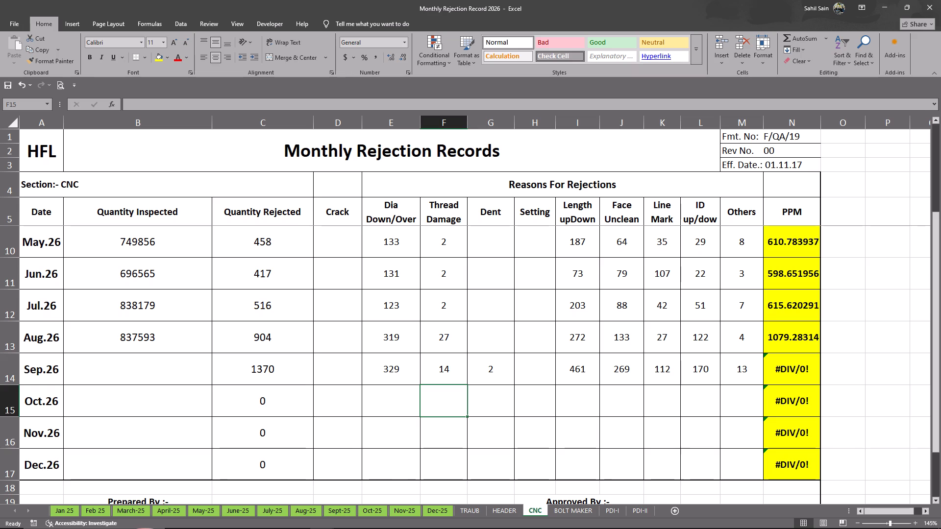
{"action": "left_click", "coordinate": [515, 421]}
{"action": "left_click", "coordinate": [728, 404]}
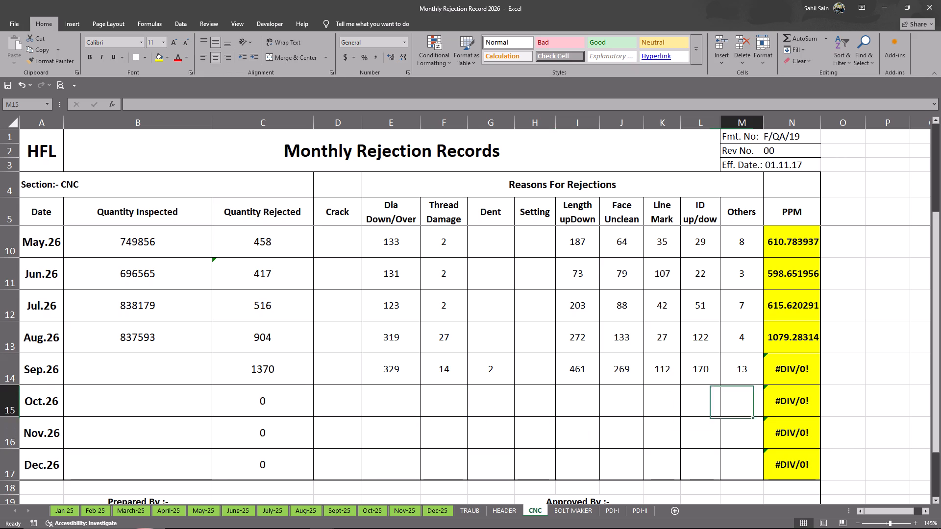
{"action": "key", "text": "6"}
{"action": "key", "text": "Return"}
Enter the DIA DOWN and DIA OVER pivot quantities as 230+12 under Dia Down/Over for Oct.26.
{"action": "key", "text": "alt+Tab"}
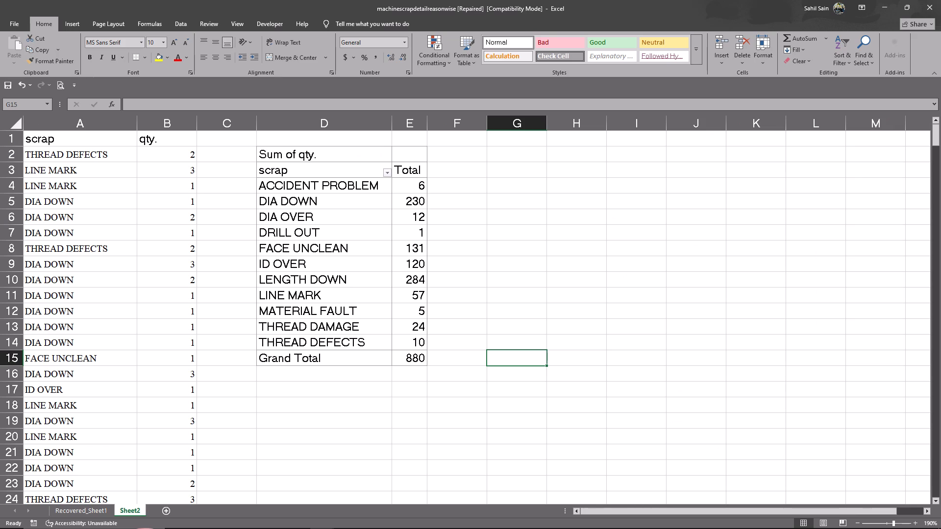
{"action": "key", "text": "alt+Tab"}
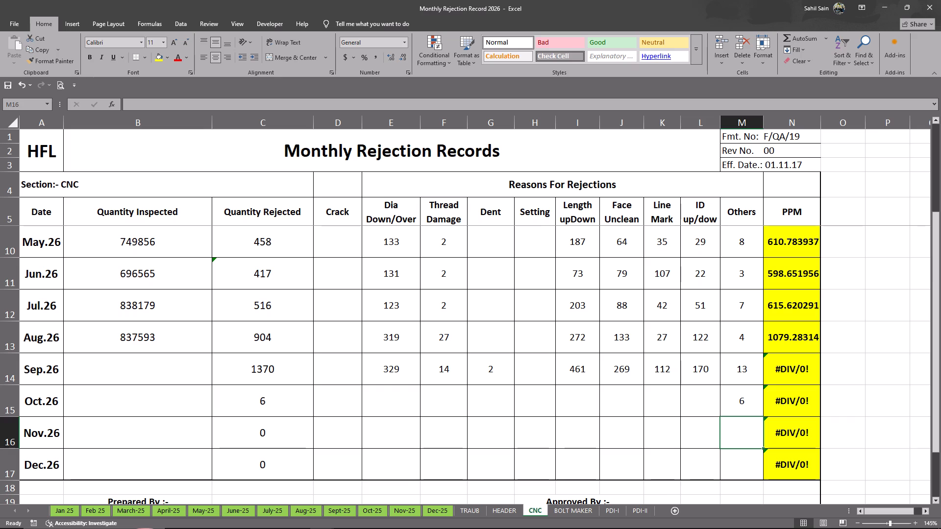
{"action": "left_click", "coordinate": [394, 395]}
{"action": "type", "text": "230+"}
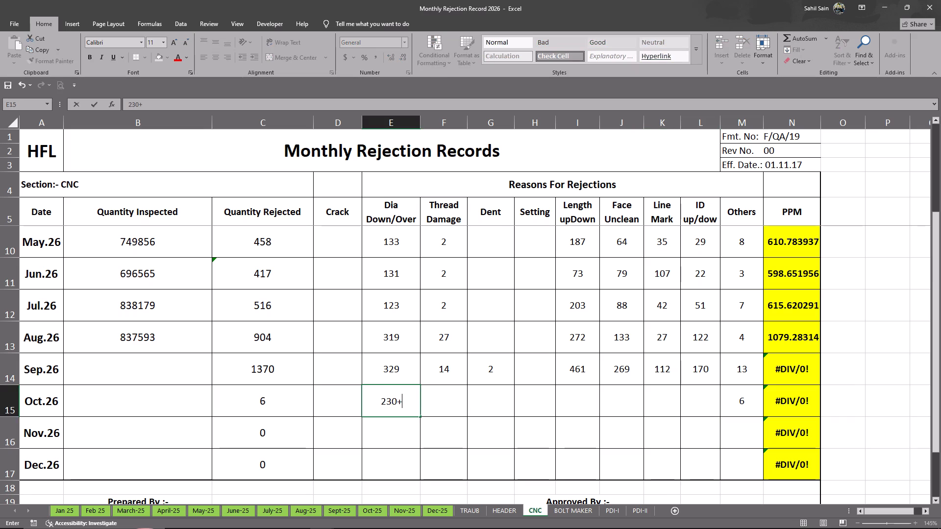
{"action": "key", "text": "alt+Tab"}
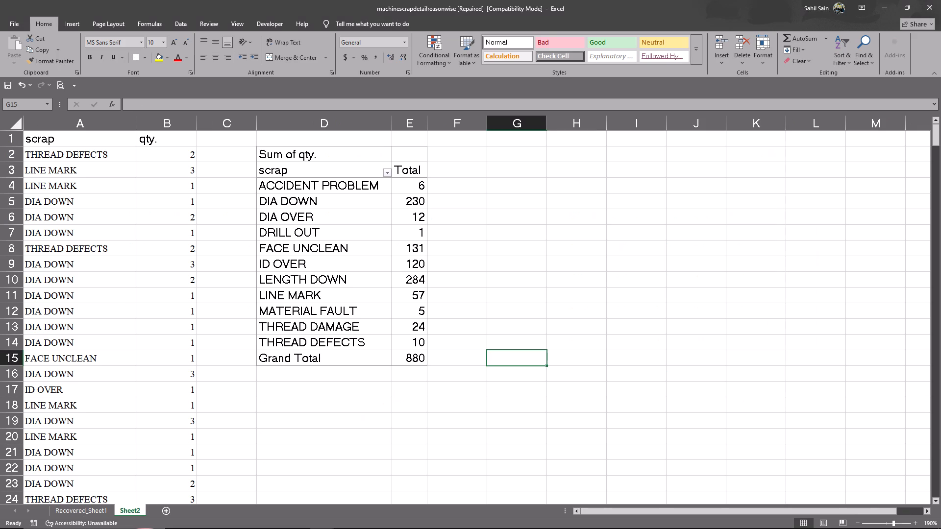
{"action": "key", "text": "alt+Tab"}
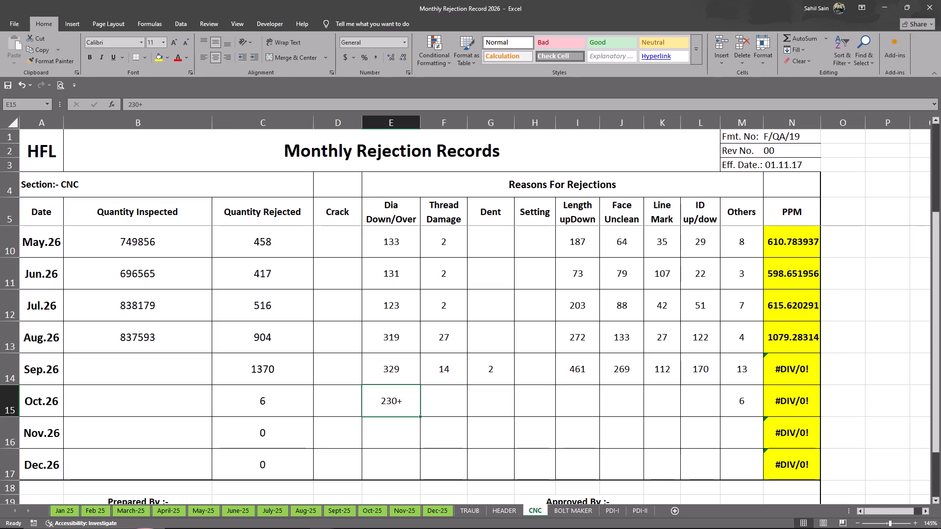
{"action": "double_click", "coordinate": [405, 399]}
{"action": "type", "text": "12"}
{"action": "key", "text": "Return"}
Append +1 for DRILL OUT to the Oct.26 Others entry.
{"action": "key", "text": "alt+Tab"}
{"action": "scroll", "coordinate": [404, 182], "scroll_direction": "up", "scroll_amount": 2, "text": "ctrl"}
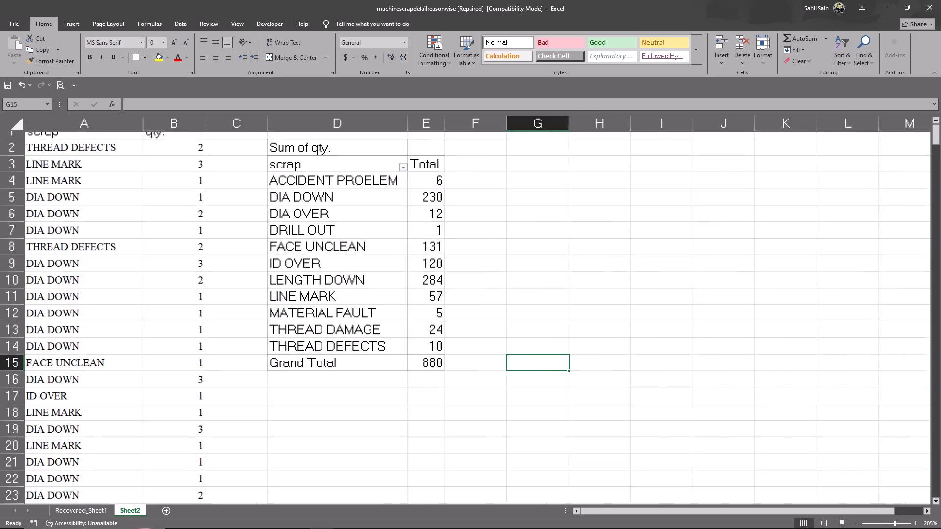
{"action": "scroll", "coordinate": [451, 233], "scroll_direction": "up", "scroll_amount": 4}
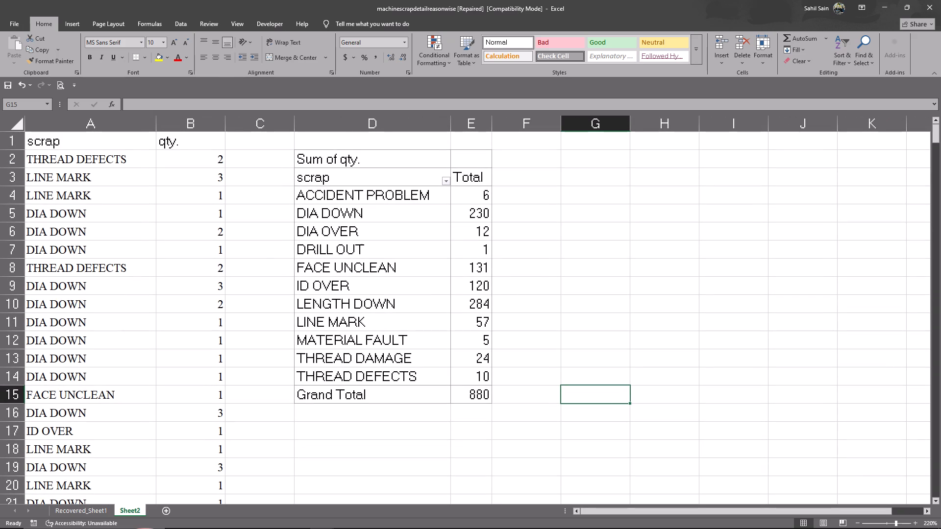
{"action": "scroll", "coordinate": [410, 238], "scroll_direction": "down", "scroll_amount": 2, "text": "ctrl"}
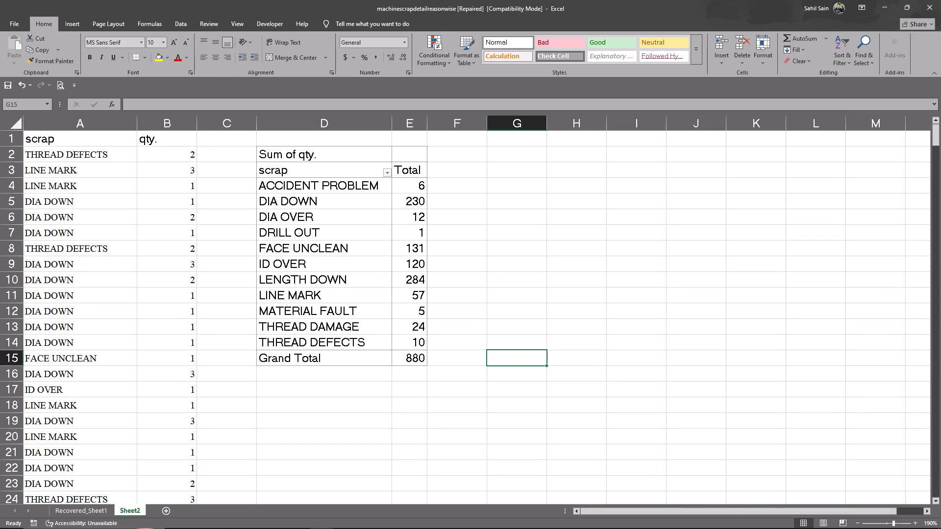
{"action": "key", "text": "alt+Tab"}
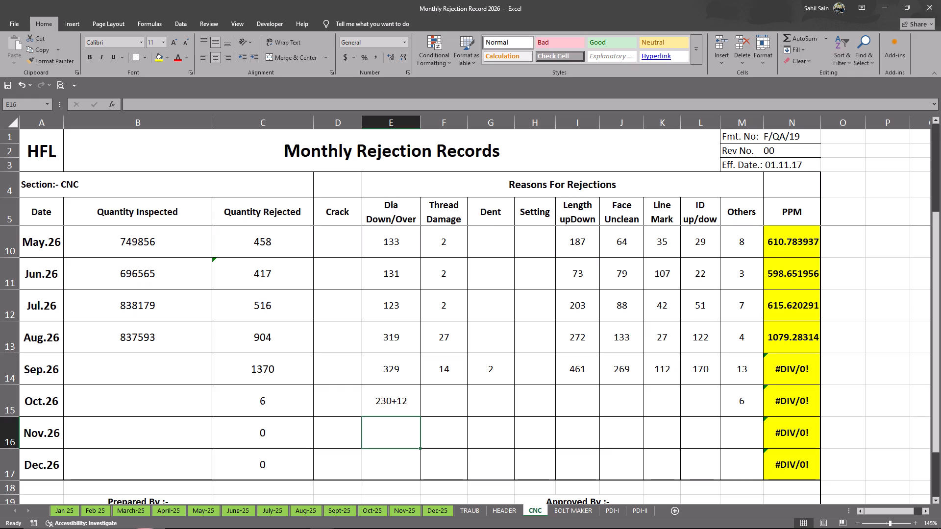
{"action": "double_click", "coordinate": [757, 408]}
{"action": "type", "text": "+1"}
{"action": "key", "text": "Return"}
Enter the Oct.26 pivot quantities 131 under Face Unclean and 120 under ID up/dow.
{"action": "key", "text": "alt+Tab"}
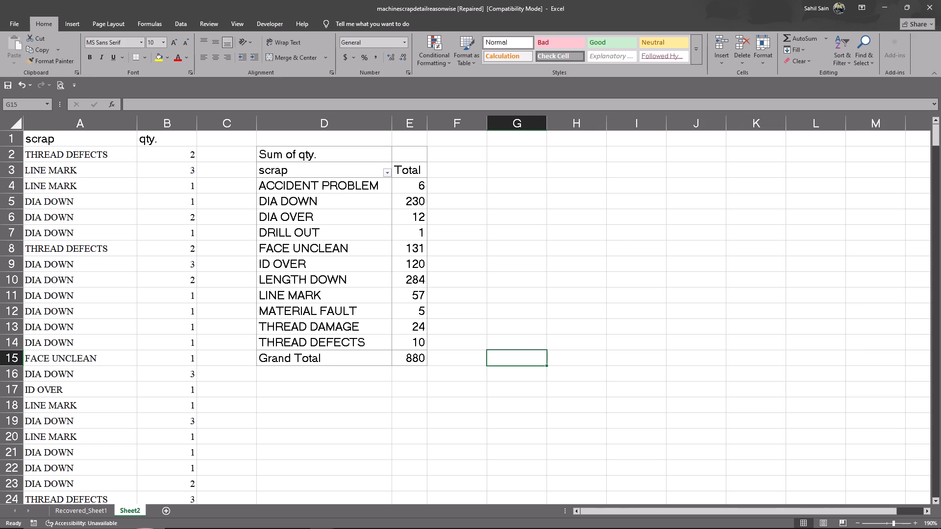
{"action": "key", "text": "alt+Tab"}
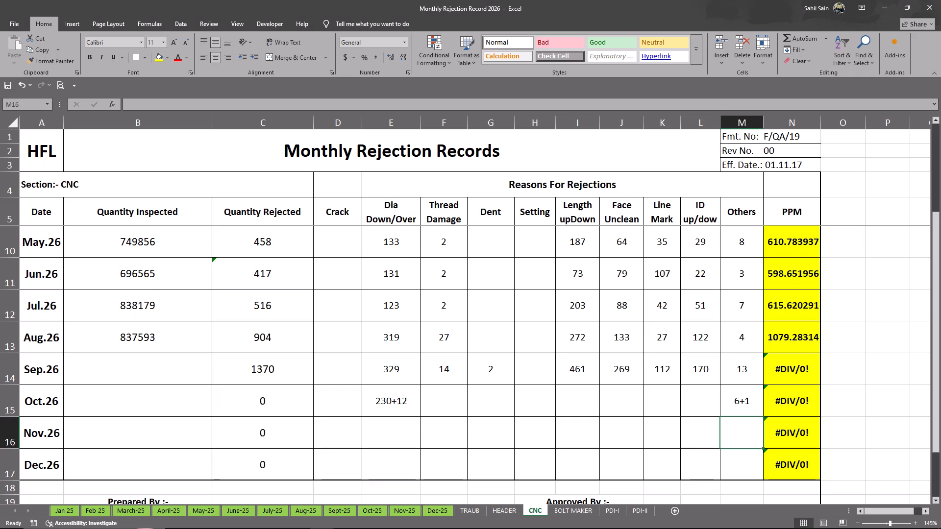
{"action": "left_click", "coordinate": [623, 393]}
{"action": "type", "text": "131"}
{"action": "key", "text": "Return"}
{"action": "key", "text": "alt+Tab"}
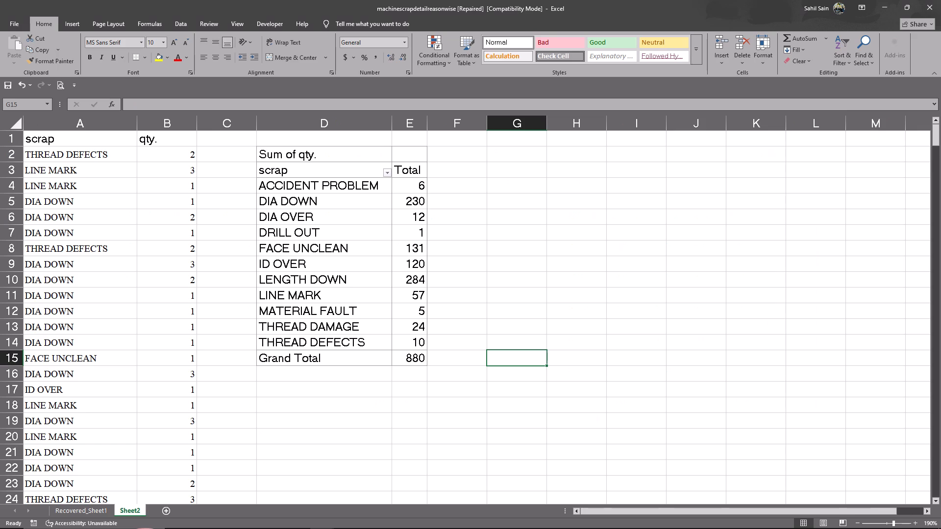
{"action": "key", "text": "alt+Tab"}
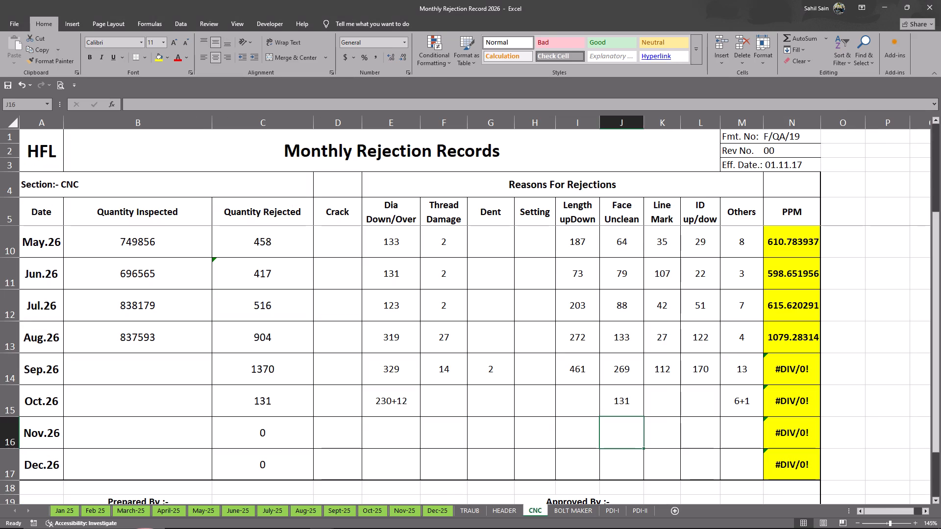
{"action": "left_click", "coordinate": [698, 410]}
{"action": "type", "text": "120"}
{"action": "key", "text": "Return"}
Enter the Oct.26 pivot quantities 284 under Length upDown and 57 under Line Mark.
{"action": "key", "text": "alt+Tab"}
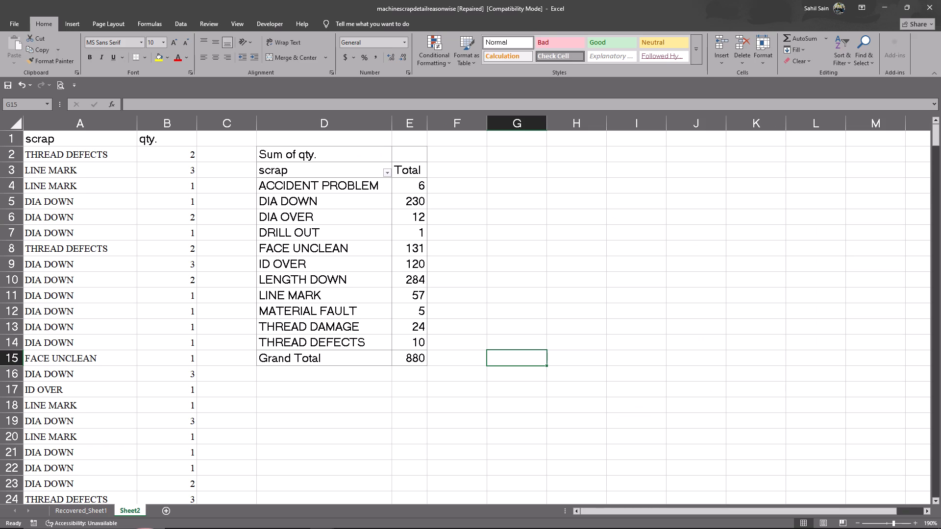
{"action": "key", "text": "alt+Tab"}
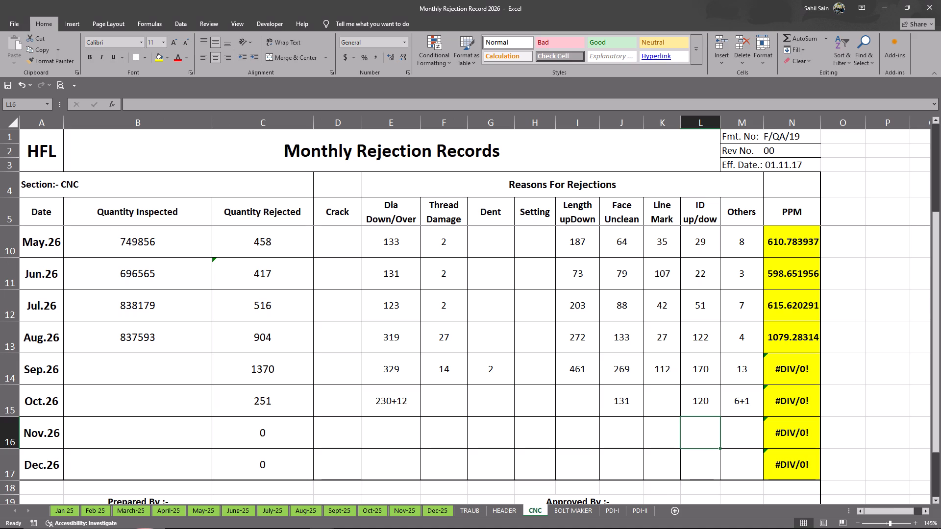
{"action": "left_click", "coordinate": [586, 399]}
{"action": "type", "text": "284"}
{"action": "key", "text": "Return"}
{"action": "key", "text": "alt+Tab"}
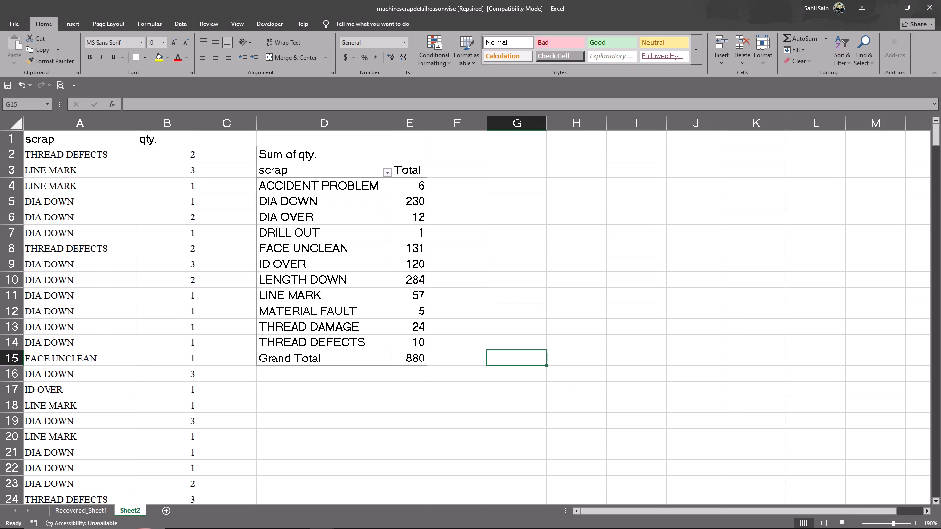
{"action": "key", "text": "alt+Tab"}
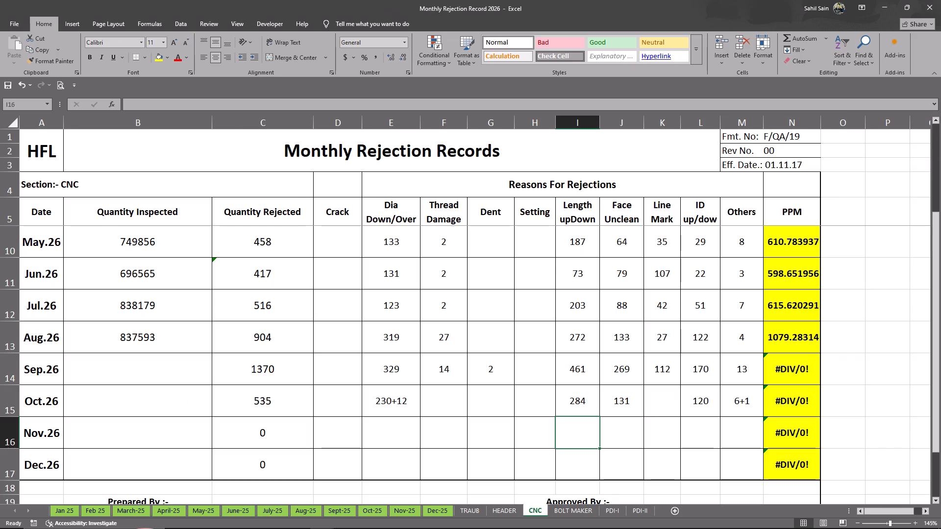
{"action": "left_click", "coordinate": [666, 408]}
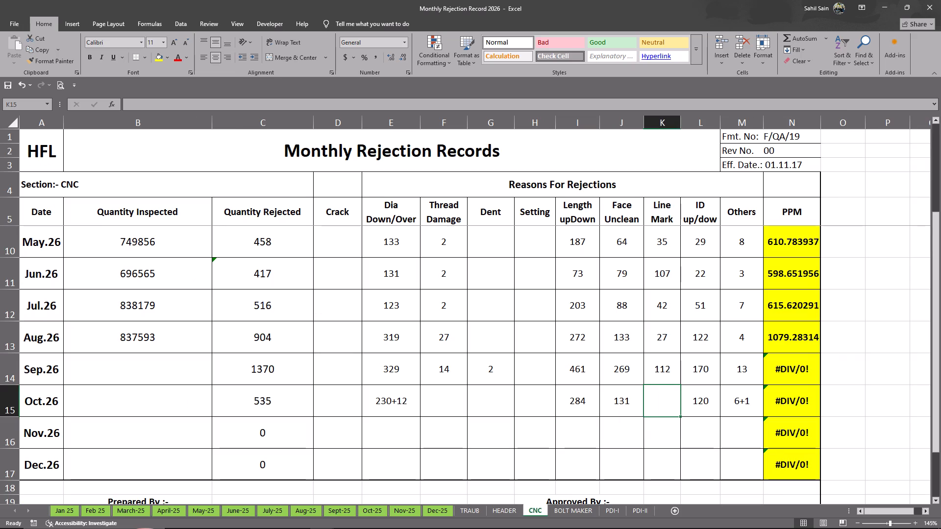
{"action": "type", "text": "57"}
{"action": "key", "text": "Return"}
Append +5 for MATERIAL FAULT to the Oct.26 Others entry.
{"action": "key", "text": "alt+Tab"}
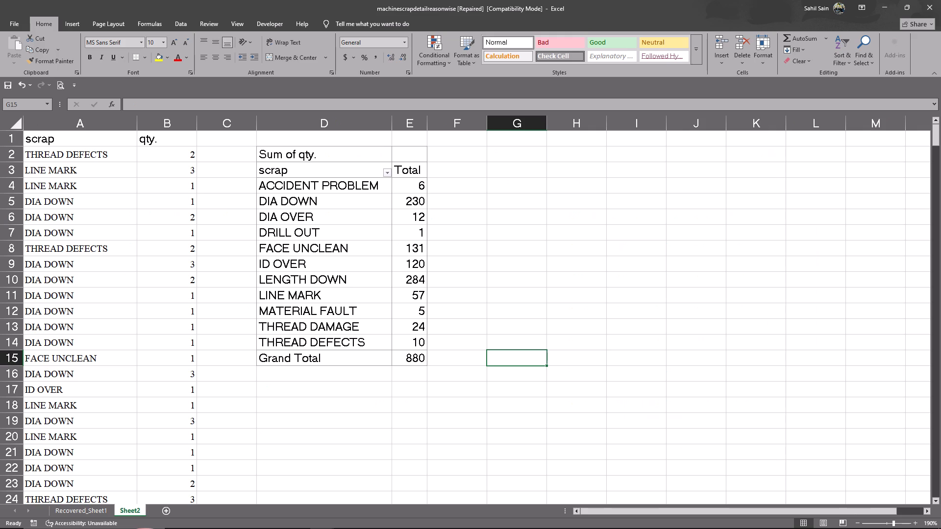
{"action": "key", "text": "alt+Tab"}
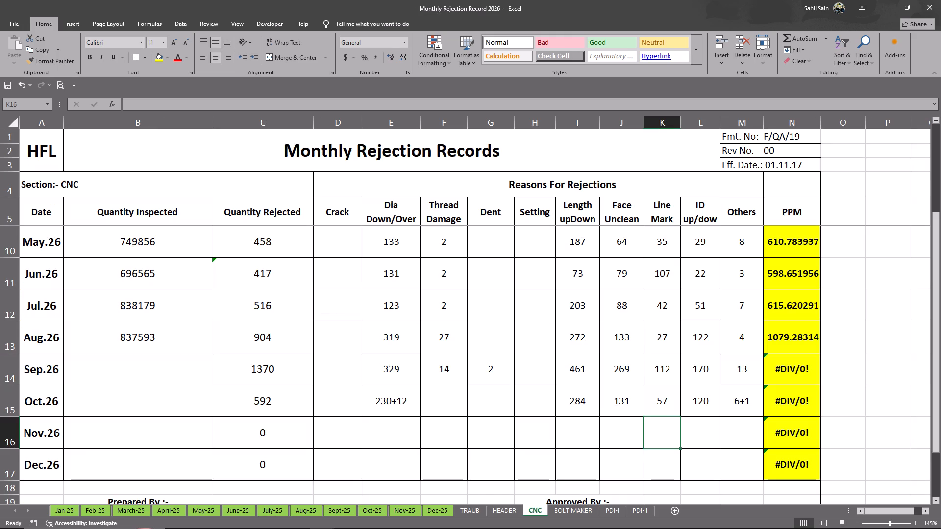
{"action": "double_click", "coordinate": [759, 404]}
{"action": "type", "text": "+5"}
{"action": "key", "text": "Return"}
Enter the THREAD DAMAGE and THREAD DEFECTS quantities as the formula =24+10 under Thread Damage for Oct.26.
{"action": "key", "text": "alt+Tab"}
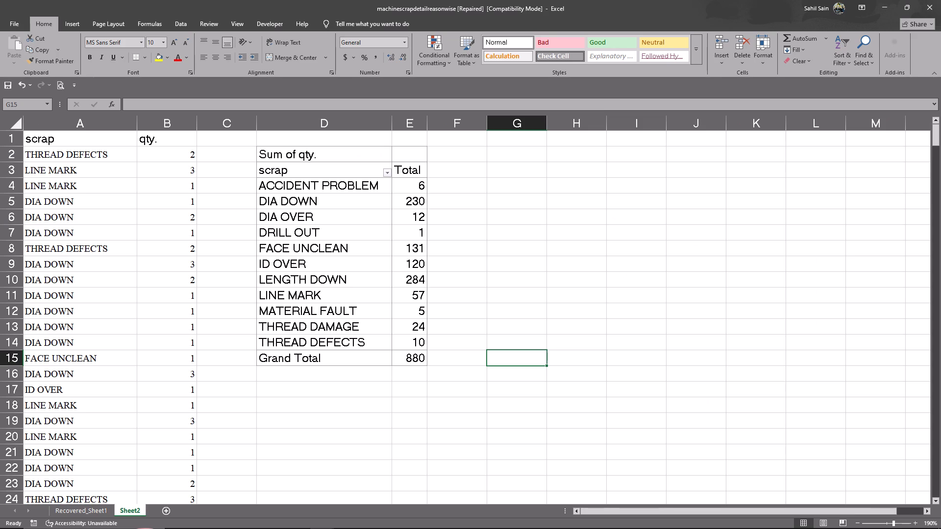
{"action": "key", "text": "alt+Tab"}
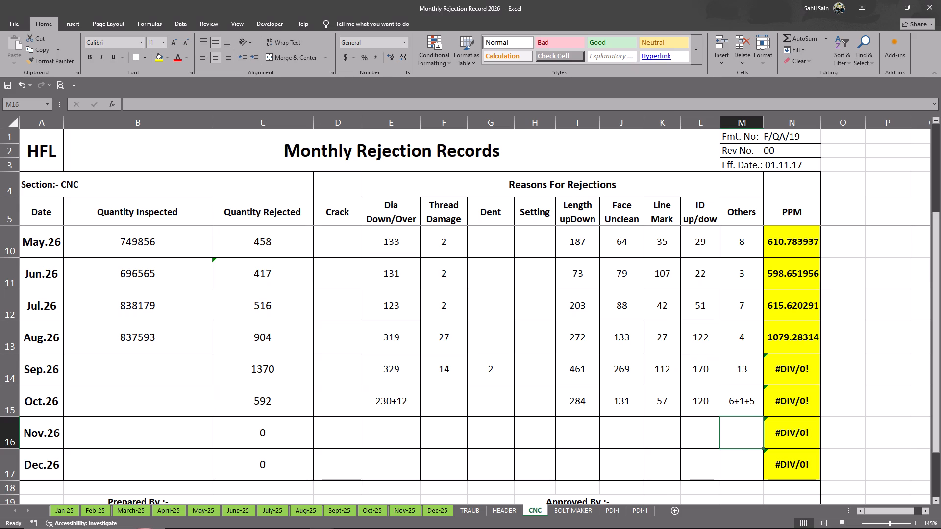
{"action": "left_click", "coordinate": [455, 404]}
{"action": "type", "text": "24"}
{"action": "key", "text": "Return"}
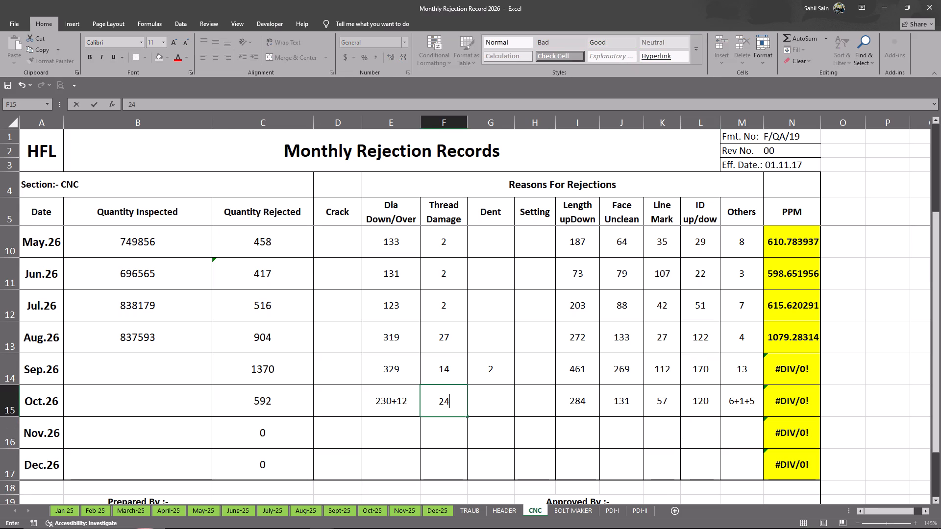
{"action": "key", "text": "alt+Tab"}
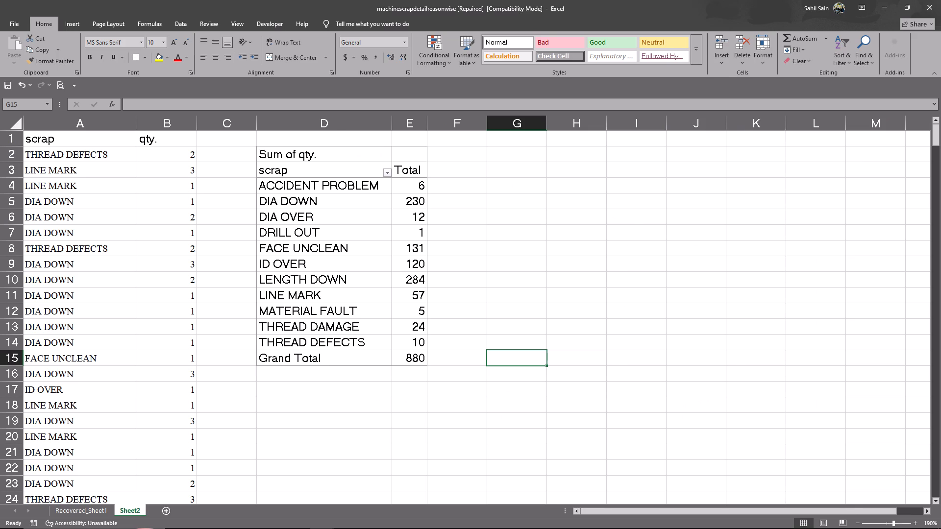
{"action": "key", "text": "alt+Tab"}
{"action": "double_click", "coordinate": [450, 399]}
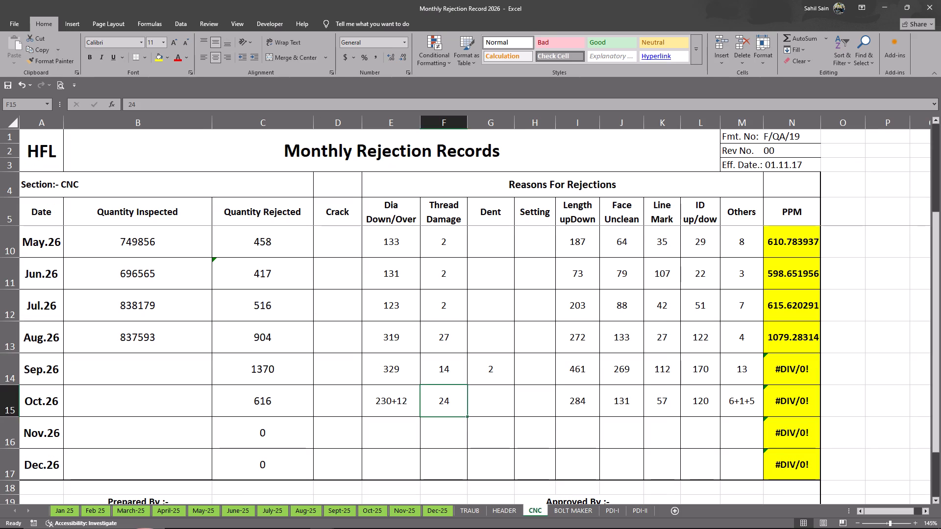
{"action": "type", "text": "+10"}
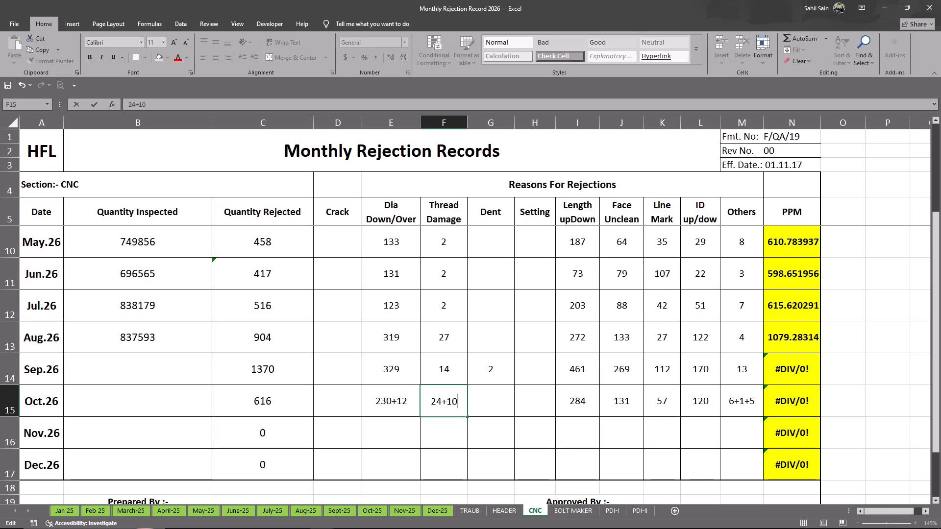
{"action": "left_click", "coordinate": [434, 401]}
{"action": "left_click", "coordinate": [425, 400]}
{"action": "key", "text": "equal"}
{"action": "key", "text": "Return"}
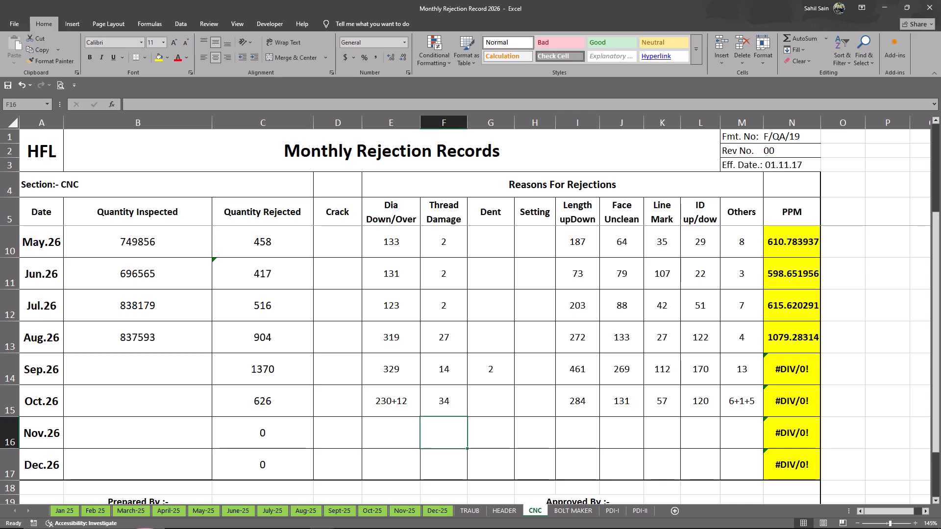
Convert the Oct.26 Dia Down/Over and Others entries into the formulas =230+12 and =6+1+5.
{"action": "double_click", "coordinate": [376, 399]}
{"action": "key", "text": "equal"}
{"action": "key", "text": "Return"}
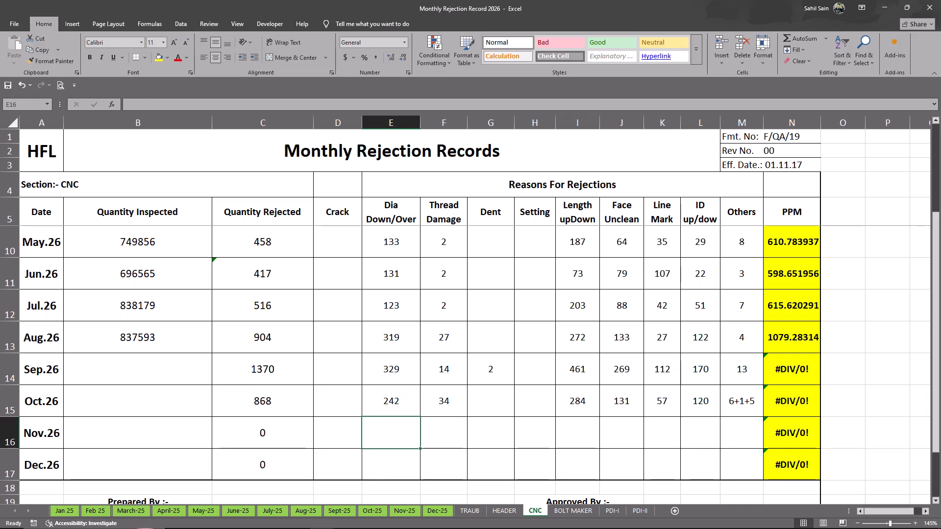
{"action": "double_click", "coordinate": [729, 401]}
{"action": "key", "text": "equal"}
{"action": "key", "text": "Return"}
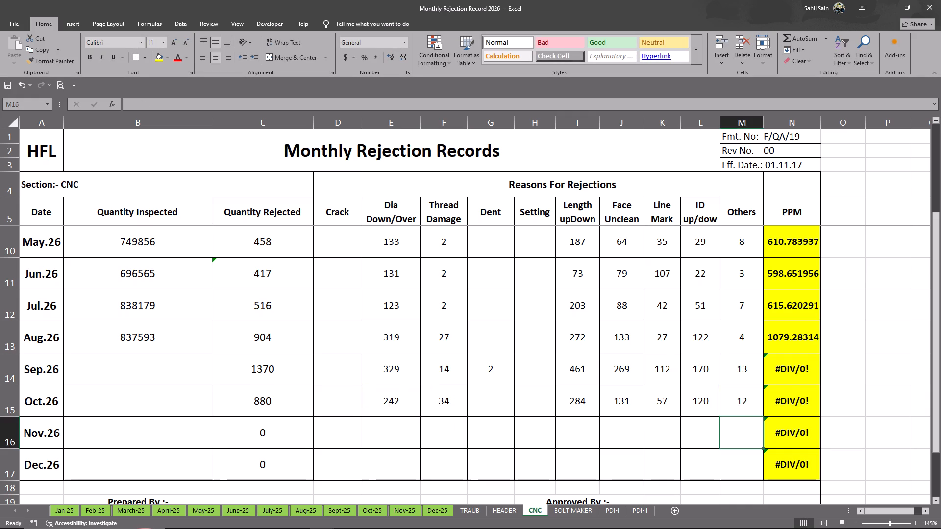
Save the monthly rejection record workbook.
{"action": "double_click", "coordinate": [409, 440]}
{"action": "left_click", "coordinate": [468, 434]}
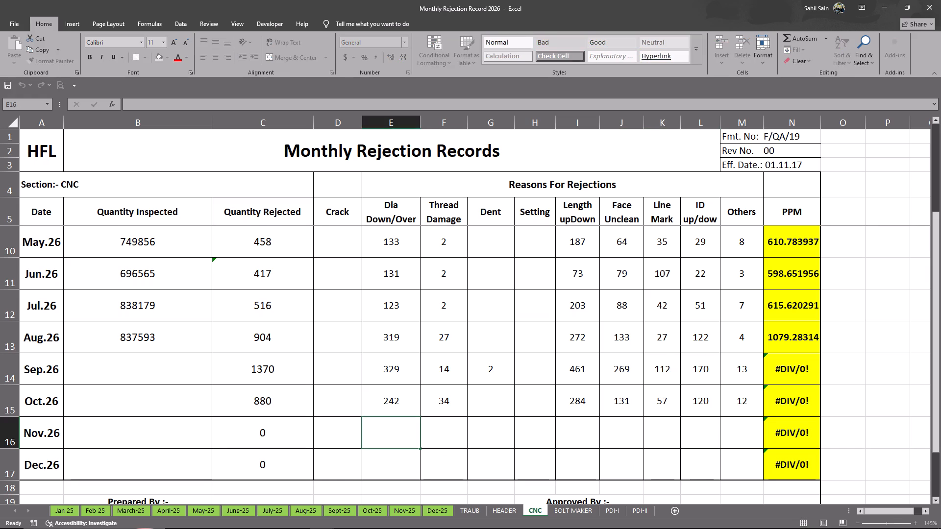
{"action": "key", "text": "ctrl+s"}
{"action": "left_click", "coordinate": [343, 406]}
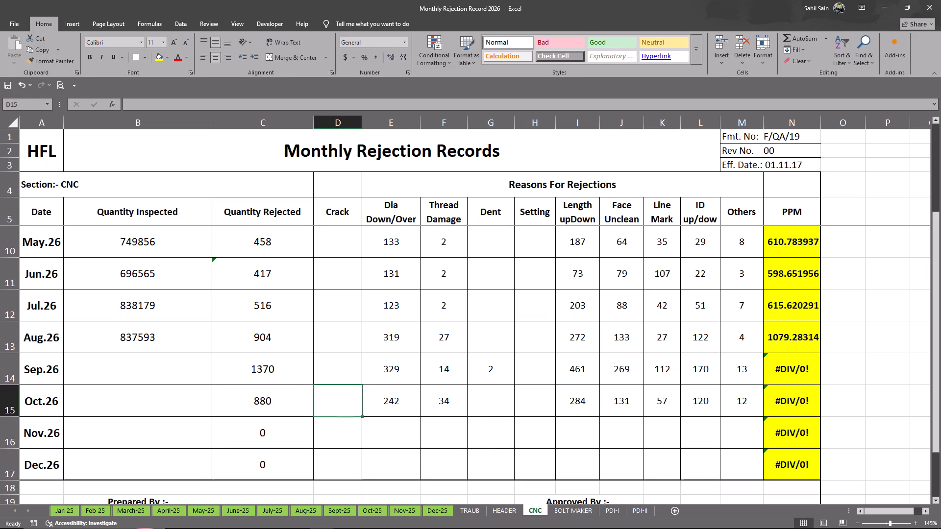
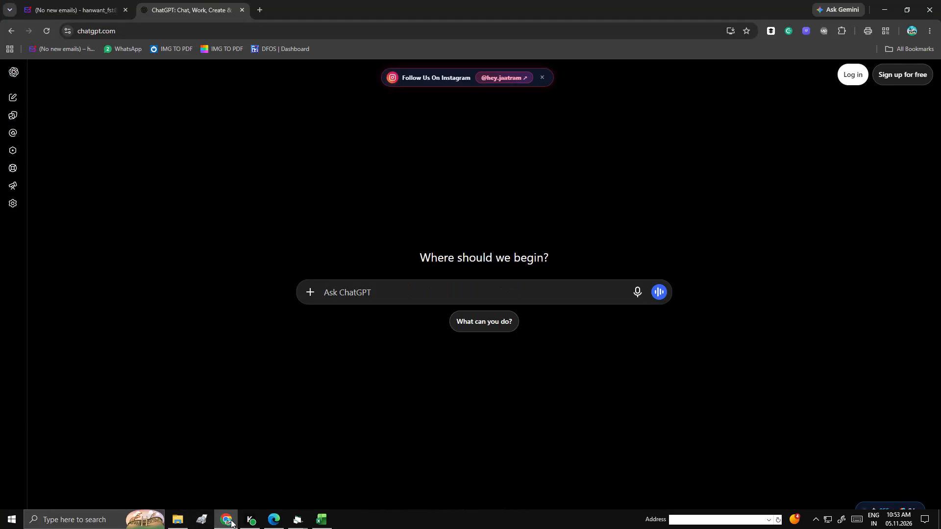
Switch to the monthly rejection record workbook in Excel and look at the Quantity Inspected cells for Sep.26 and Oct.26.
{"action": "left_click", "coordinate": [231, 520]}
{"action": "left_click", "coordinate": [296, 522]}
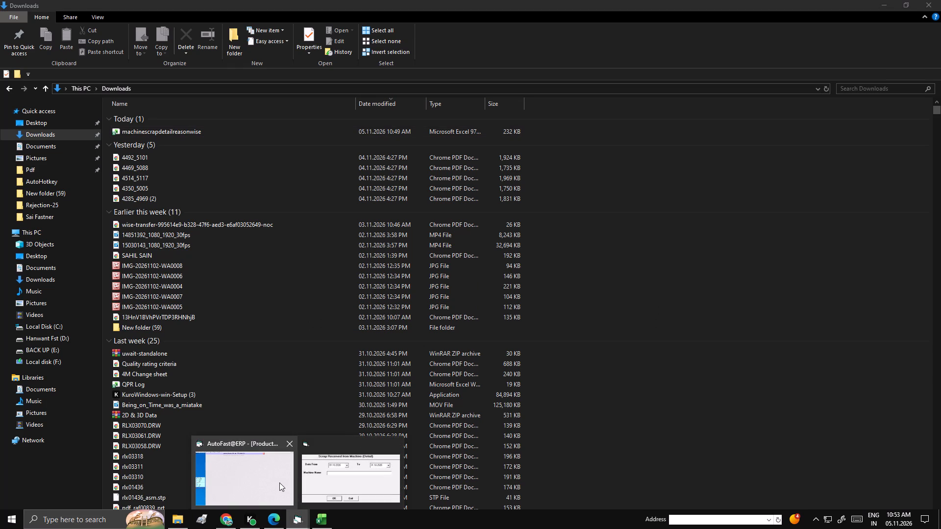
{"action": "left_click", "coordinate": [321, 519]}
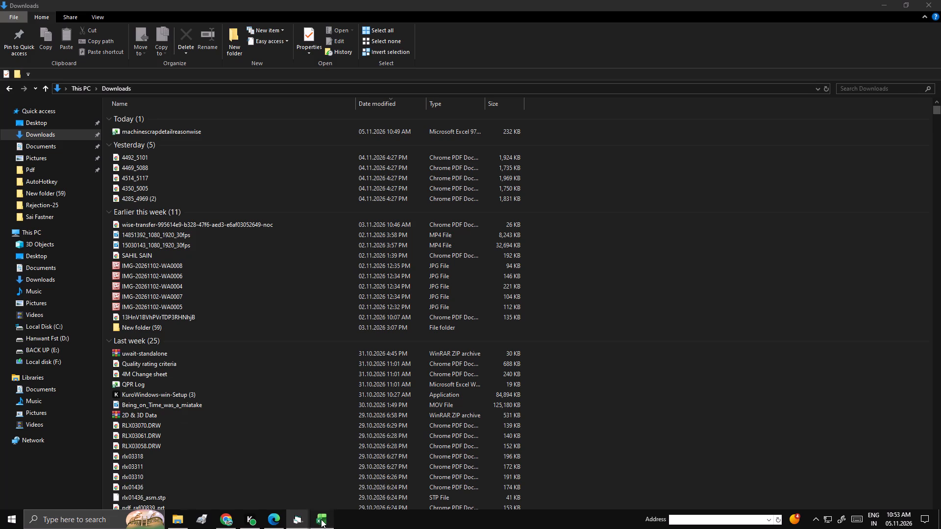
{"action": "left_click", "coordinate": [139, 356]}
{"action": "left_click", "coordinate": [156, 413]}
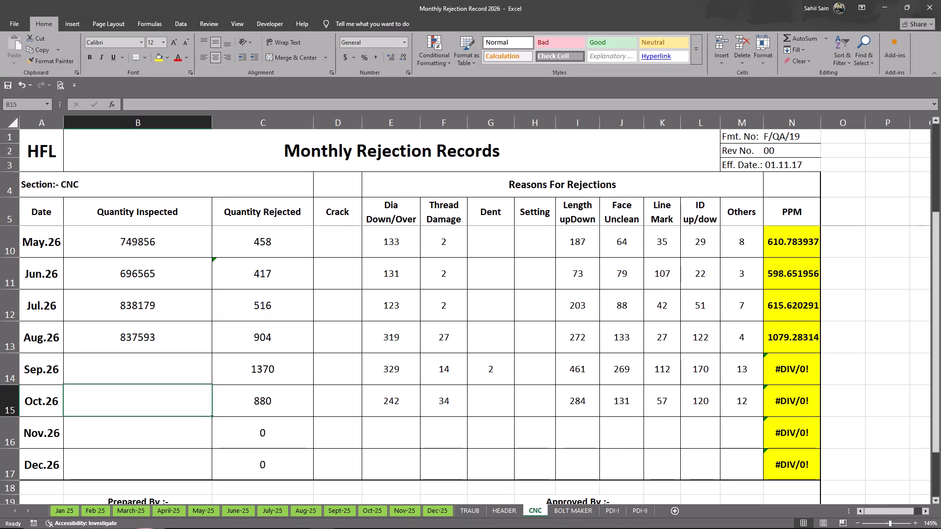
Switch to AutoFast@ERP, close the machine scrap report dialog and open the Production (Ist Operation) PR05 report.
{"action": "left_click", "coordinate": [299, 518]}
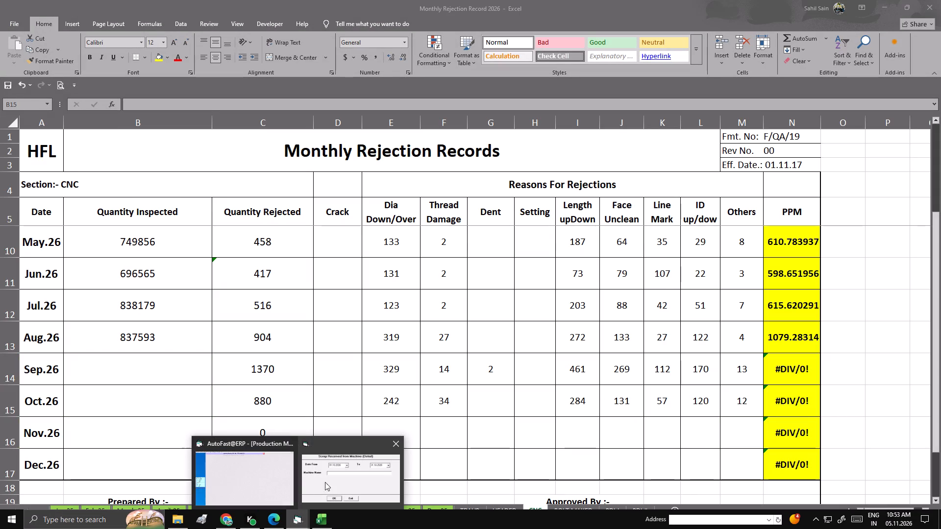
{"action": "left_click", "coordinate": [338, 477]}
{"action": "left_click", "coordinate": [570, 207]}
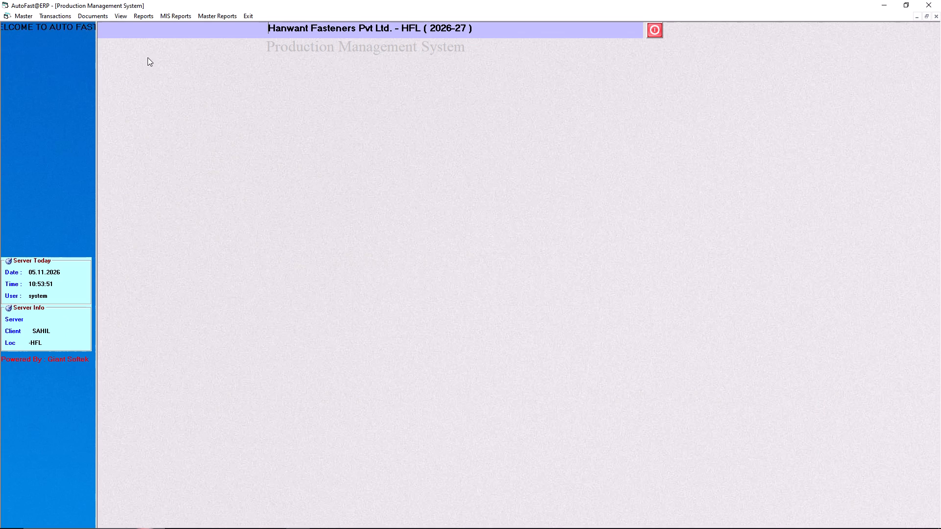
{"action": "left_click", "coordinate": [94, 18]}
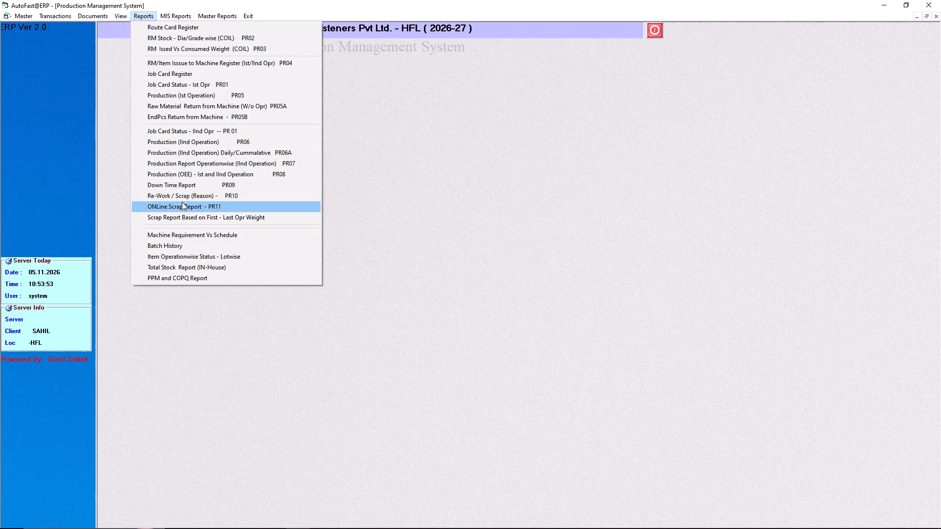
{"action": "left_click", "coordinate": [187, 95]}
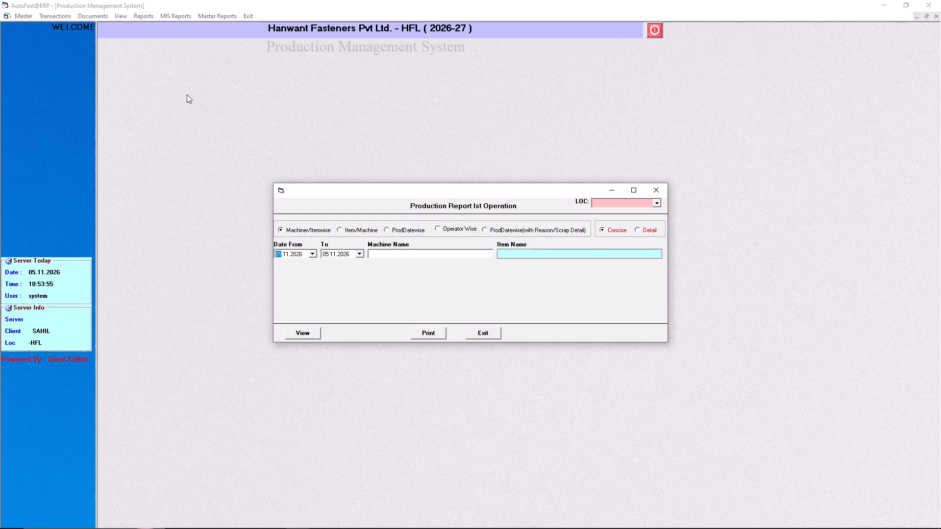
Set the production report's date range from 01.09.2026 to 30.09.2026.
{"action": "type", "text": "01"}
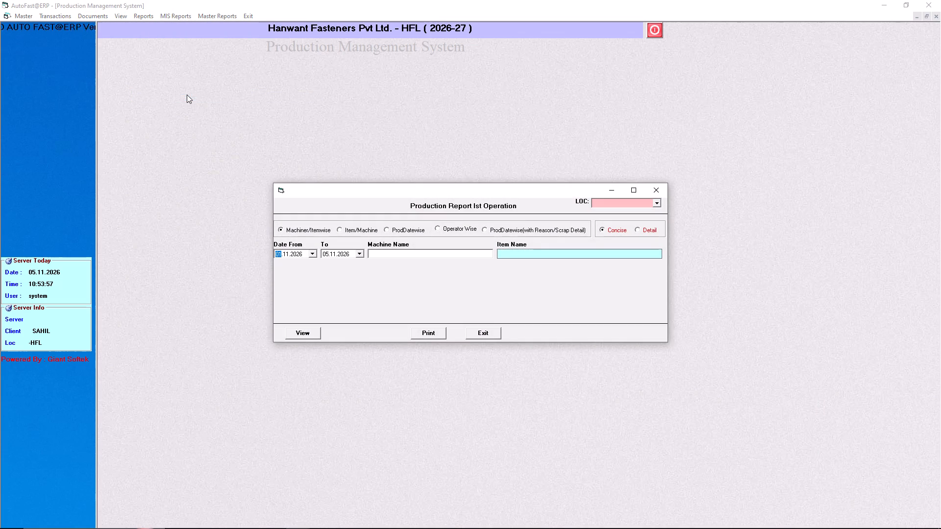
{"action": "key", "text": "Right"}
{"action": "key", "text": "Down"}
{"action": "key", "text": "Down"}
{"action": "key", "text": "Return"}
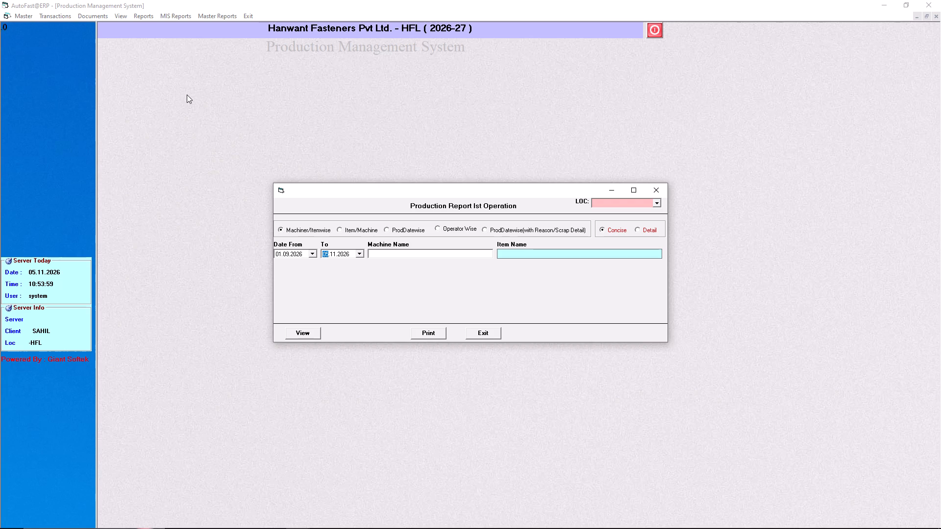
{"action": "left_click", "coordinate": [307, 251]}
{"action": "left_click", "coordinate": [312, 254]}
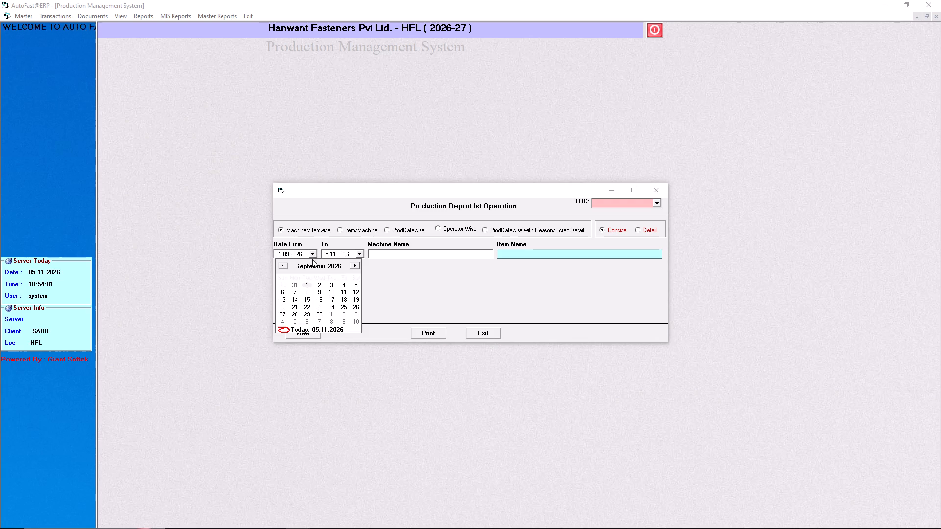
{"action": "left_click", "coordinate": [357, 253]}
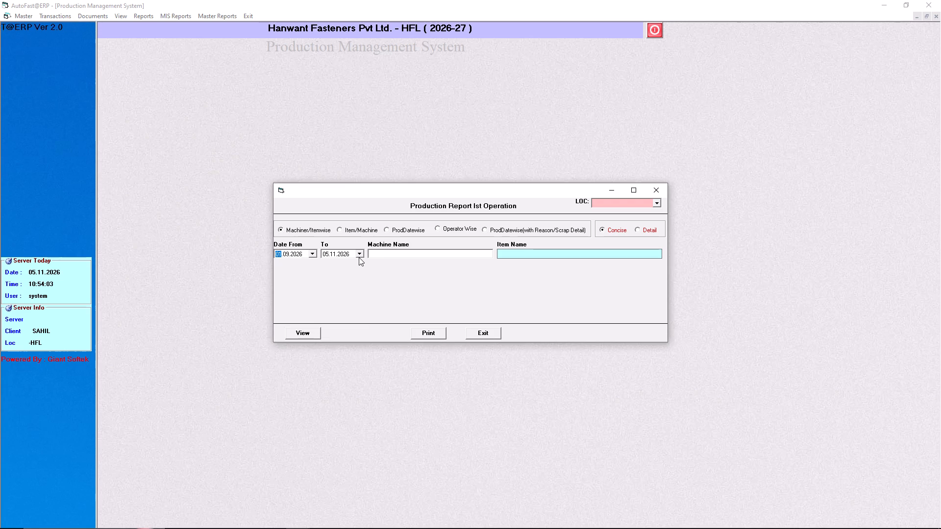
{"action": "left_click", "coordinate": [359, 257]}
{"action": "left_click", "coordinate": [351, 267]}
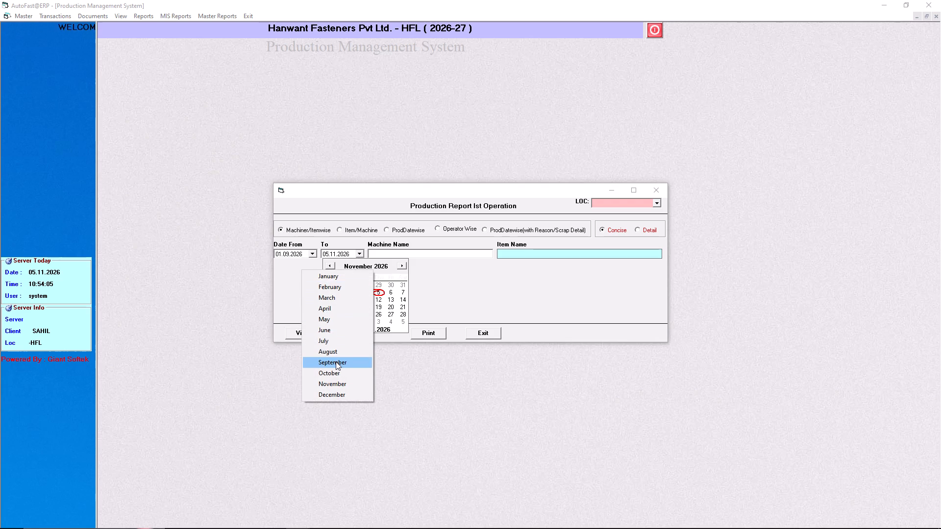
{"action": "left_click", "coordinate": [336, 362]}
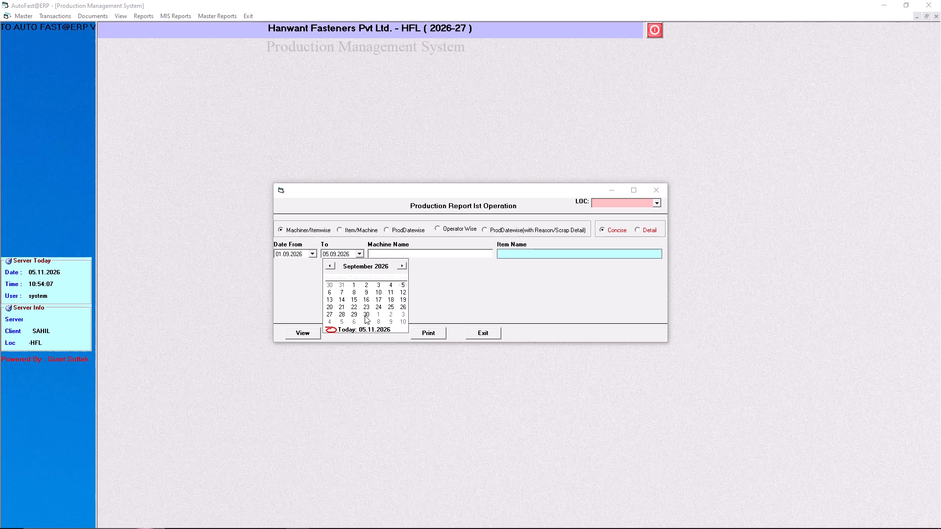
{"action": "left_click", "coordinate": [365, 313]}
{"action": "key", "text": "Return"}
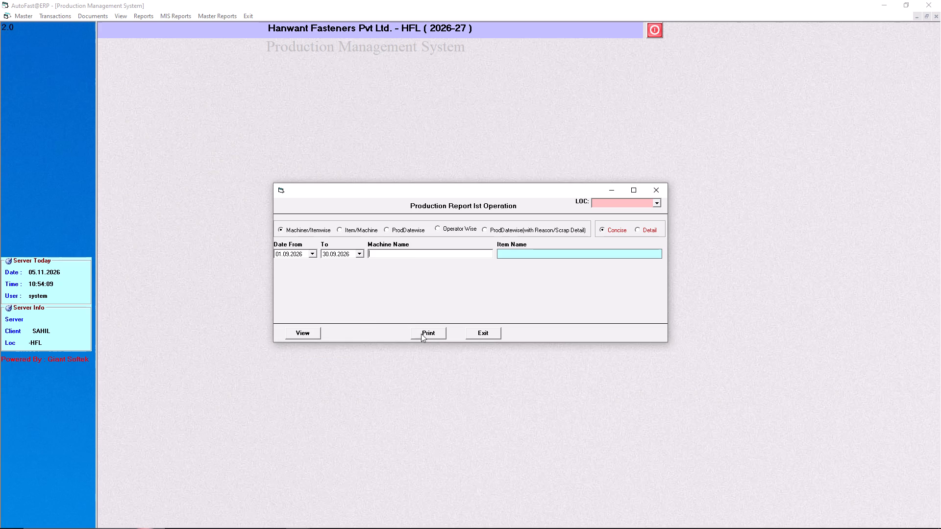
Generate the concise machine-wise Ist Operation production report and enlarge its preview to 150%.
{"action": "left_click", "coordinate": [422, 334]}
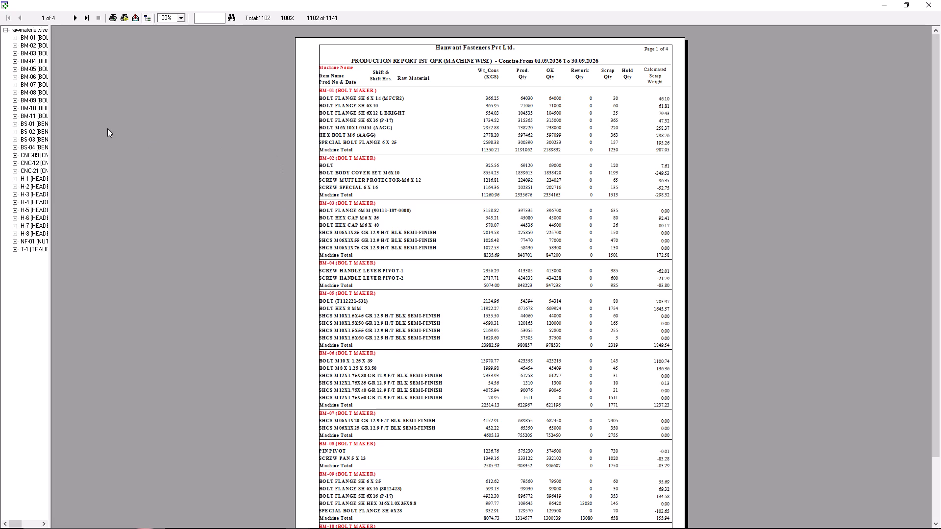
{"action": "left_click", "coordinate": [176, 16]}
{"action": "left_click", "coordinate": [181, 18]}
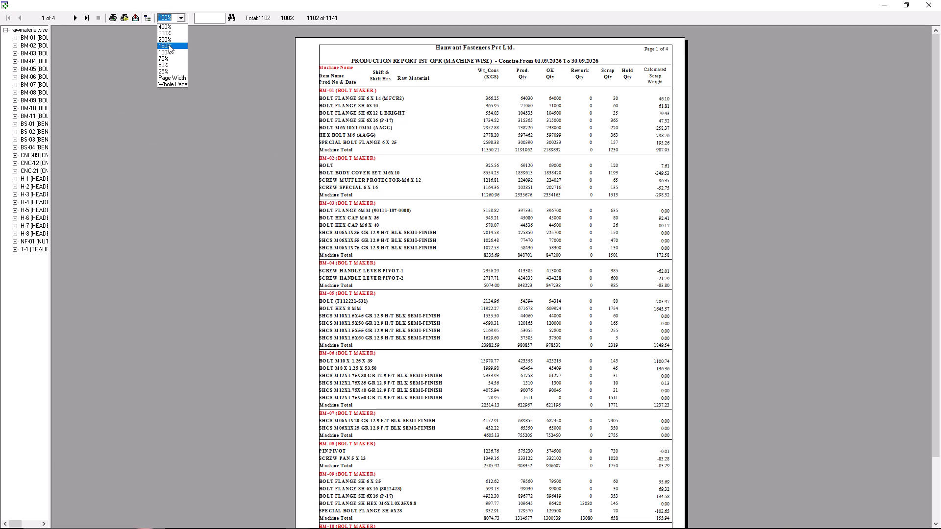
{"action": "left_click", "coordinate": [169, 45]}
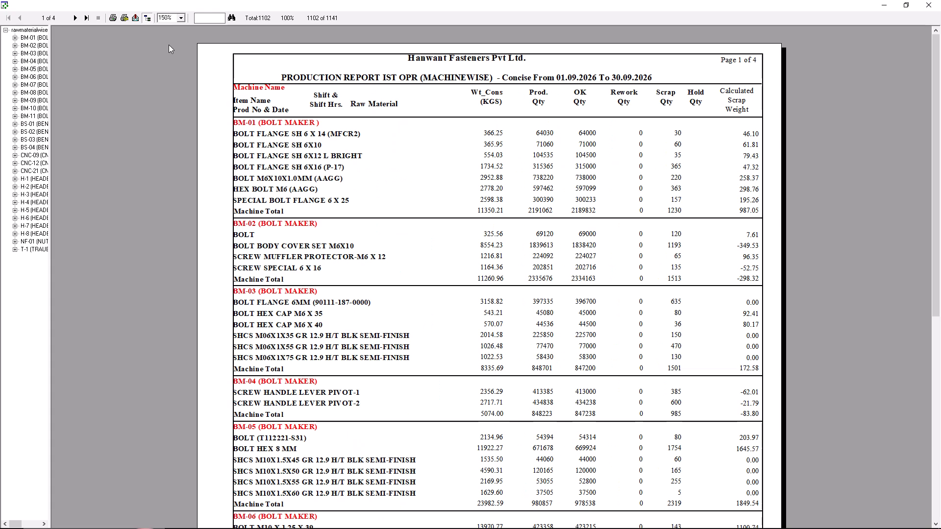
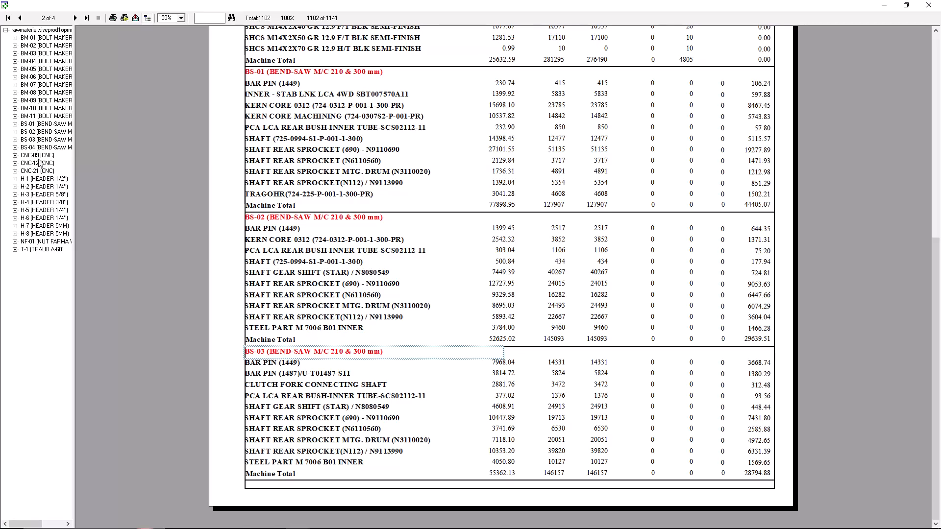
Go to the CNC-09 machine group in the production report and enlarge the preview to 200% to read the CNC quantities.
{"action": "left_click", "coordinate": [39, 157]}
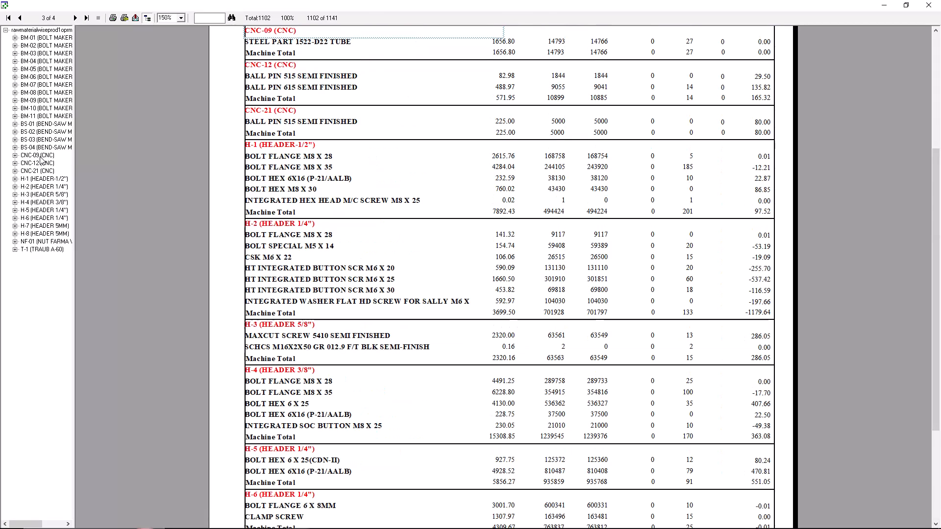
{"action": "left_click", "coordinate": [181, 17]}
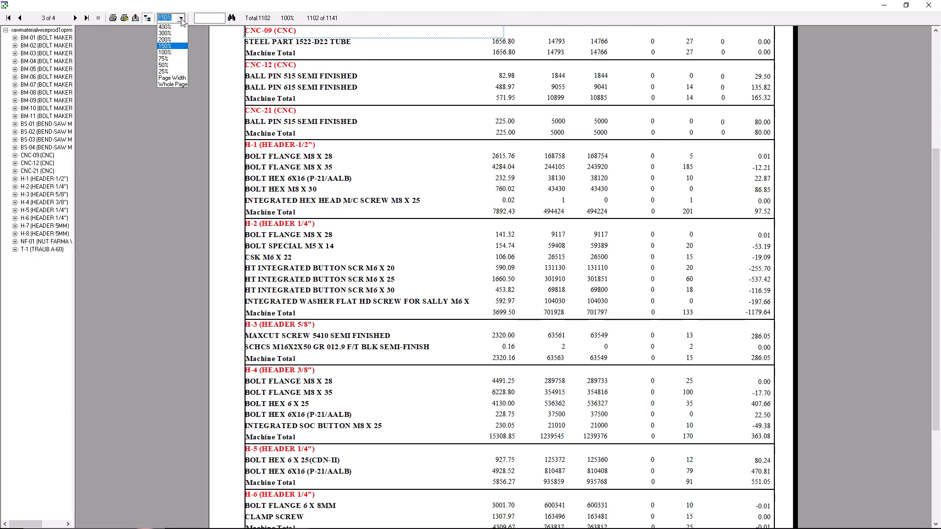
{"action": "left_click", "coordinate": [170, 41]}
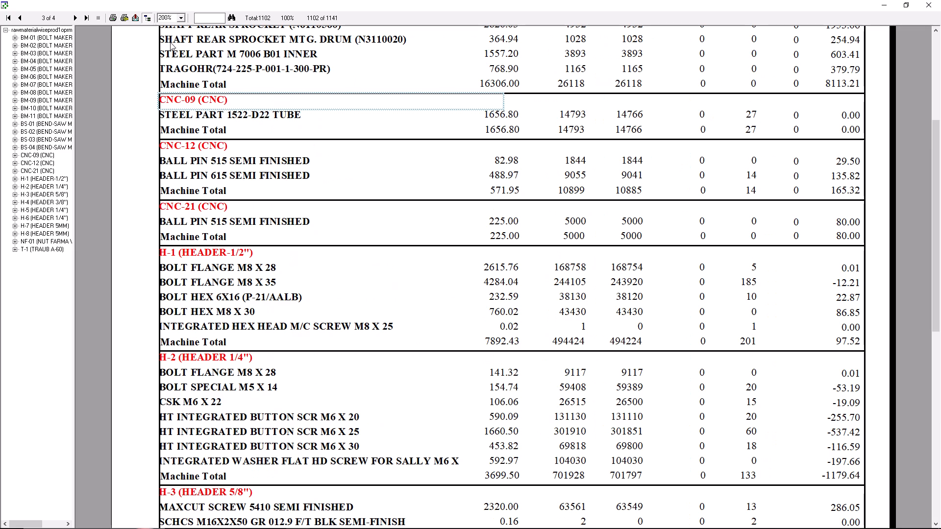
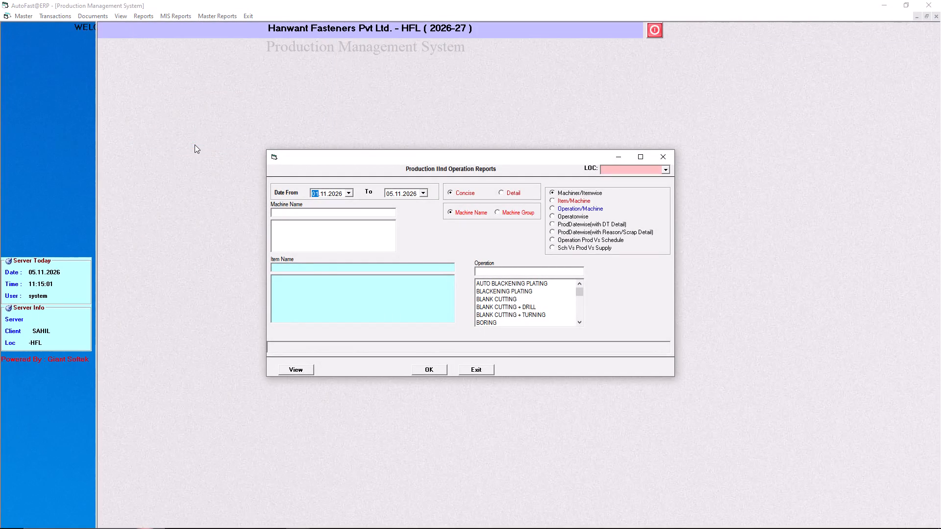
Look up the Sep.26 Quantity Inspected cell on the CNC sheet in Excel and return to the ERP production report form.
{"action": "key", "text": "alt+Tab"}
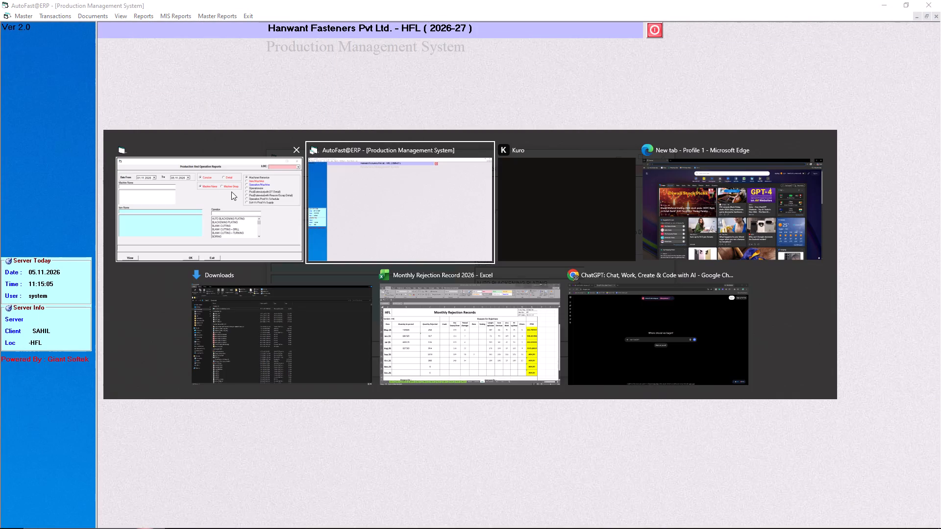
{"action": "left_click", "coordinate": [231, 192], "text": "alt"}
{"action": "key", "text": "alt+Tab"}
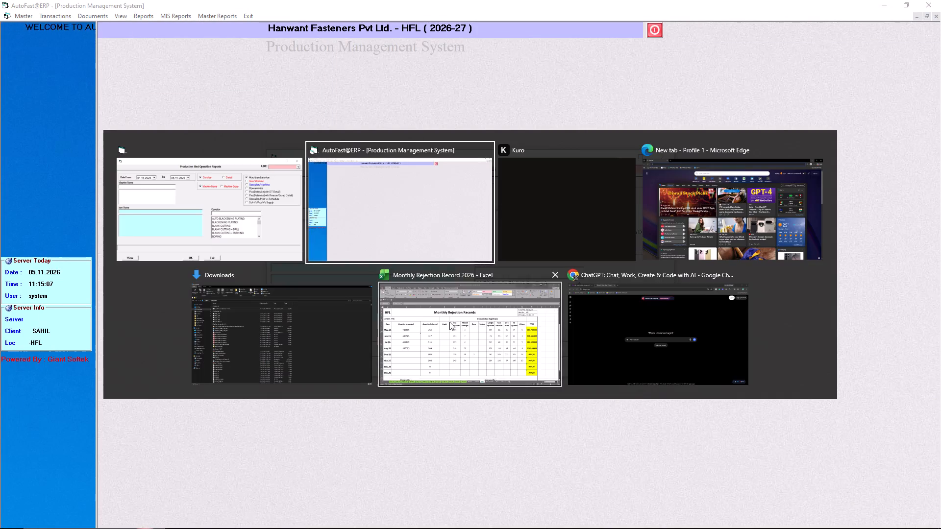
{"action": "left_click", "coordinate": [461, 327], "text": "alt"}
{"action": "left_click", "coordinate": [159, 377]}
{"action": "key", "text": "alt+Tab"}
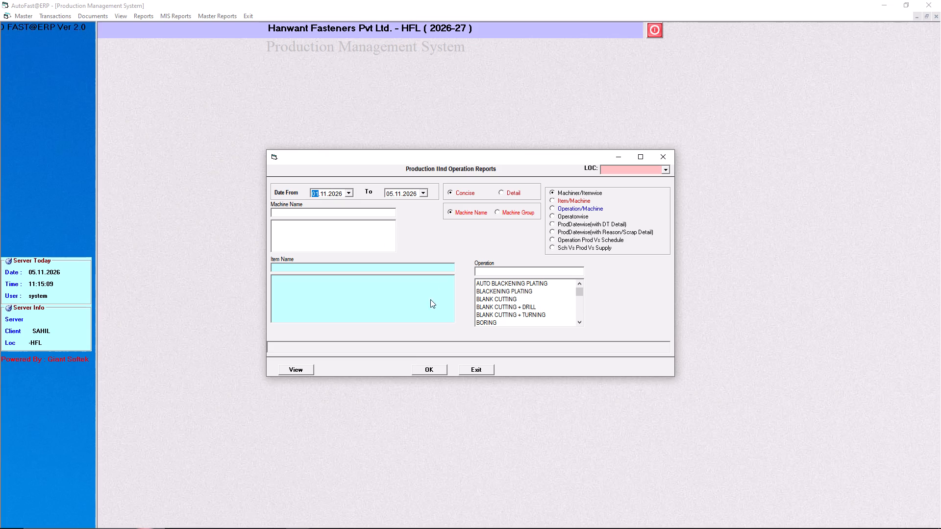
Generate the concise machine/itemwise production report for 01.09.2026 to 30.09.2026.
{"action": "left_click", "coordinate": [345, 192]}
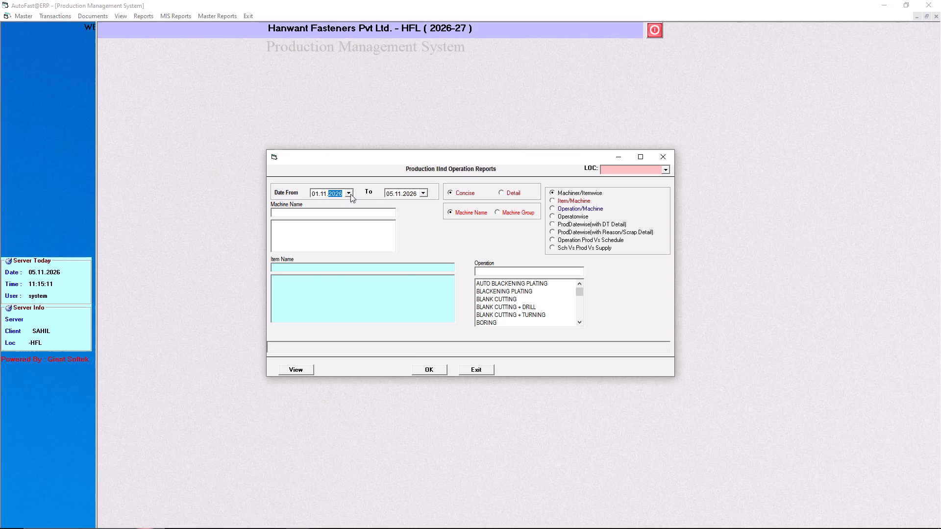
{"action": "left_click", "coordinate": [350, 194]}
{"action": "double_click", "coordinate": [319, 205]}
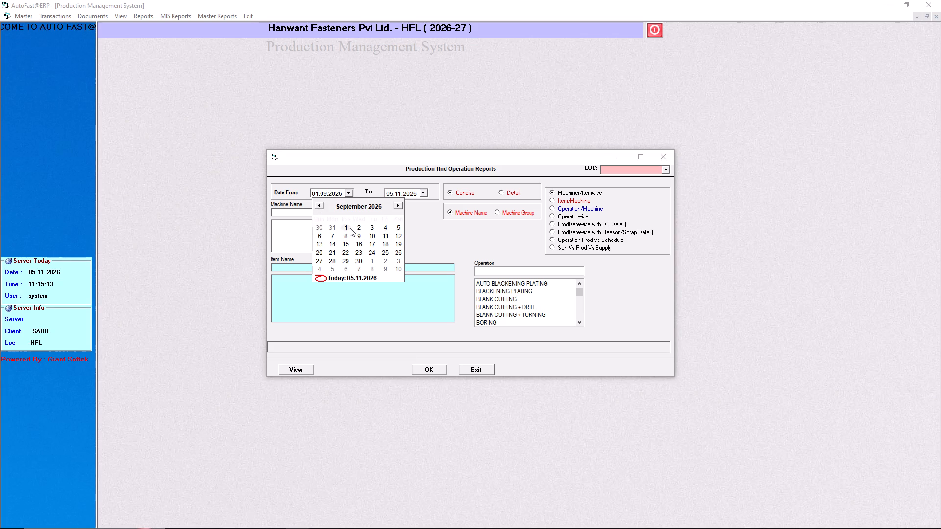
{"action": "left_click", "coordinate": [348, 227]}
{"action": "left_click", "coordinate": [422, 192]}
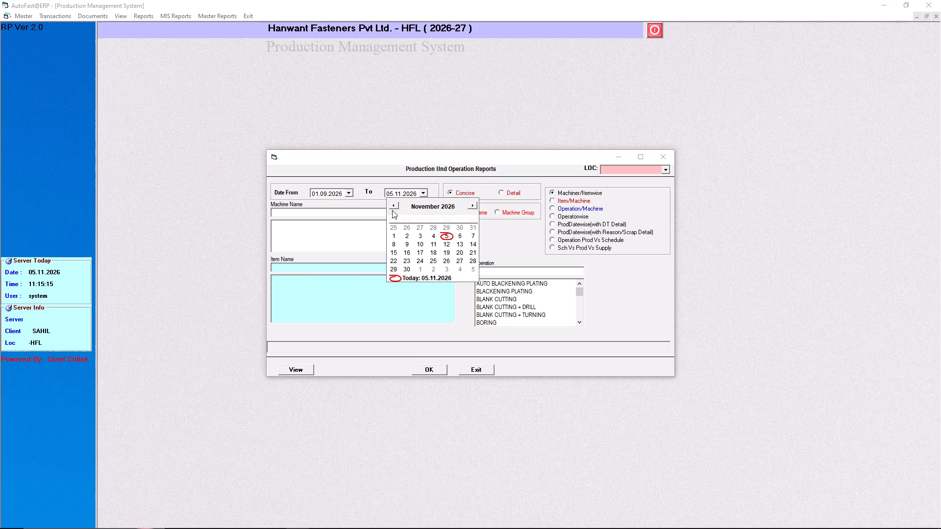
{"action": "left_click", "coordinate": [392, 205]}
{"action": "left_click", "coordinate": [392, 208]}
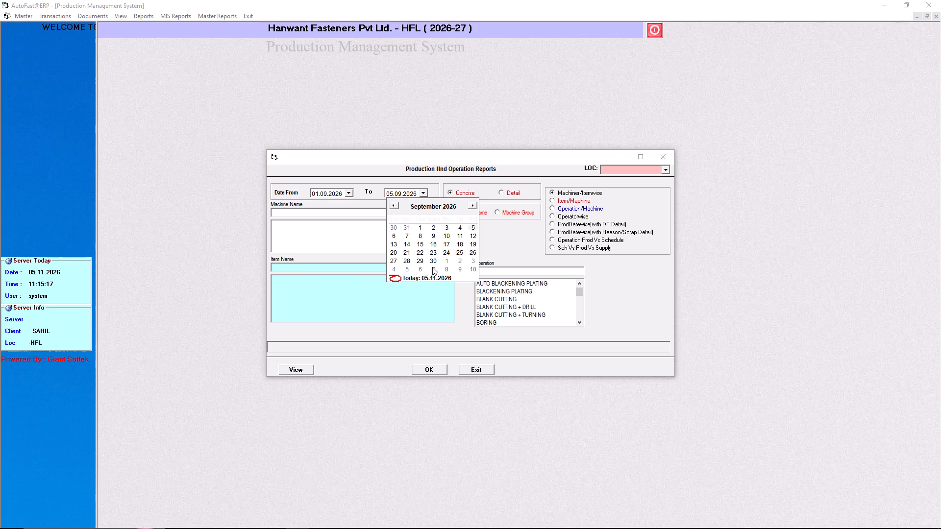
{"action": "left_click", "coordinate": [433, 259]}
{"action": "key", "text": "Return"}
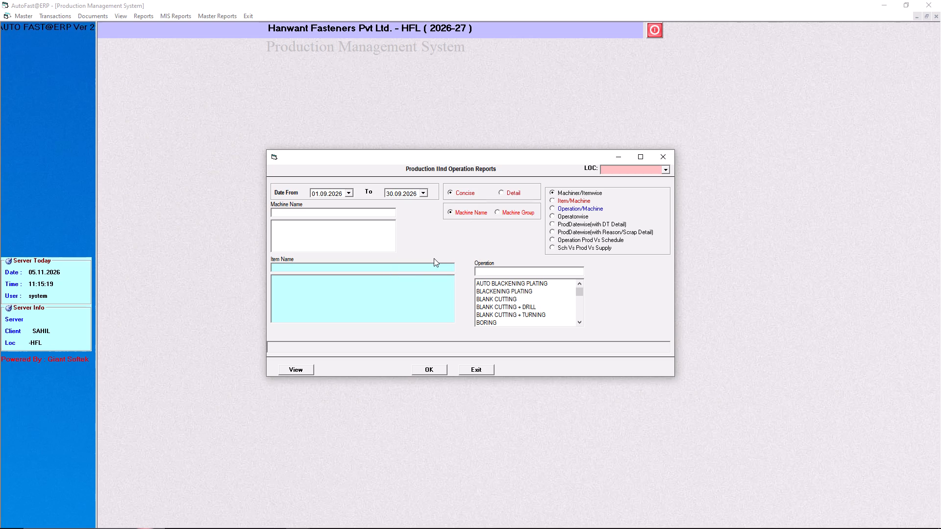
{"action": "left_click", "coordinate": [423, 369]}
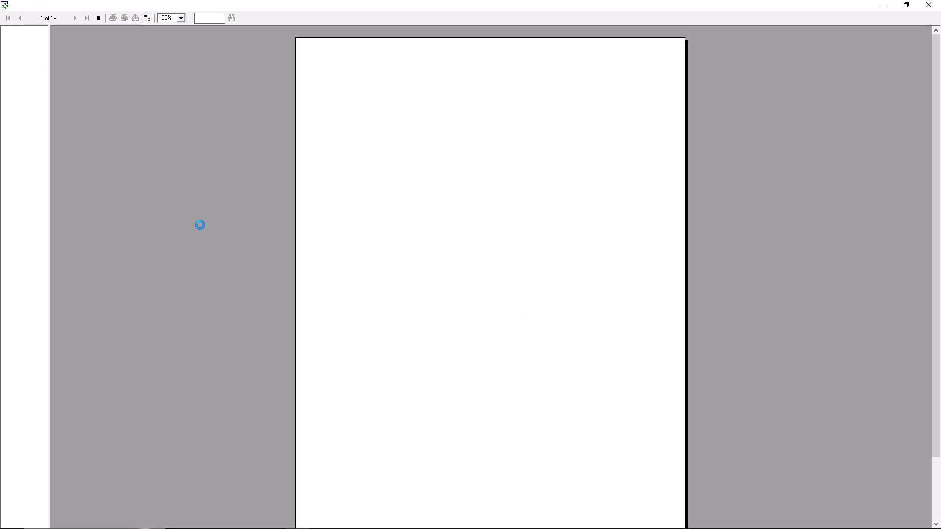
Go to the page where the Final Inspection group starts and enlarge the preview to 200% to read the CNC section total.
{"action": "left_click", "coordinate": [181, 18]}
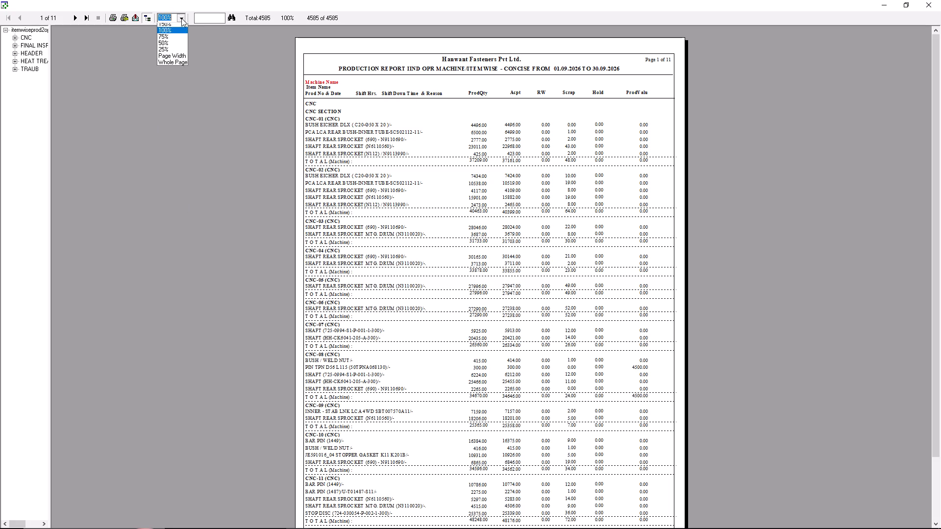
{"action": "left_click", "coordinate": [175, 47]}
{"action": "left_click", "coordinate": [23, 35]}
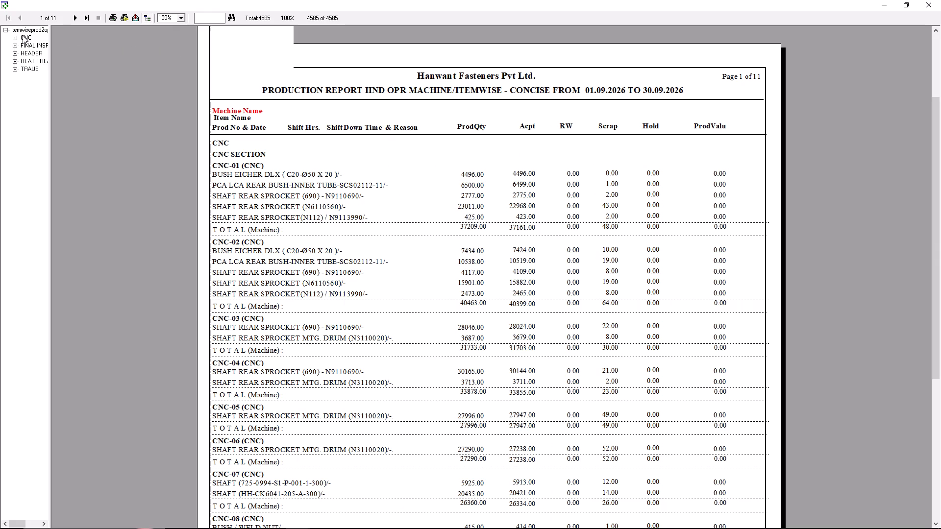
{"action": "left_click", "coordinate": [29, 48]}
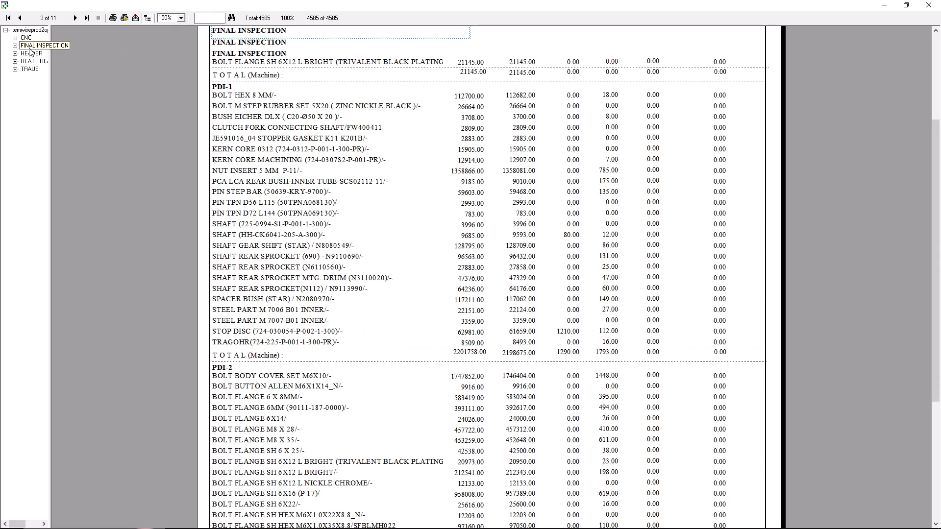
{"action": "left_click_drag", "start_coordinate": [939, 181], "coordinate": [939, 91]}
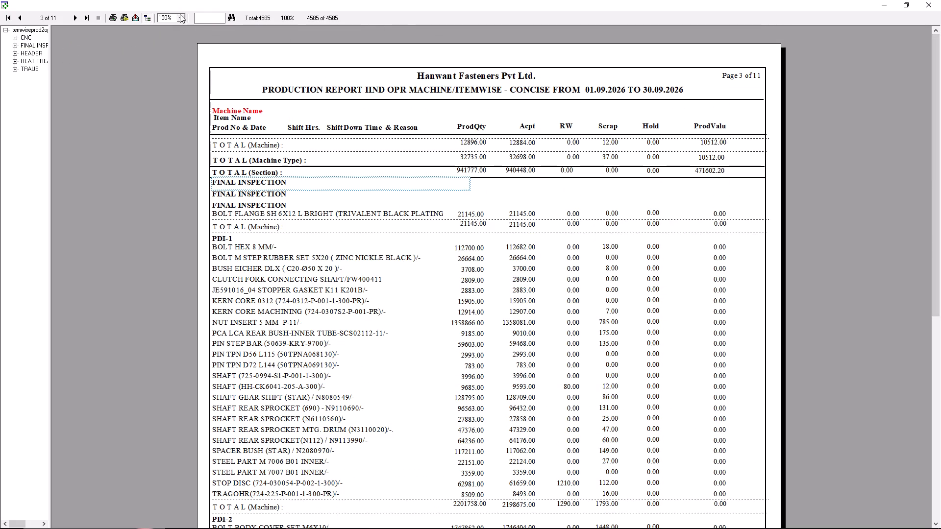
{"action": "left_click", "coordinate": [180, 14]}
{"action": "left_click", "coordinate": [162, 39]}
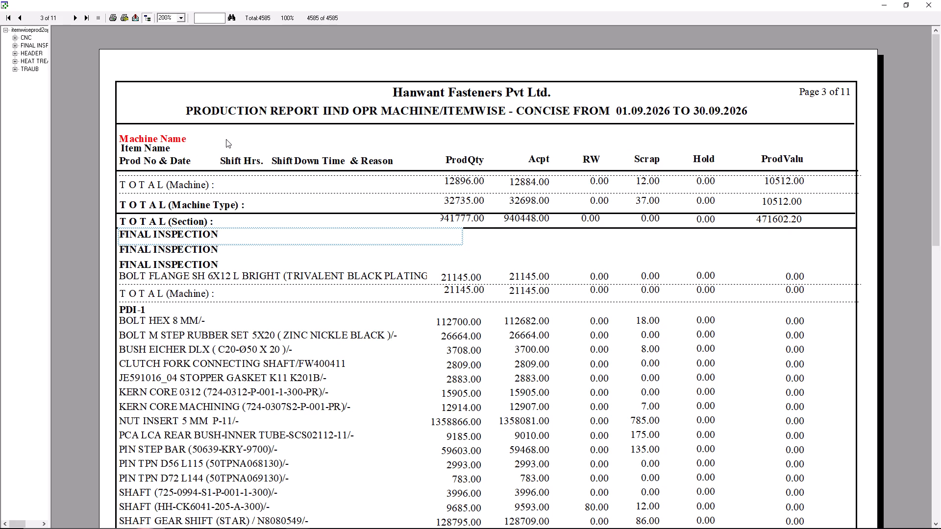
In the Excel CNC sheet, enter the Sep.26 Quantity Inspected as the formula =940448+30692, rechecking the section total in the ERP report.
{"action": "key", "text": "alt+Tab"}
{"action": "key", "text": "alt+Tab"}
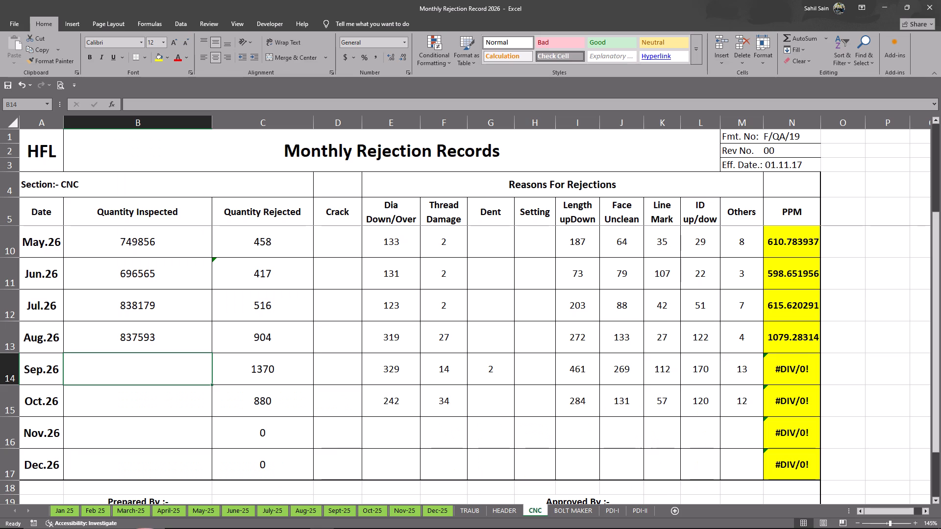
{"action": "left_click", "coordinate": [157, 366]}
{"action": "type", "text": "940"}
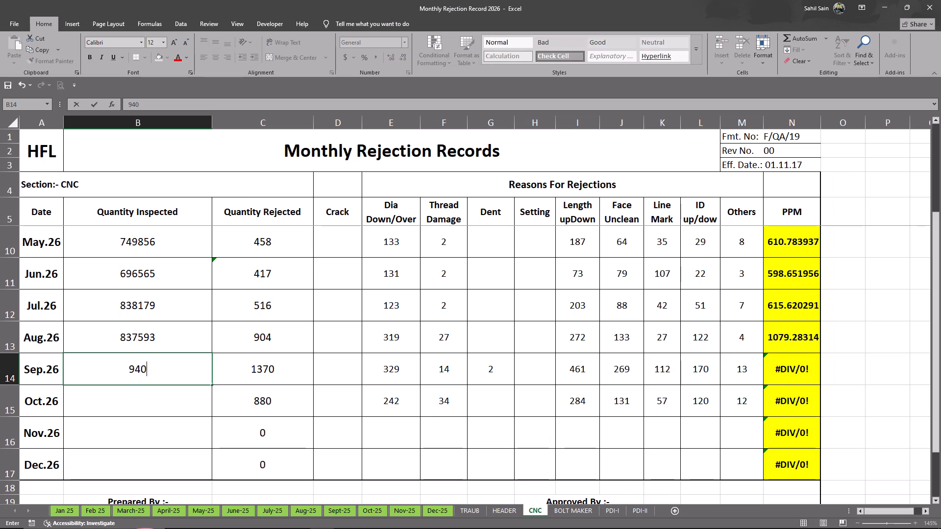
{"action": "key", "text": "alt+Tab"}
{"action": "key", "text": "alt+Tab"}
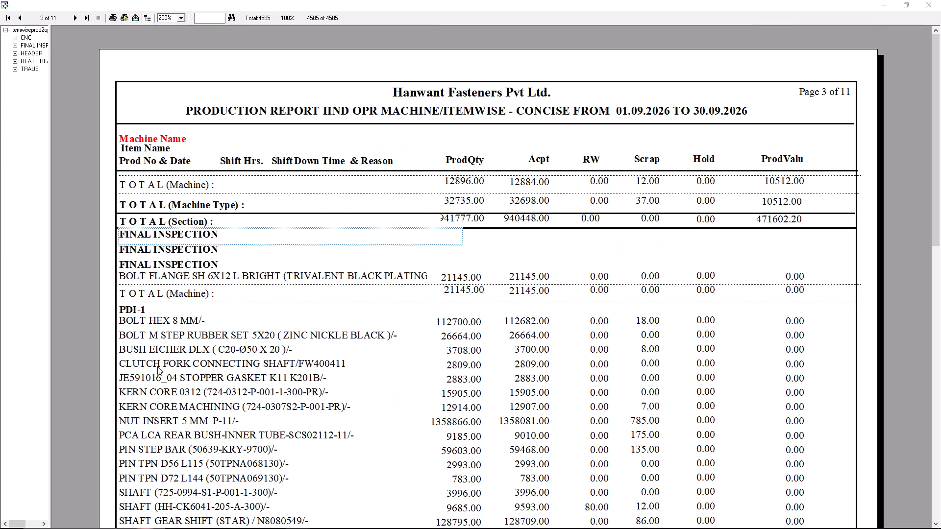
{"action": "type", "text": "448"}
{"action": "key", "text": "plus"}
{"action": "type", "text": "30692"}
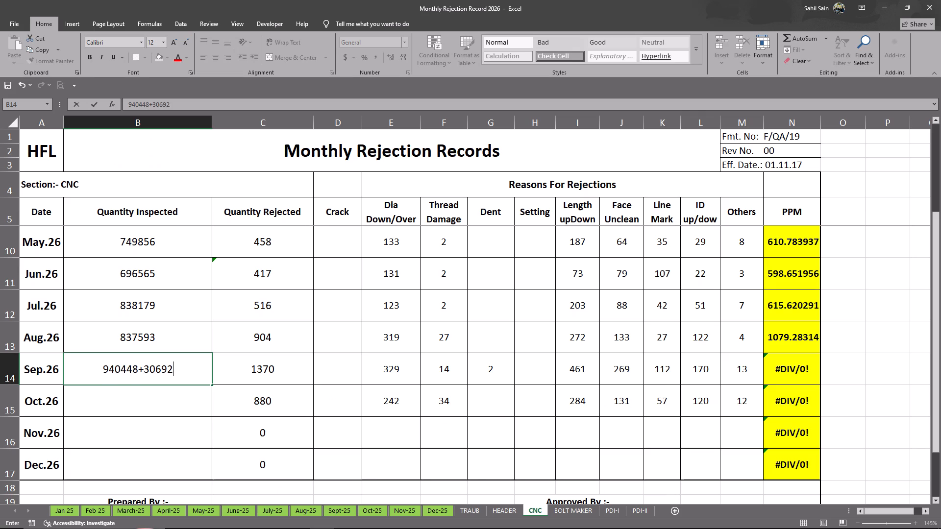
{"action": "key", "text": "Return"}
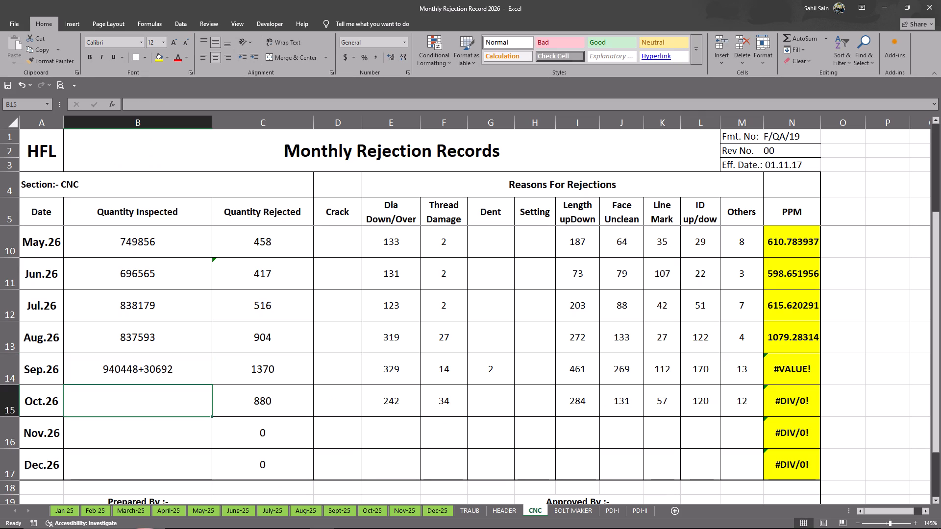
{"action": "double_click", "coordinate": [105, 366]}
{"action": "key", "text": "equal"}
{"action": "key", "text": "Return"}
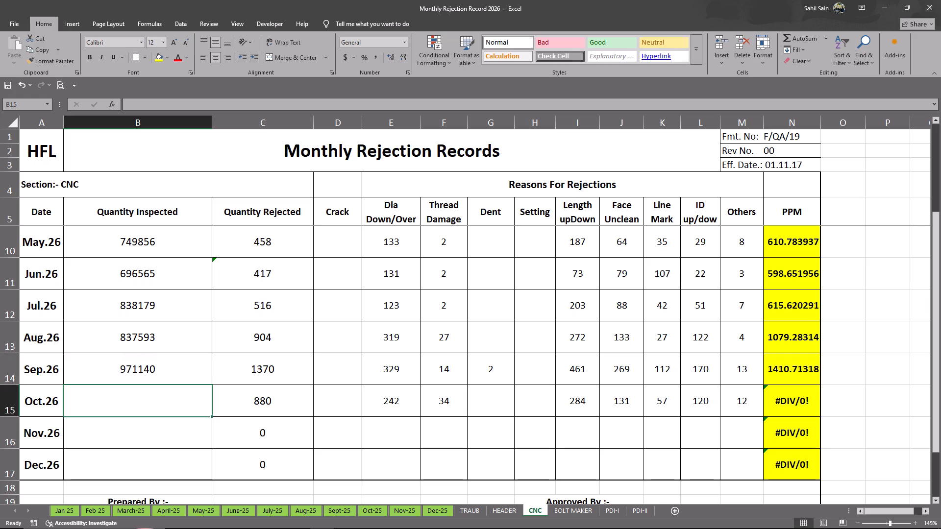
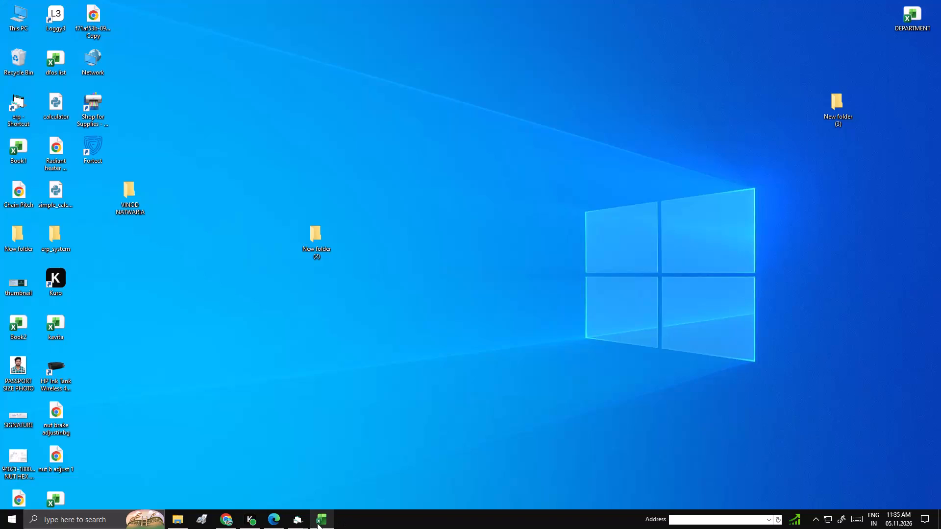
Select the Oct.26 Quantity Inspected cell on the CNC sheet in Excel and return to the ERP production report form.
{"action": "left_click", "coordinate": [317, 523]}
{"action": "left_click", "coordinate": [98, 409]}
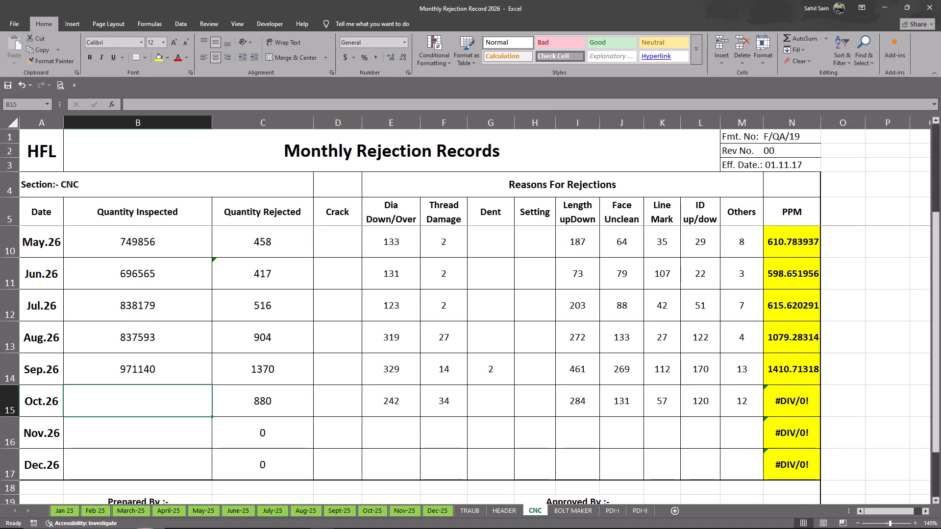
{"action": "key", "text": "alt+Tab"}
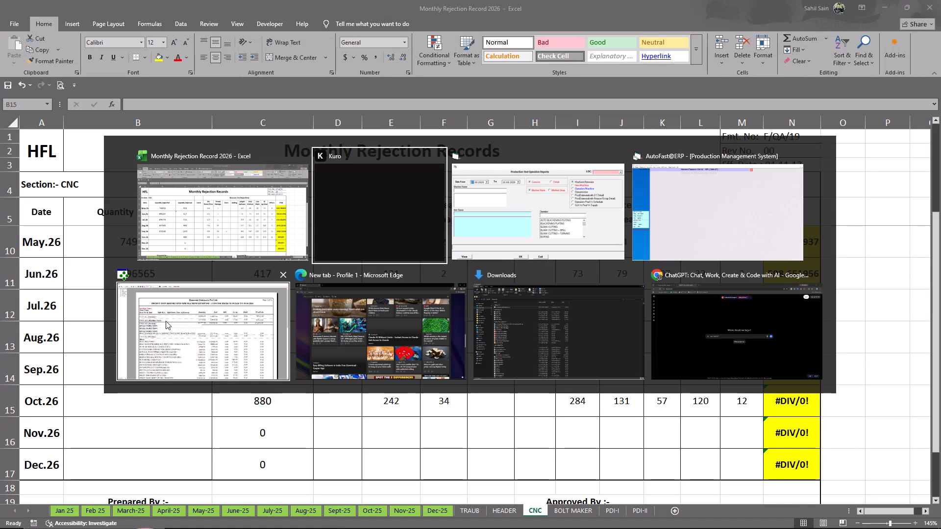
{"action": "key", "text": "alt+Tab"}
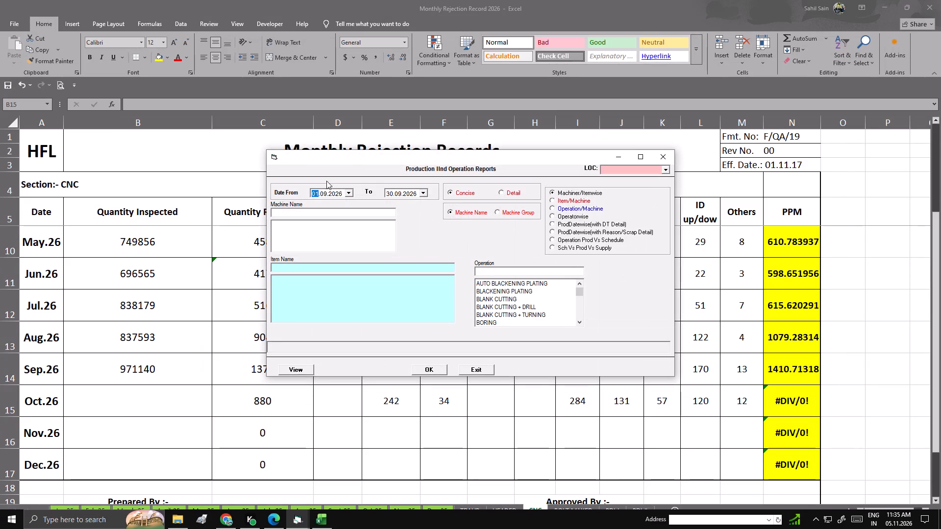
Generate the concise machine/itemwise IInd Operation production report for 01.10.2026 to 31.10.2026.
{"action": "left_click", "coordinate": [348, 192]}
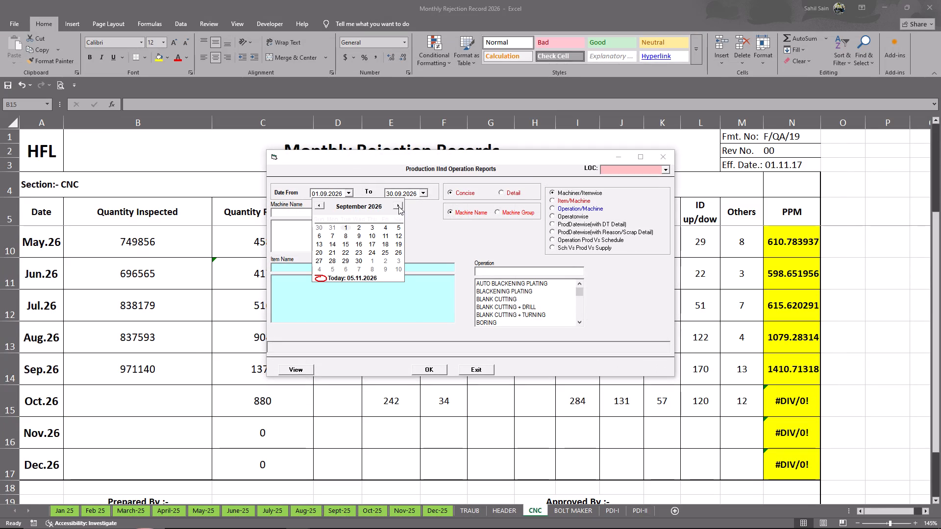
{"action": "left_click", "coordinate": [398, 206]}
{"action": "left_click", "coordinate": [373, 227]}
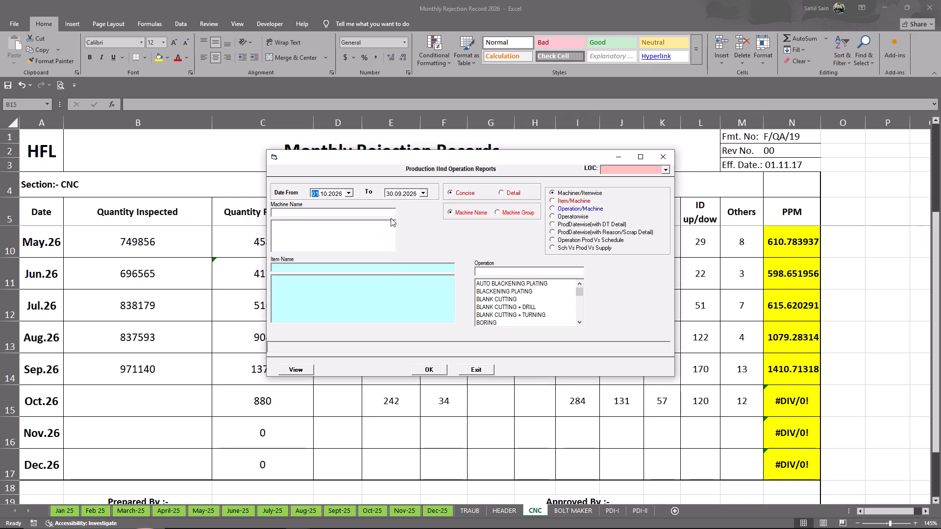
{"action": "key", "text": "Return"}
{"action": "left_click", "coordinate": [422, 196]}
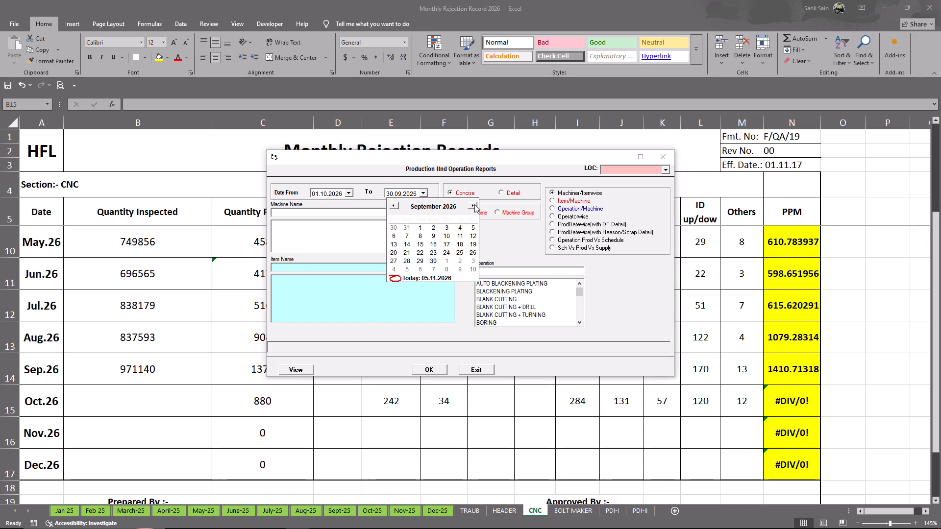
{"action": "left_click", "coordinate": [474, 204]}
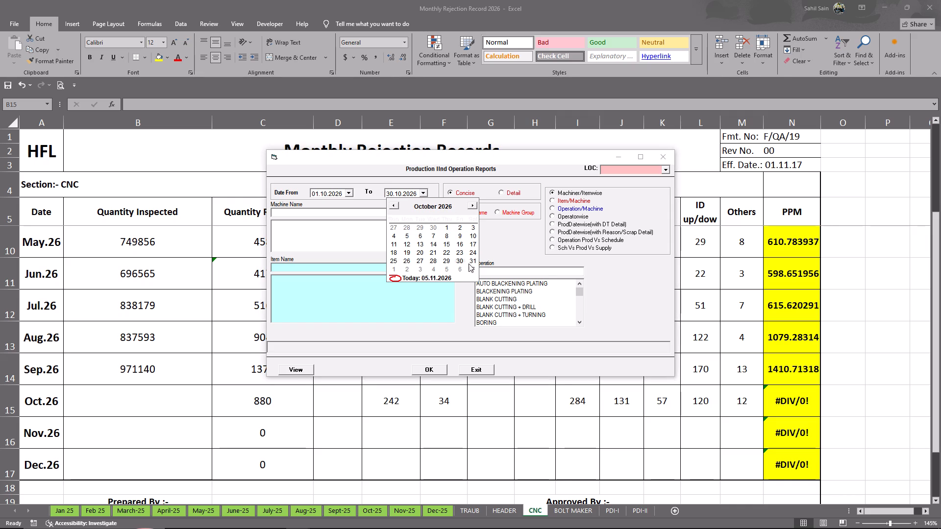
{"action": "left_click", "coordinate": [471, 259]}
{"action": "key", "text": "Return"}
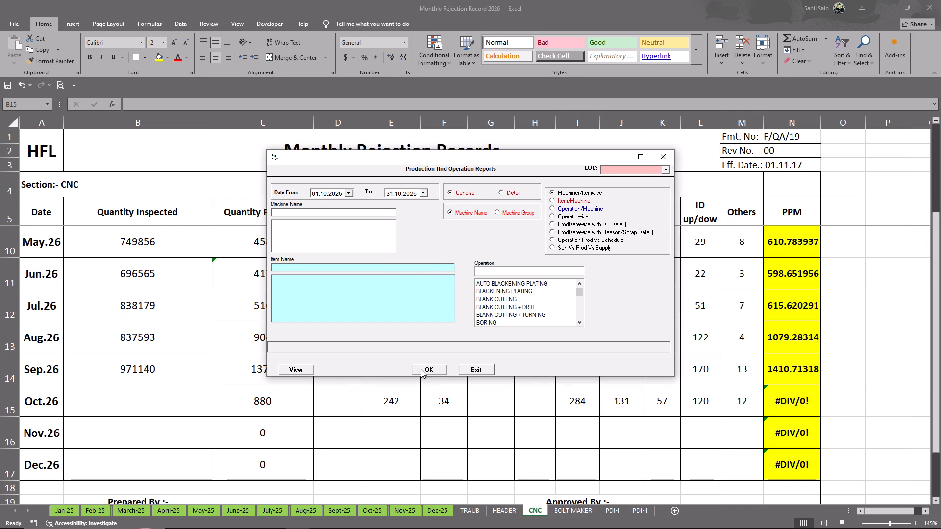
{"action": "left_click", "coordinate": [434, 372]}
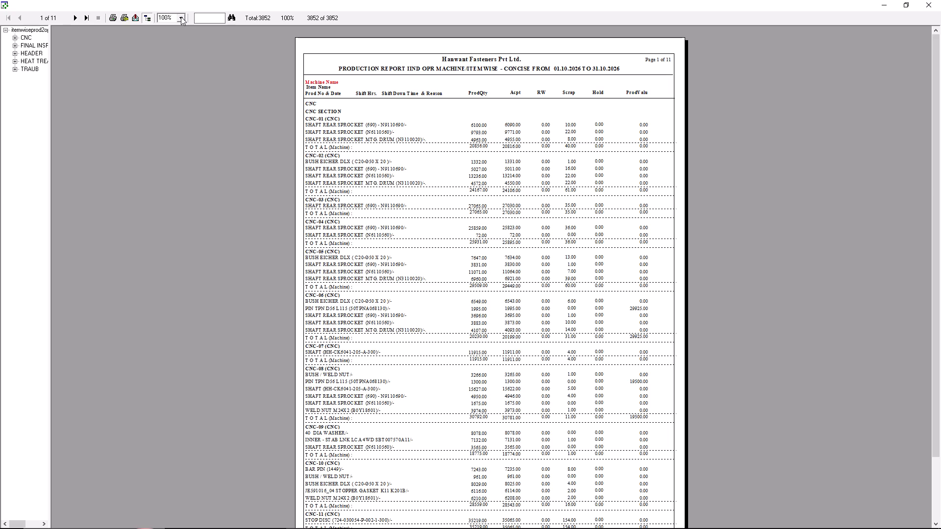
Enlarge the October report preview to 200% and go to the start of the Final Inspection group to read the CNC section total.
{"action": "left_click", "coordinate": [181, 17]}
{"action": "left_click", "coordinate": [173, 40]}
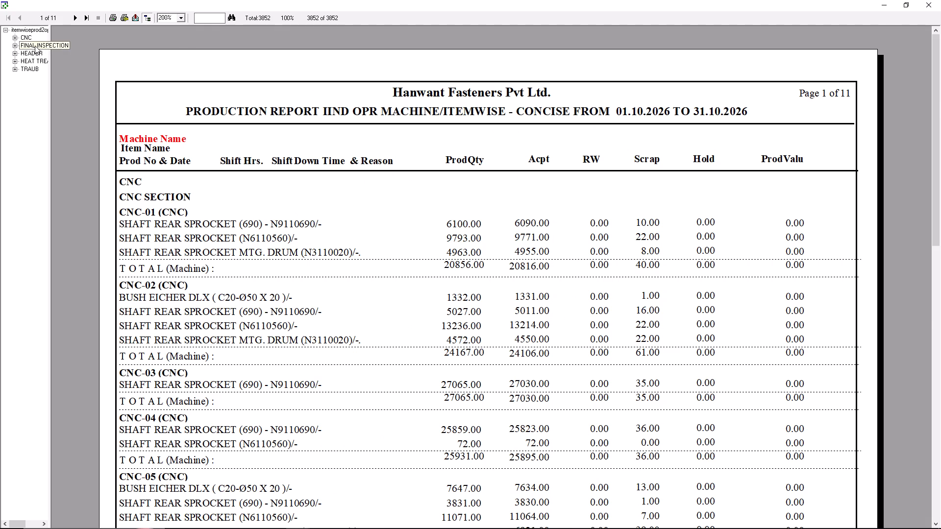
{"action": "left_click", "coordinate": [35, 46]}
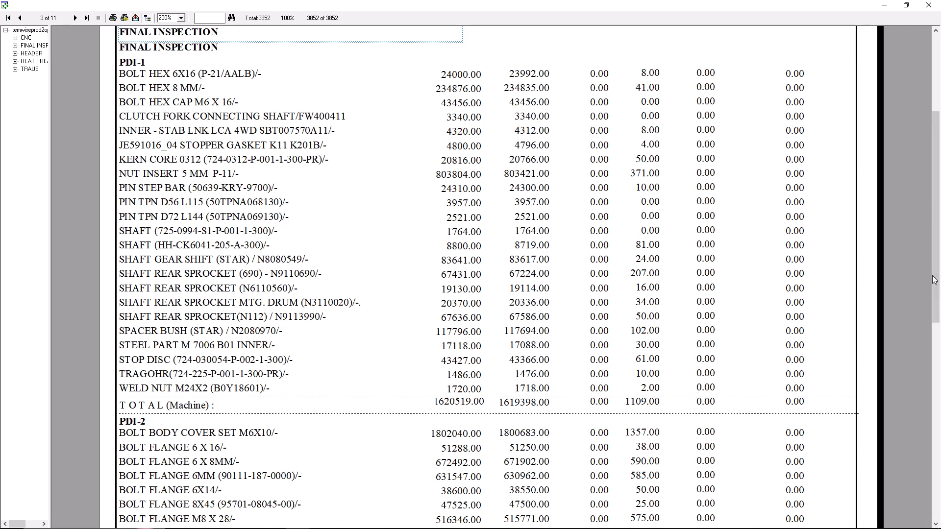
{"action": "left_click_drag", "start_coordinate": [934, 276], "coordinate": [940, 203]}
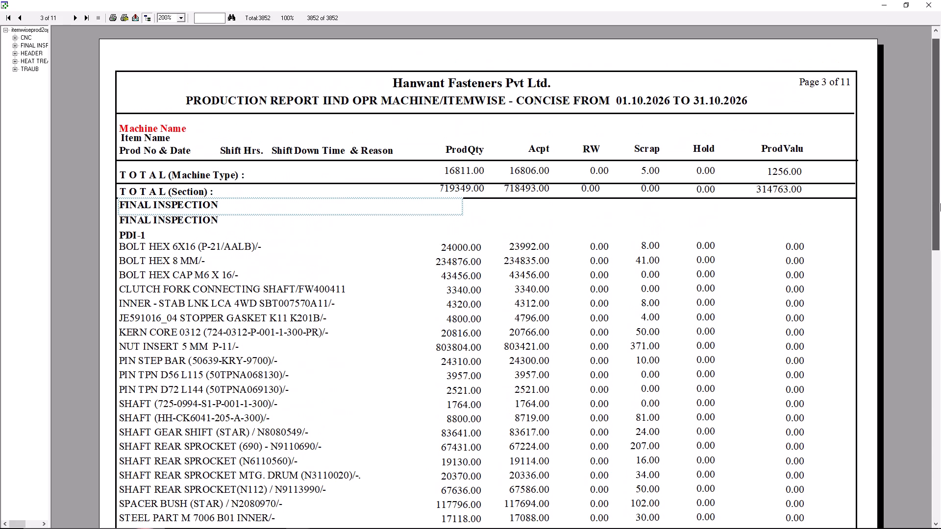
{"action": "left_click_drag", "start_coordinate": [940, 203], "coordinate": [940, 209]}
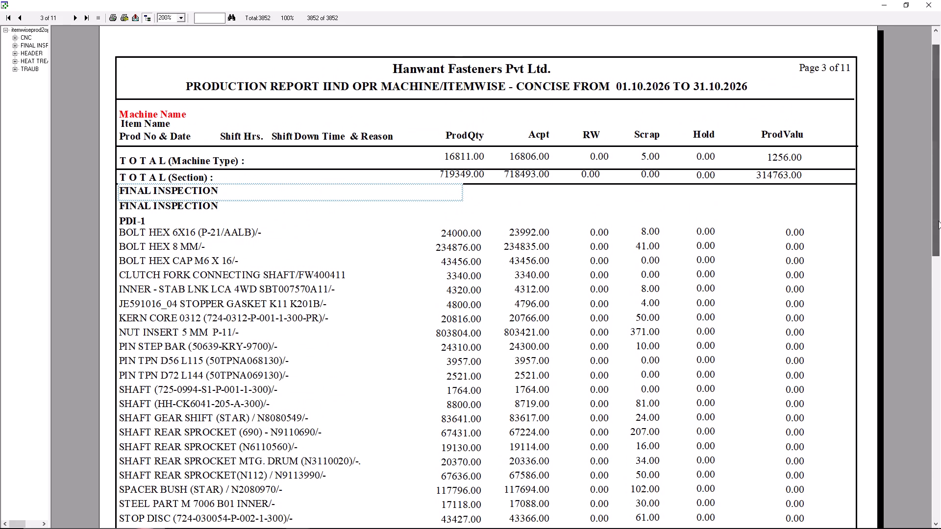
{"action": "left_click", "coordinate": [753, 338]}
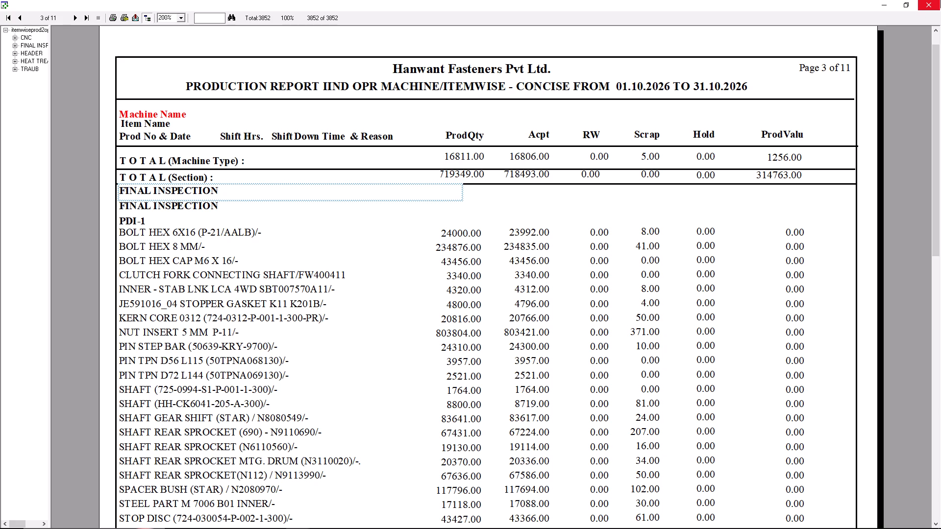
Close the October and September report previews and the Production IInd Operation Reports form.
{"action": "left_click", "coordinate": [940, 0]}
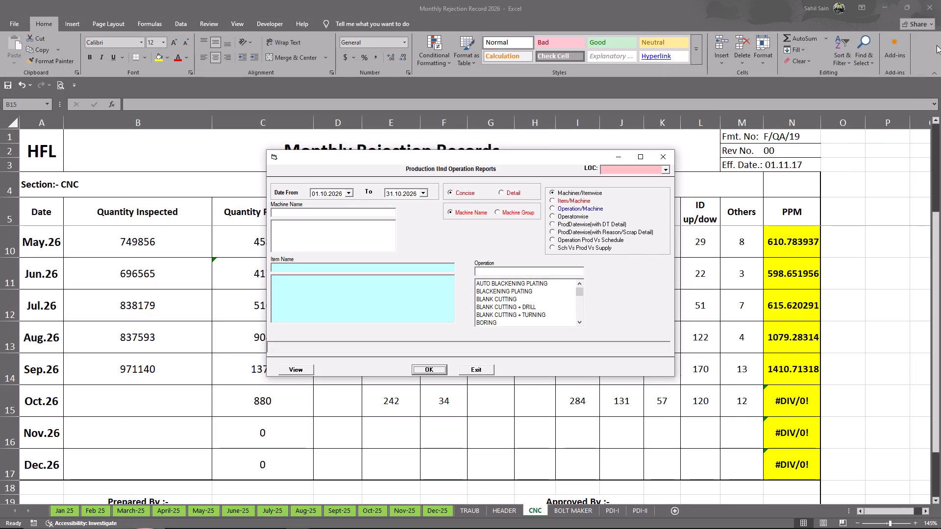
{"action": "left_click", "coordinate": [656, 161]}
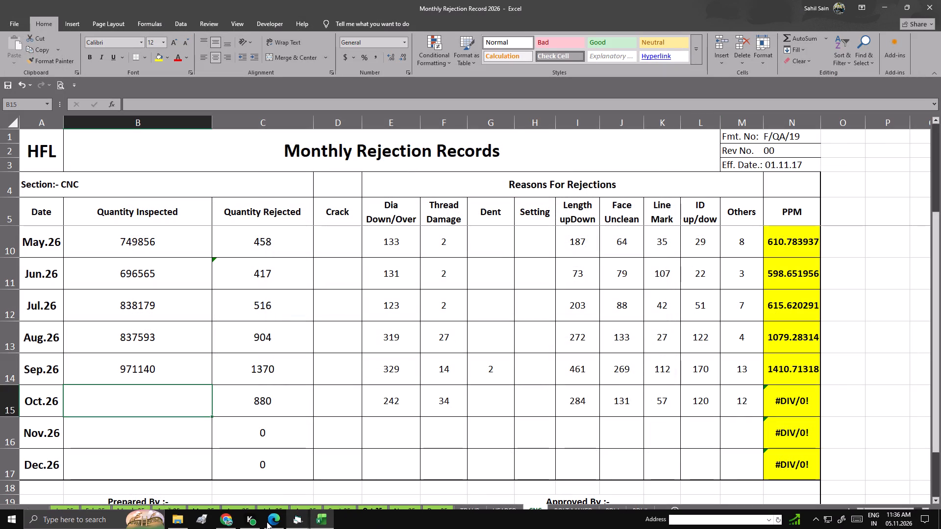
{"action": "left_click", "coordinate": [295, 520]}
{"action": "left_click", "coordinate": [338, 487]}
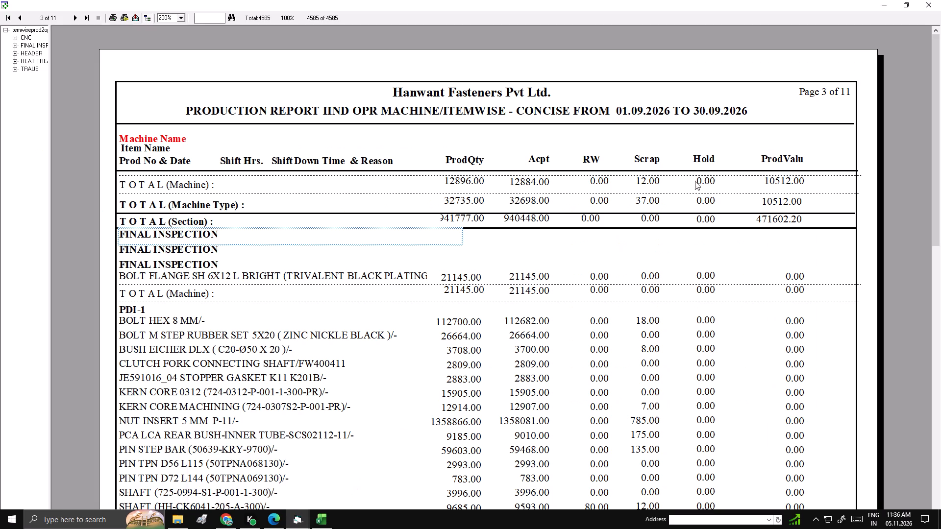
{"action": "left_click", "coordinate": [940, 0]}
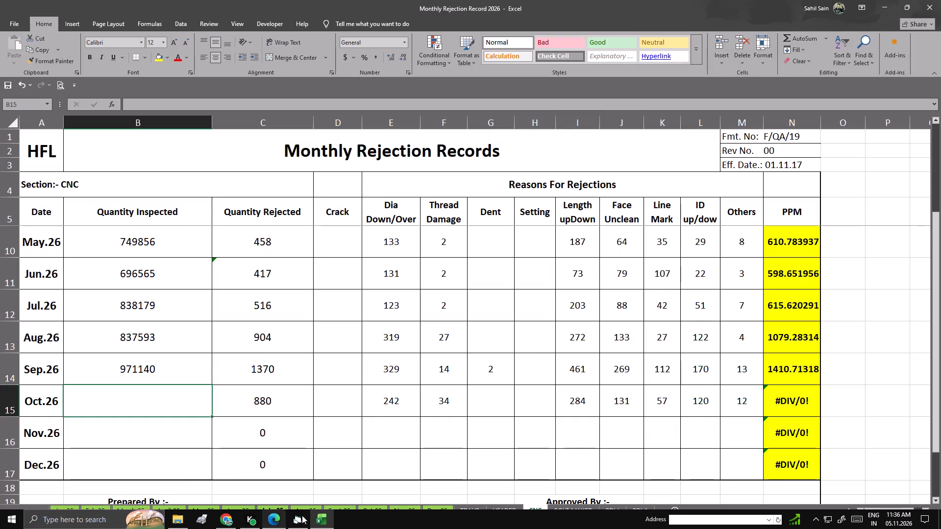
In the ERP, generate the concise machine/itemwise Ist Operation production report for 01.09.2026 to 31.10.2026 and bring up its preview.
{"action": "left_click", "coordinate": [296, 518]}
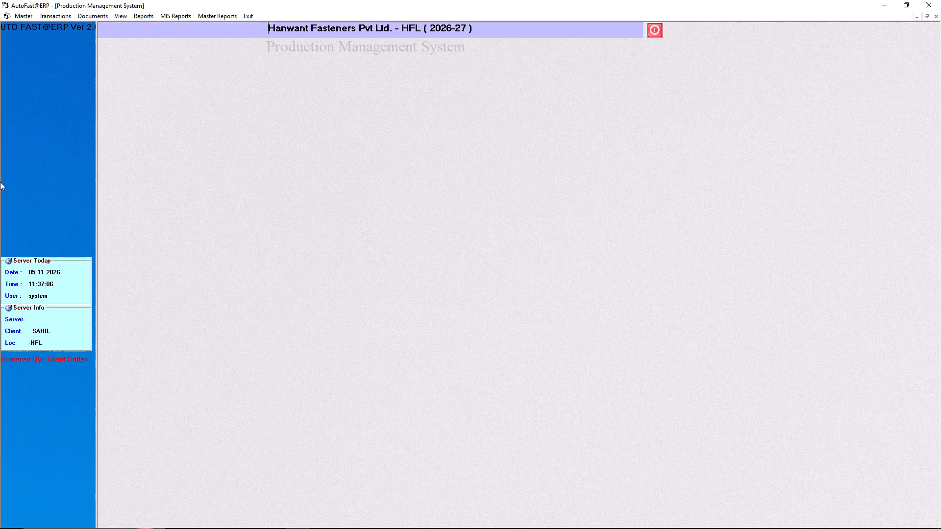
{"action": "left_click", "coordinate": [142, 19]}
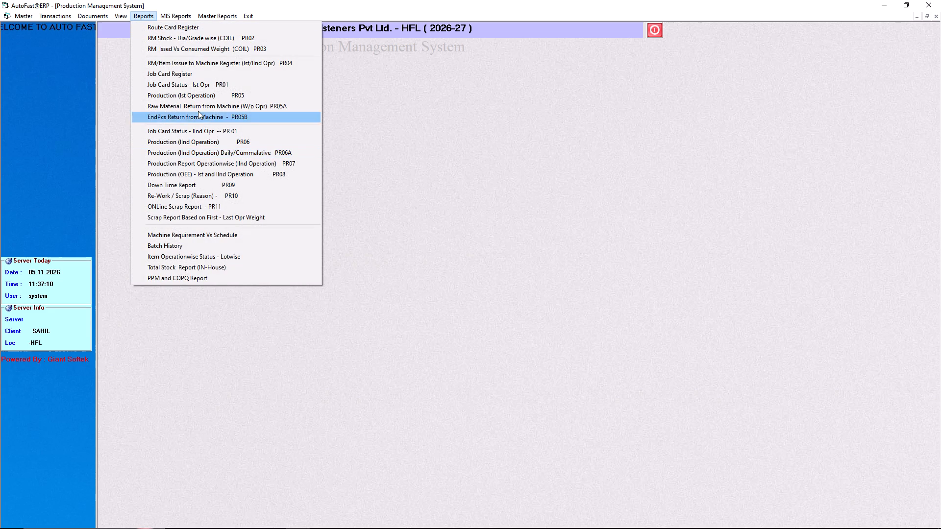
{"action": "left_click", "coordinate": [196, 98]}
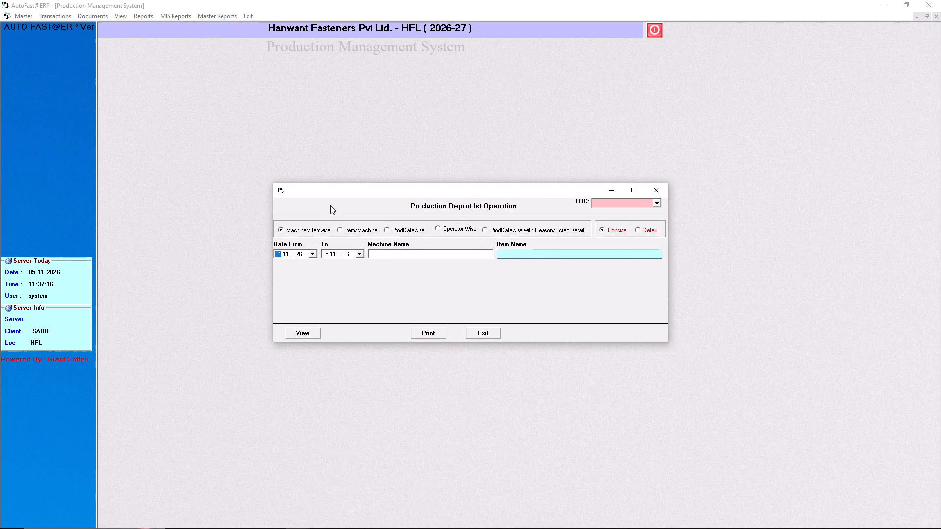
{"action": "left_click", "coordinate": [316, 253]}
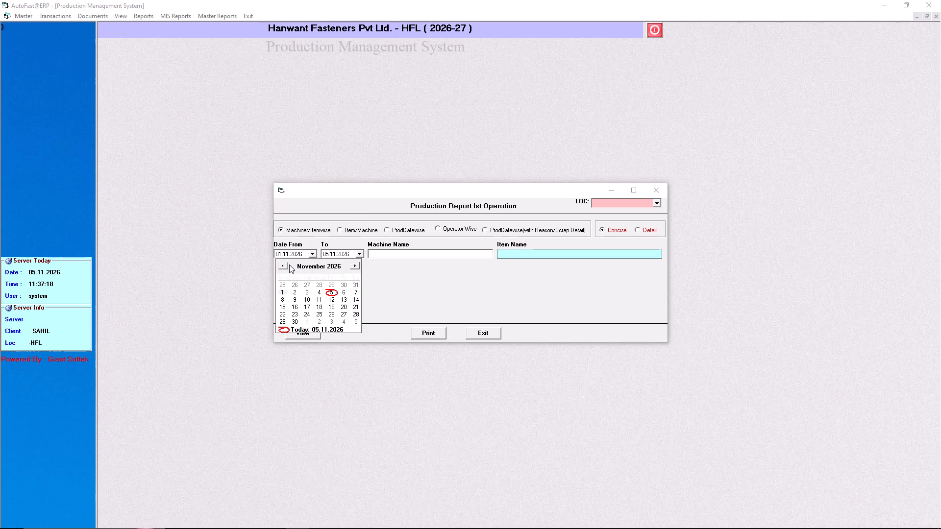
{"action": "double_click", "coordinate": [282, 266]}
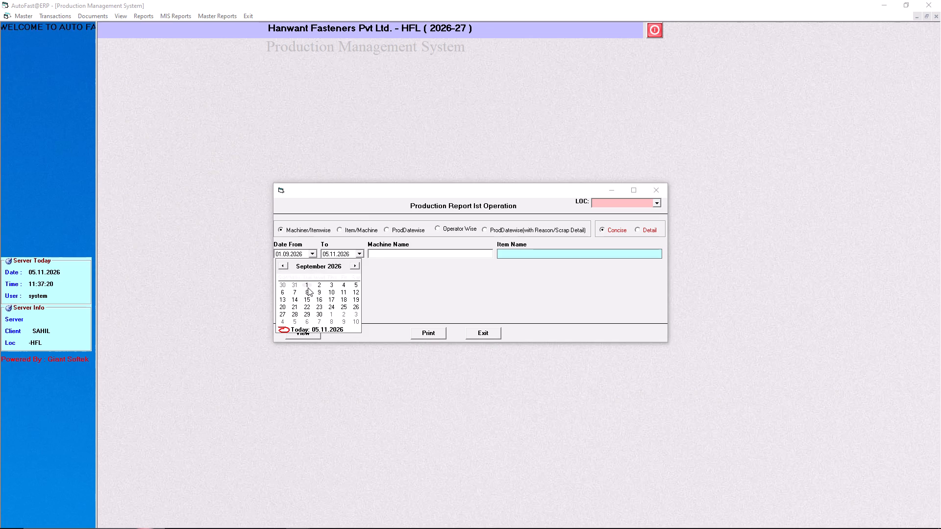
{"action": "left_click", "coordinate": [308, 288]}
{"action": "key", "text": "Return"}
{"action": "left_click", "coordinate": [362, 255]}
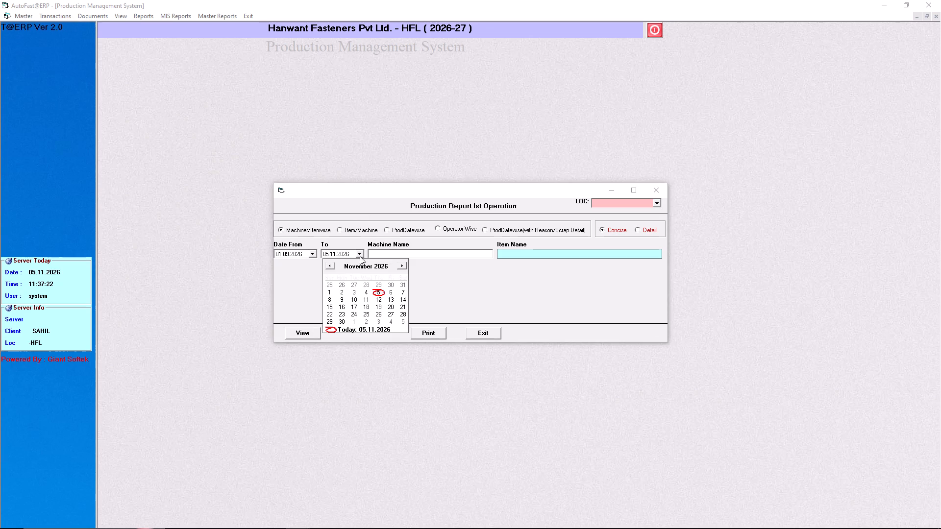
{"action": "left_click", "coordinate": [332, 264]}
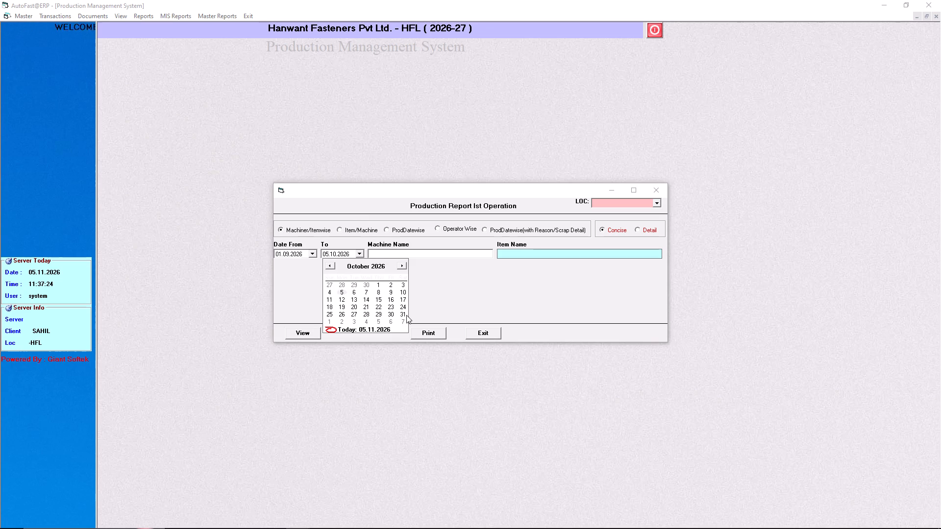
{"action": "left_click", "coordinate": [406, 315]}
{"action": "key", "text": "Return"}
{"action": "left_click", "coordinate": [425, 329]}
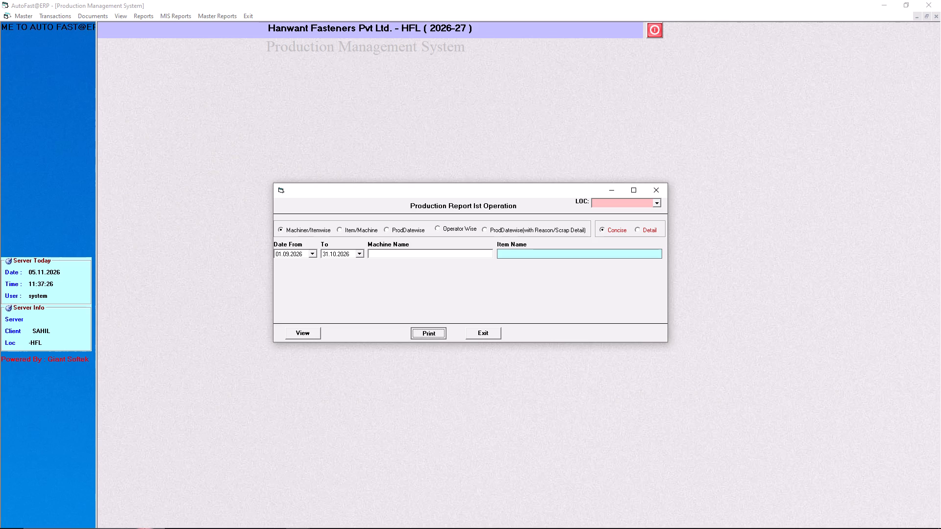
{"action": "left_click", "coordinate": [320, 519]}
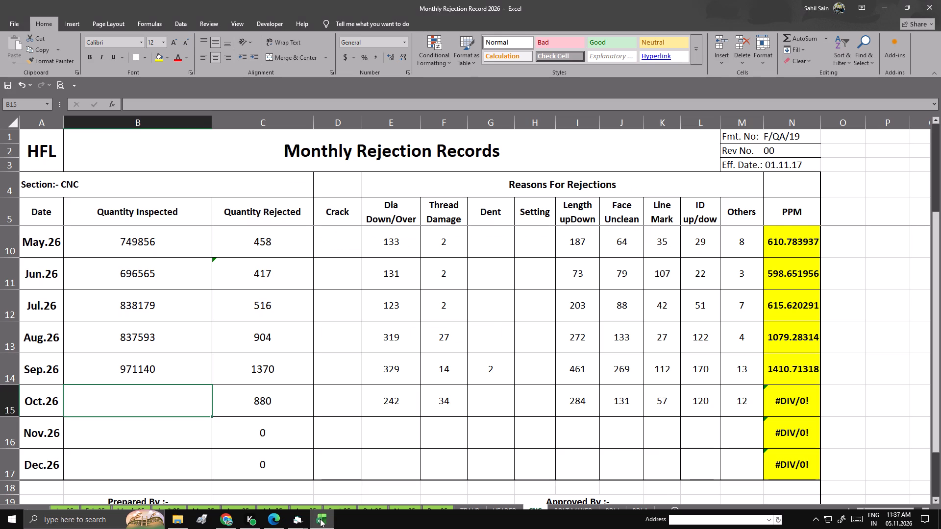
{"action": "left_click", "coordinate": [296, 523]}
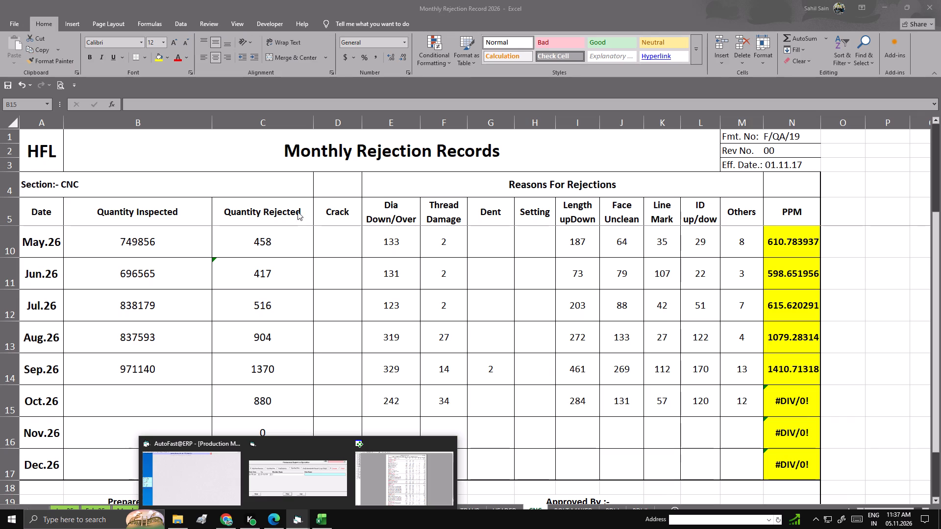
{"action": "left_click", "coordinate": [414, 477]}
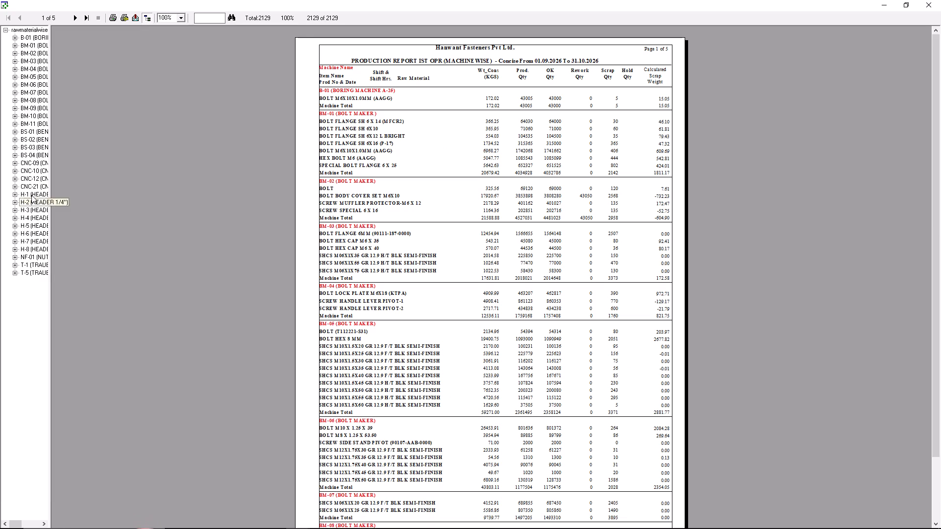
Widen the preview's group tree, enlarge the report to 200% and go to the CNC-09 machine group to read its production.
{"action": "left_click_drag", "start_coordinate": [50, 199], "coordinate": [88, 201]}
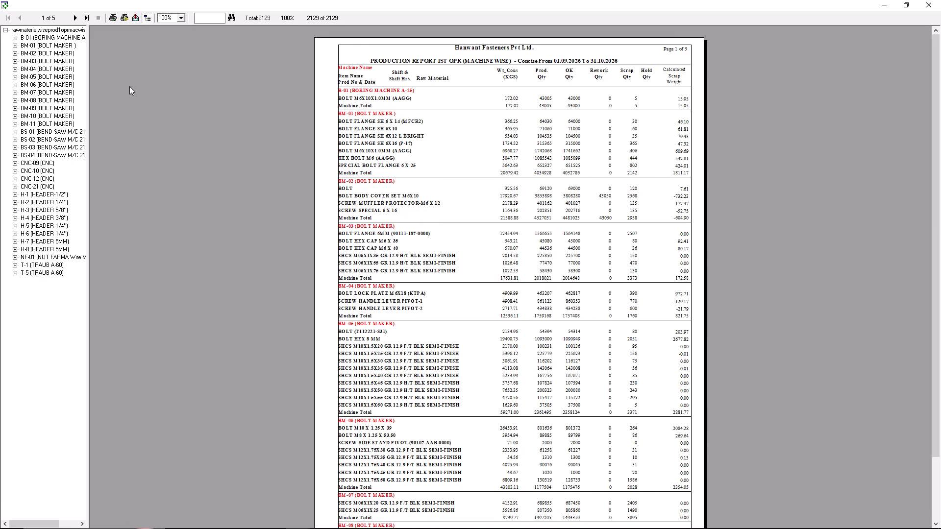
{"action": "left_click", "coordinate": [183, 16]}
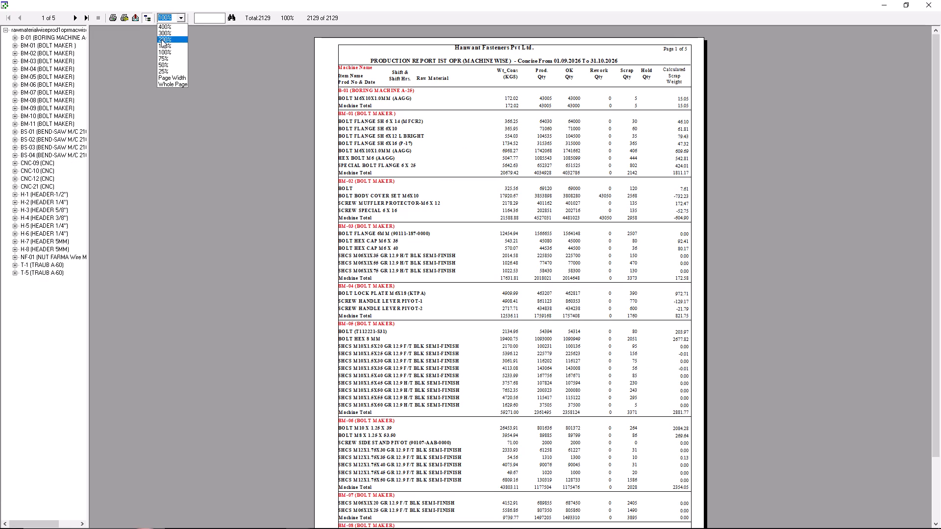
{"action": "left_click", "coordinate": [161, 39]}
{"action": "left_click", "coordinate": [45, 161]}
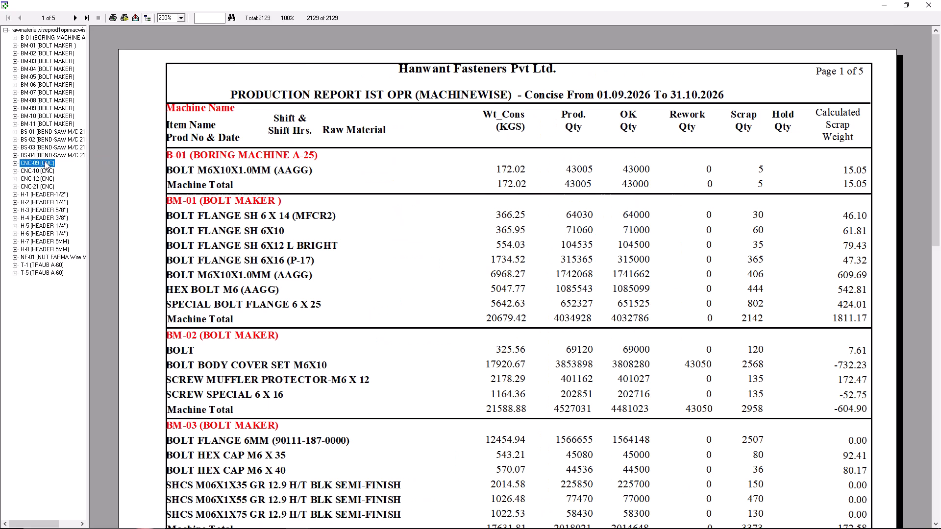
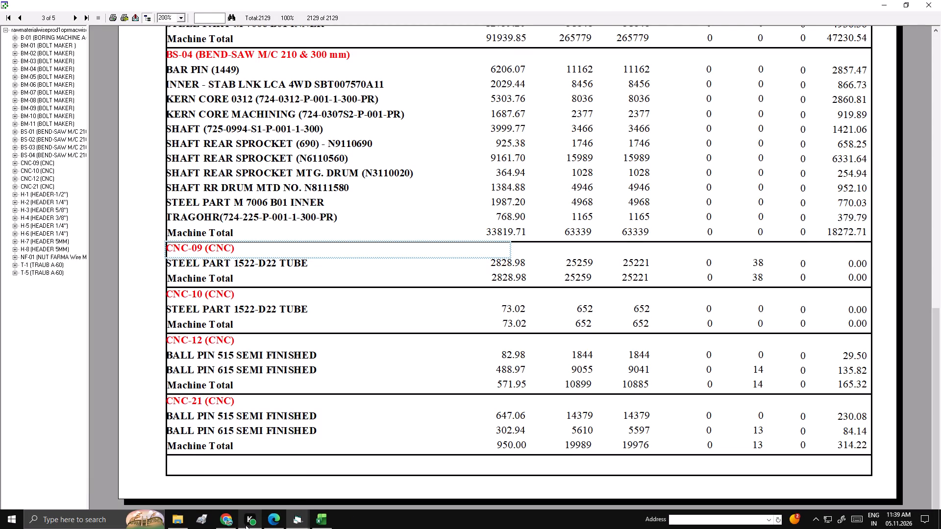
Switch to the Monthly Rejection Record workbook in Excel and enter 775292 as Oct.26 Quantity Inspected on the CNC sheet.
{"action": "left_click", "coordinate": [325, 522]}
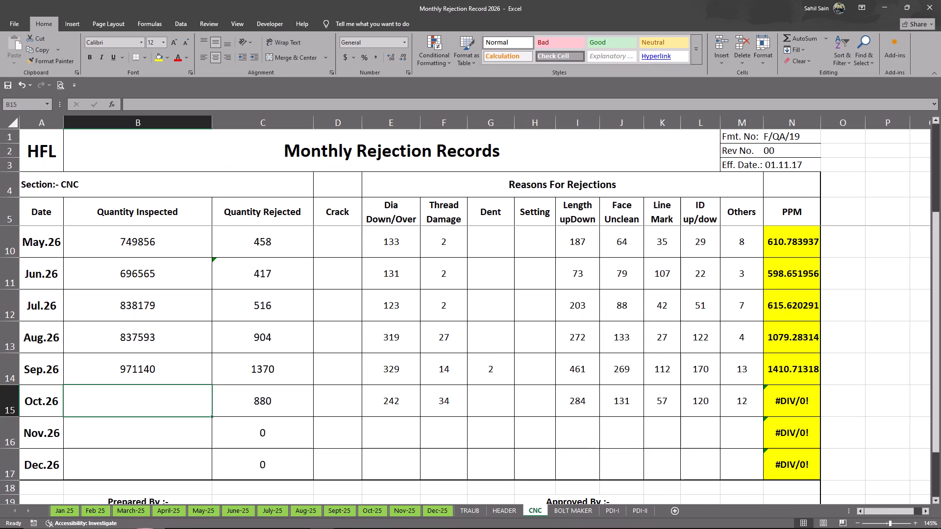
{"action": "left_click", "coordinate": [152, 416]}
{"action": "left_click", "coordinate": [148, 430]}
{"action": "left_click", "coordinate": [152, 391]}
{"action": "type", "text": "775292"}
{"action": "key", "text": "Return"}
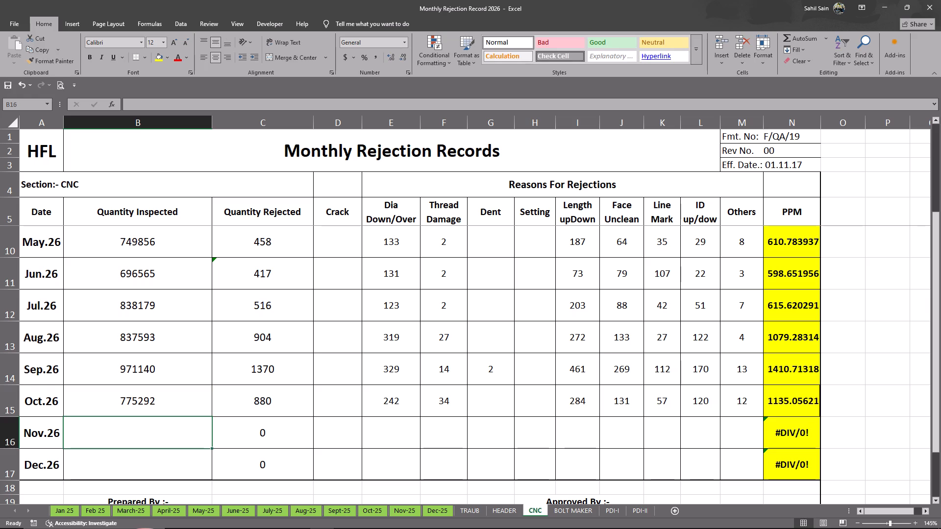
{"action": "double_click", "coordinate": [286, 425]}
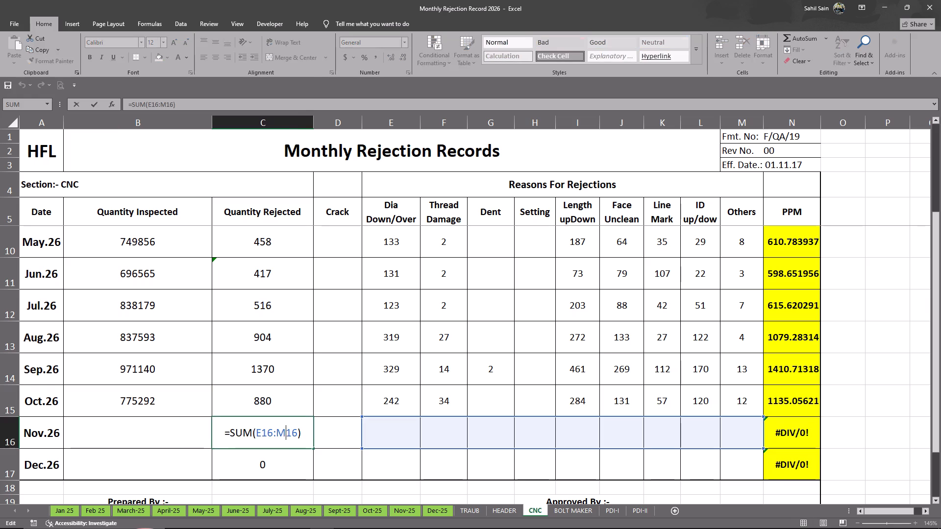
{"action": "left_click", "coordinate": [342, 454]}
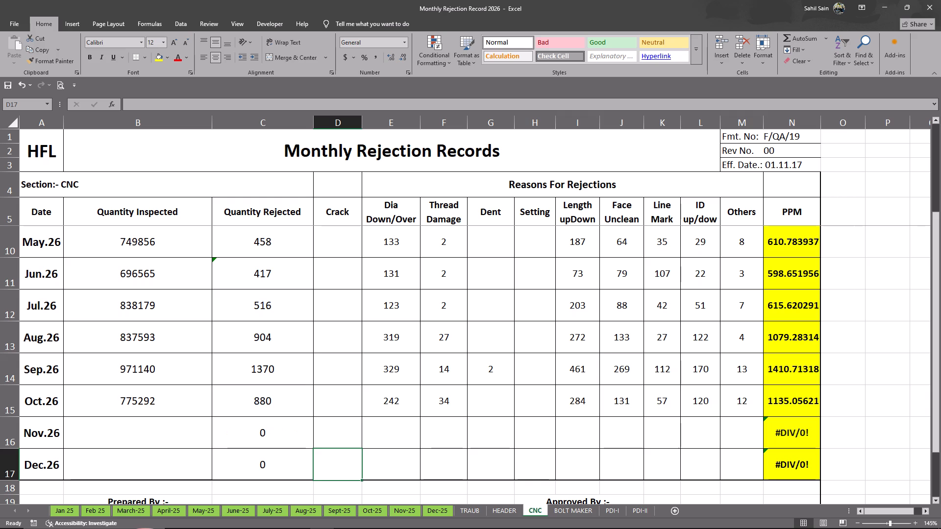
Replace the CNC sheet's Oct.26 Quantity Inspected with the formula =718493+56799.
{"action": "double_click", "coordinate": [168, 399]}
{"action": "left_click_drag", "start_coordinate": [168, 399], "coordinate": [0, 369]}
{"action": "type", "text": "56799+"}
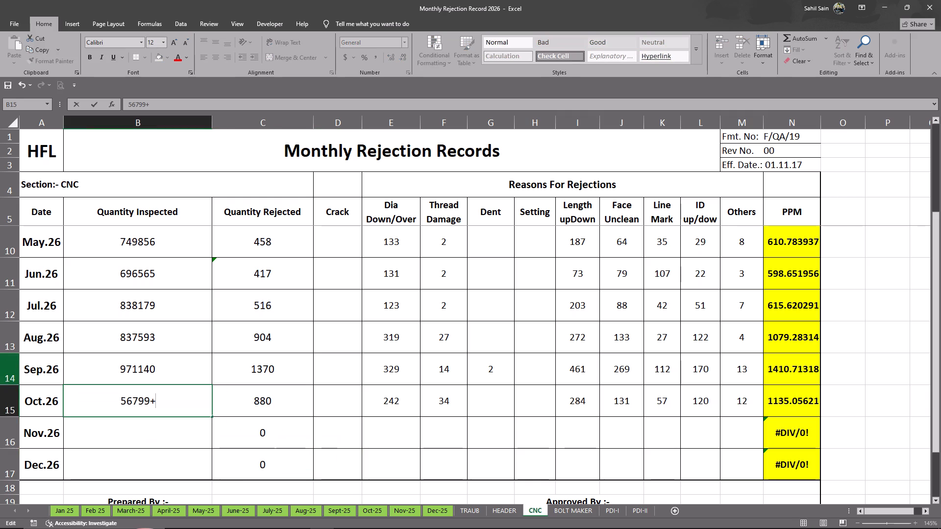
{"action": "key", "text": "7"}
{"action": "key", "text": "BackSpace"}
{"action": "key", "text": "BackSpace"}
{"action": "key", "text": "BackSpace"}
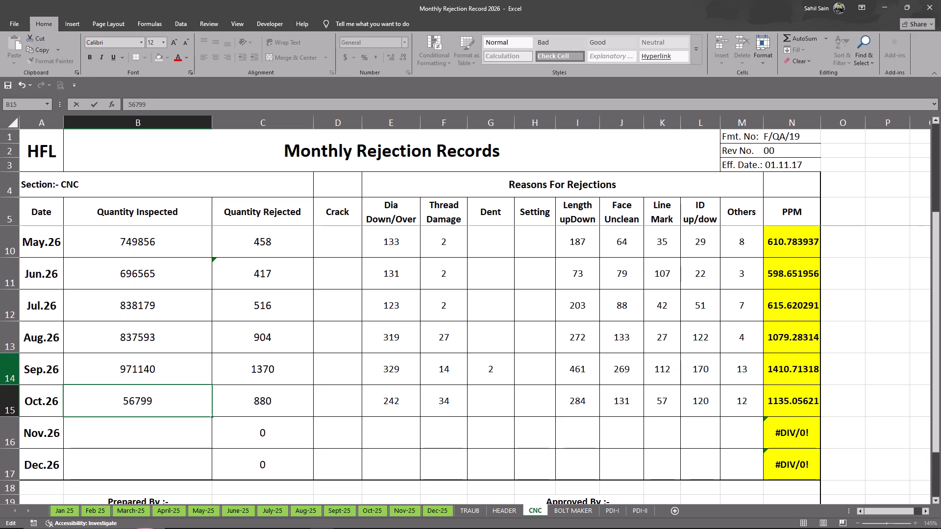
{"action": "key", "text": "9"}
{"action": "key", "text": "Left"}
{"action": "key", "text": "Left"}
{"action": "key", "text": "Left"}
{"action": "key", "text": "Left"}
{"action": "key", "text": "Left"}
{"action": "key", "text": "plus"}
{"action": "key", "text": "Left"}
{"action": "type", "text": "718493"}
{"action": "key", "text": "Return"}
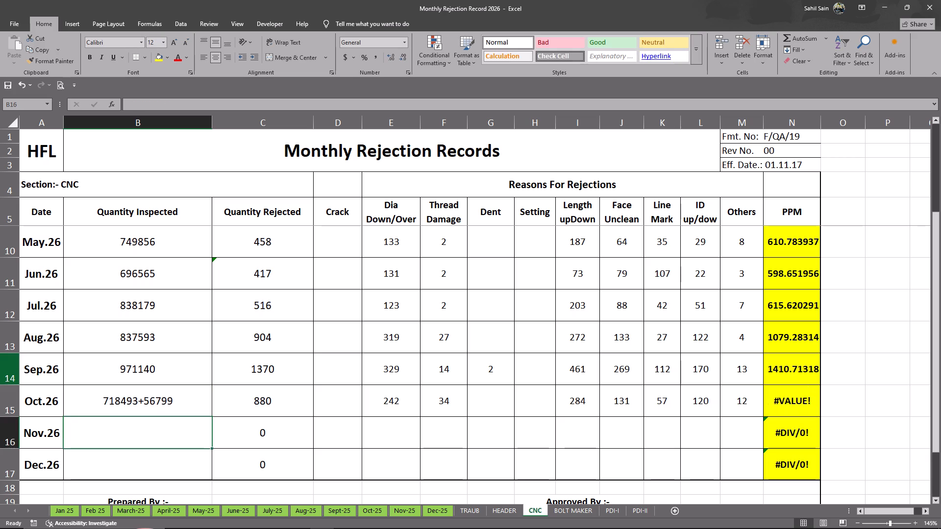
{"action": "double_click", "coordinate": [99, 400]}
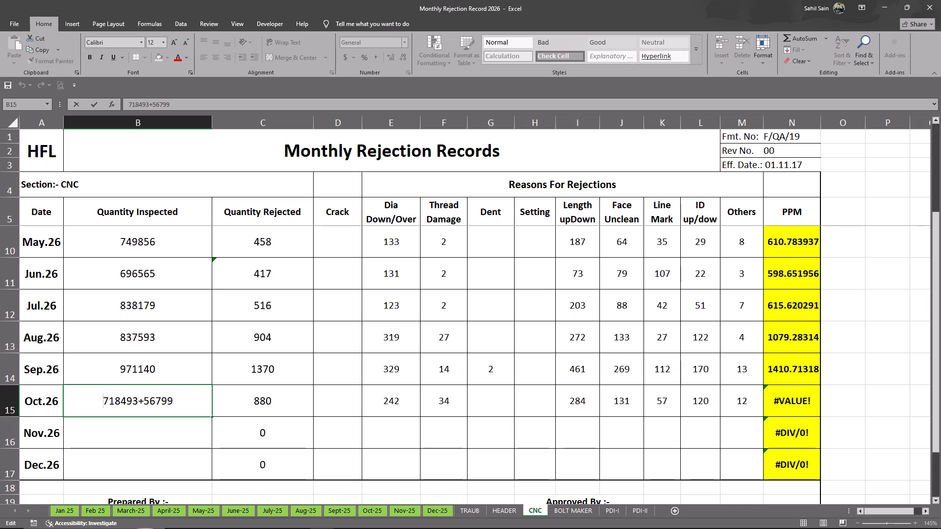
{"action": "key", "text": "equal"}
{"action": "key", "text": "Return"}
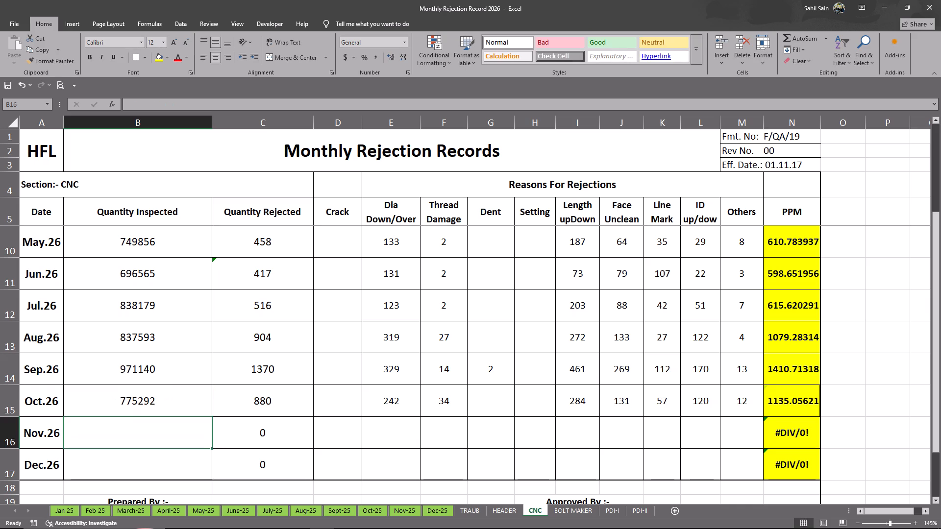
Save the Monthly Rejection Record workbook.
{"action": "double_click", "coordinate": [193, 443]}
{"action": "left_click", "coordinate": [248, 433]}
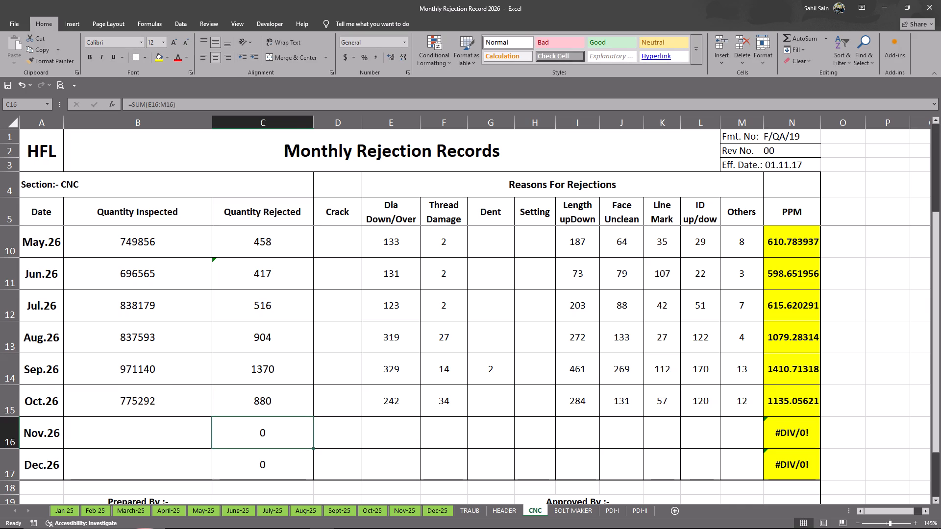
{"action": "key", "text": "ctrl+s"}
{"action": "left_click", "coordinate": [367, 422]}
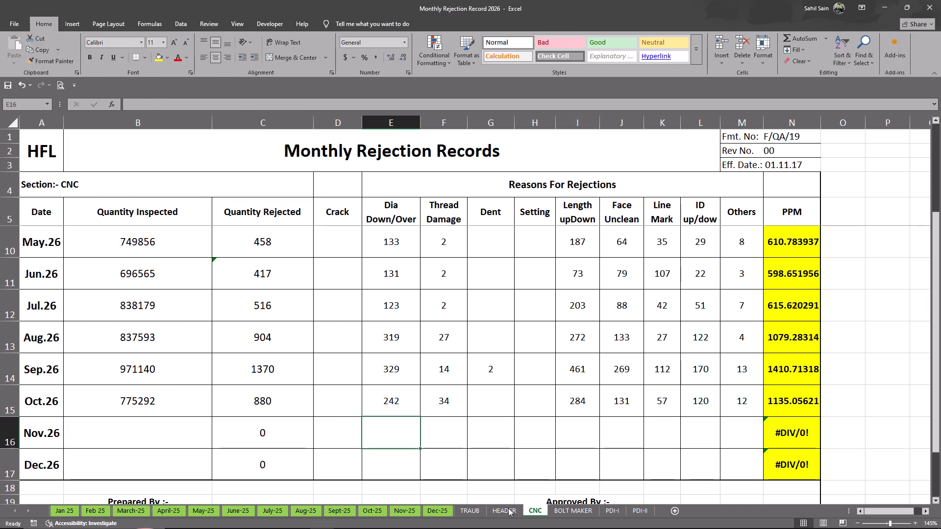
Look through the HEADER, BOLT MAKER, PDI-I and PDI-II sheets to check which months still need figures.
{"action": "left_click", "coordinate": [511, 508]}
{"action": "left_click", "coordinate": [128, 368]}
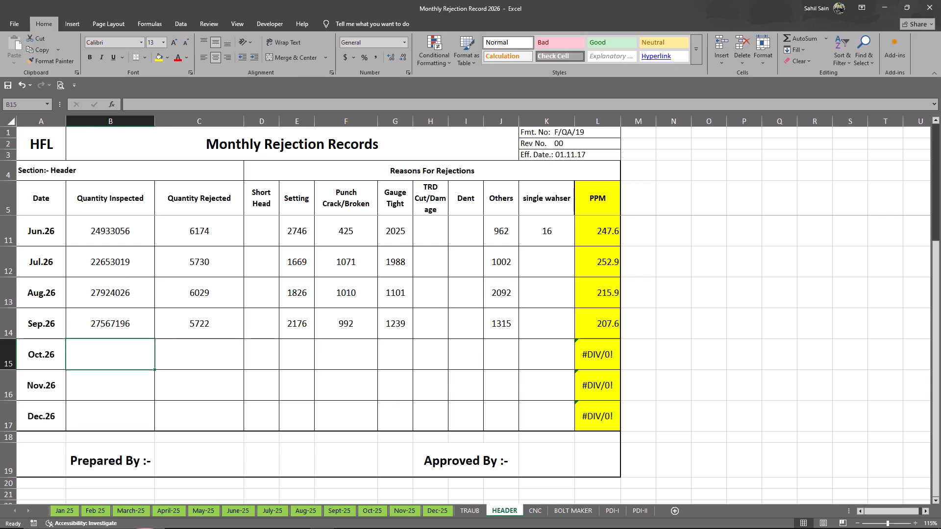
{"action": "double_click", "coordinate": [189, 353]}
{"action": "left_click", "coordinate": [146, 353]}
{"action": "left_click", "coordinate": [322, 380]}
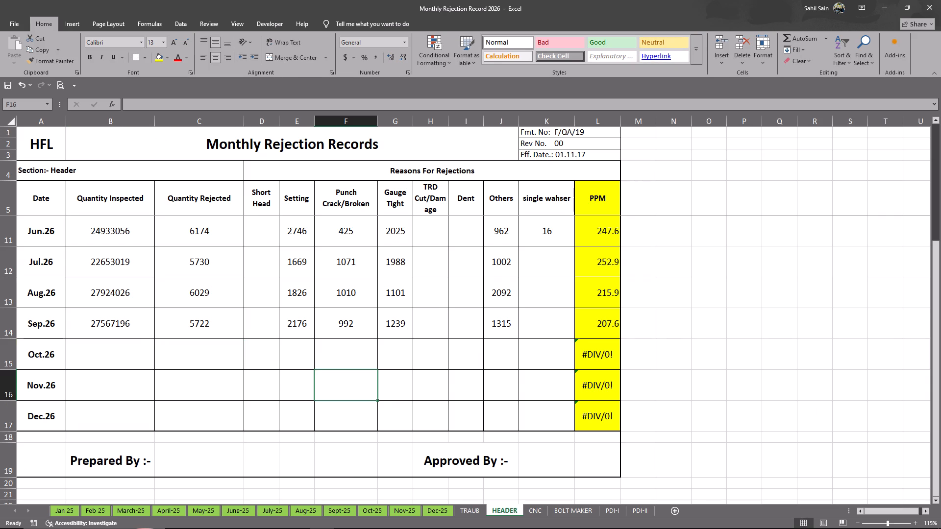
{"action": "left_click", "coordinate": [537, 513]}
{"action": "left_click", "coordinate": [565, 512]}
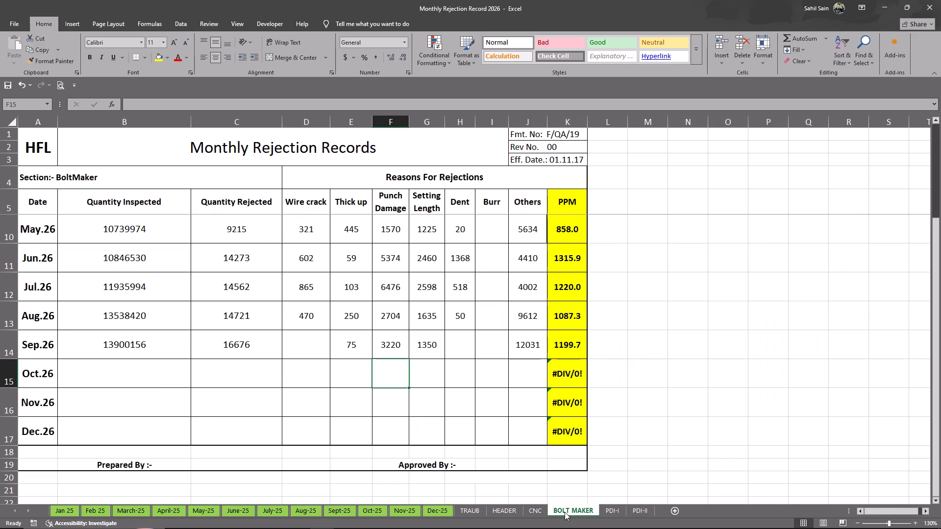
{"action": "left_click", "coordinate": [612, 513]}
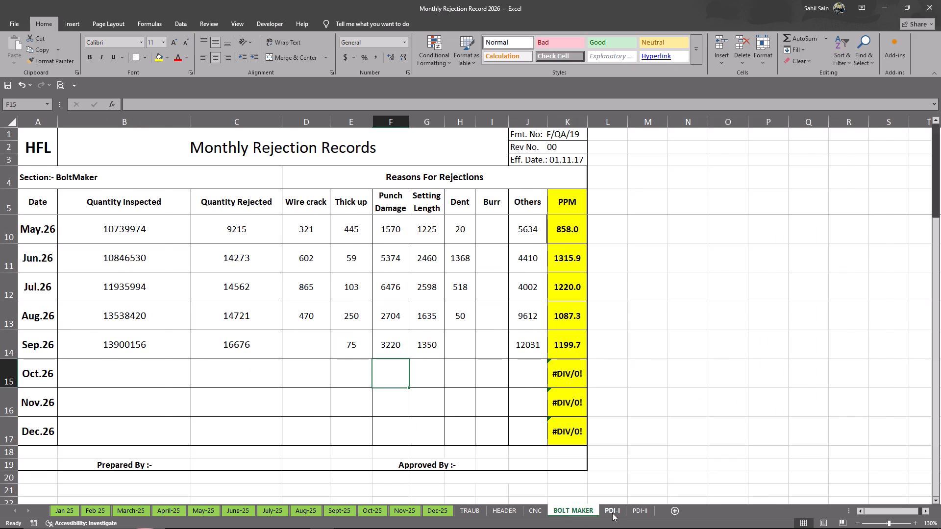
{"action": "scroll", "coordinate": [392, 419], "scroll_direction": "down", "scroll_amount": 3}
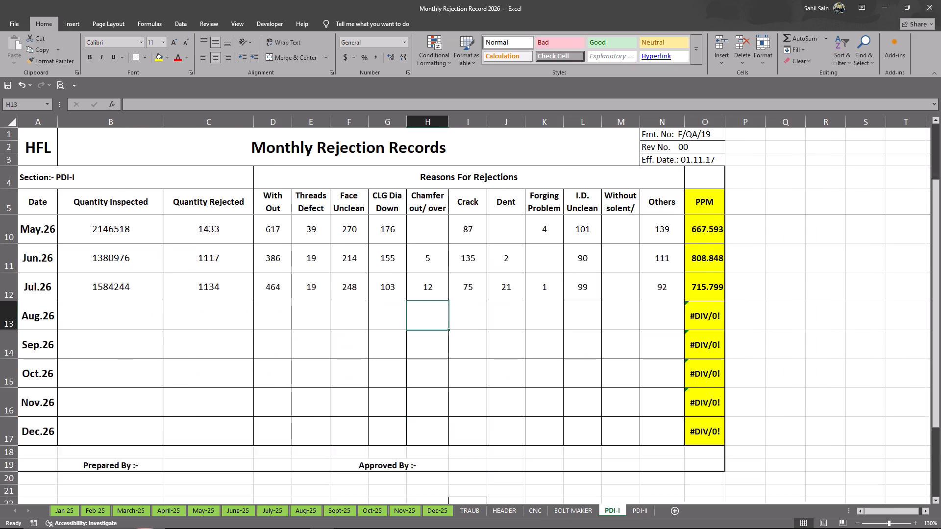
{"action": "scroll", "coordinate": [307, 406], "scroll_direction": "up", "scroll_amount": 2}
{"action": "left_click", "coordinate": [638, 513]}
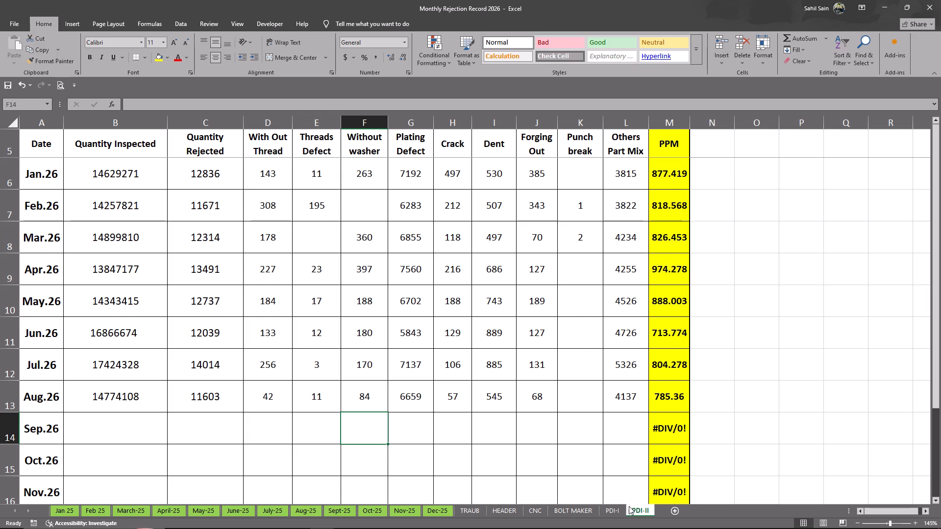
{"action": "left_click", "coordinate": [84, 431]}
{"action": "left_click", "coordinate": [99, 451]}
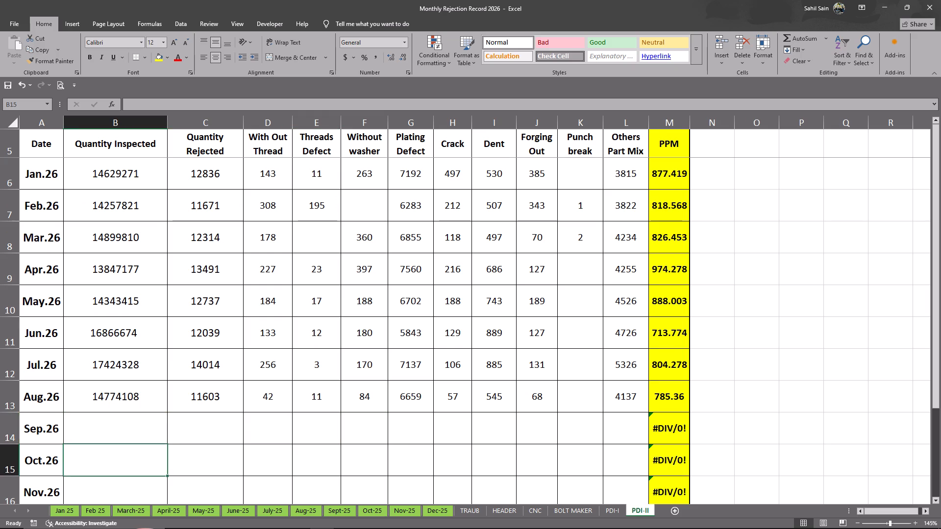
{"action": "scroll", "coordinate": [121, 457], "scroll_direction": "down", "scroll_amount": 2}
{"action": "scroll", "coordinate": [310, 426], "scroll_direction": "up", "scroll_amount": 1}
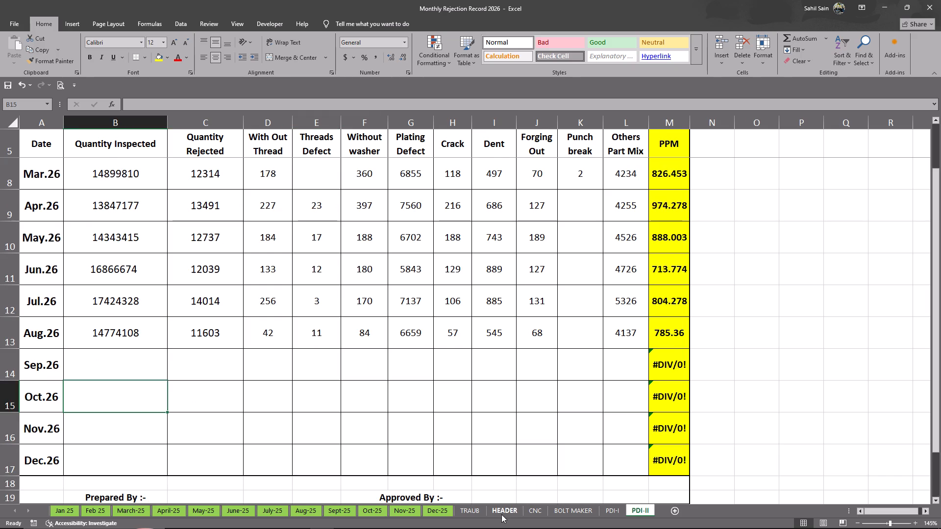
On the HEADER sheet, enter 29182630 as the Quantity Inspected for Oct.26.
{"action": "left_click", "coordinate": [501, 514]}
{"action": "left_click", "coordinate": [119, 361]}
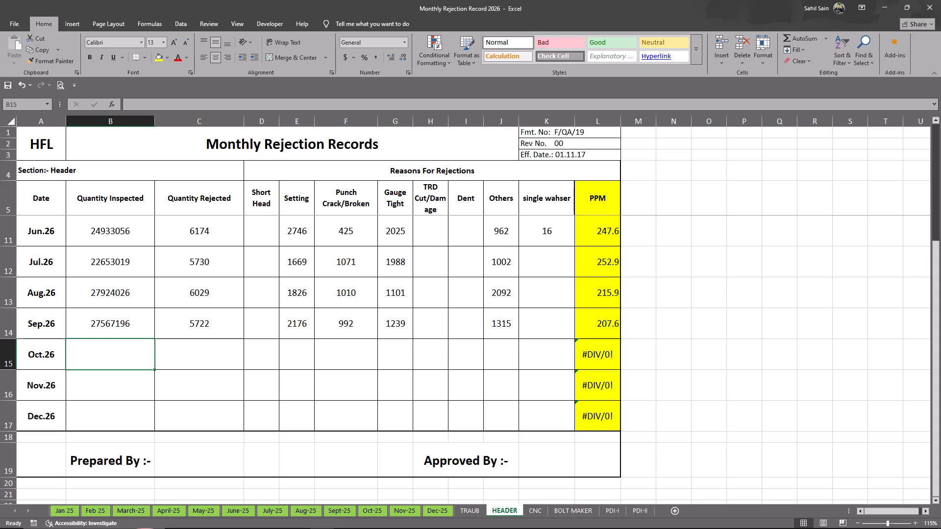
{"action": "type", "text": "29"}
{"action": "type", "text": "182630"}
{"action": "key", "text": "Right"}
Fill the Header section's Oct.26 rejection reasons: Setting 1610, Punch Crack/Broken 762, Gauge Tight 844 and Others 596.
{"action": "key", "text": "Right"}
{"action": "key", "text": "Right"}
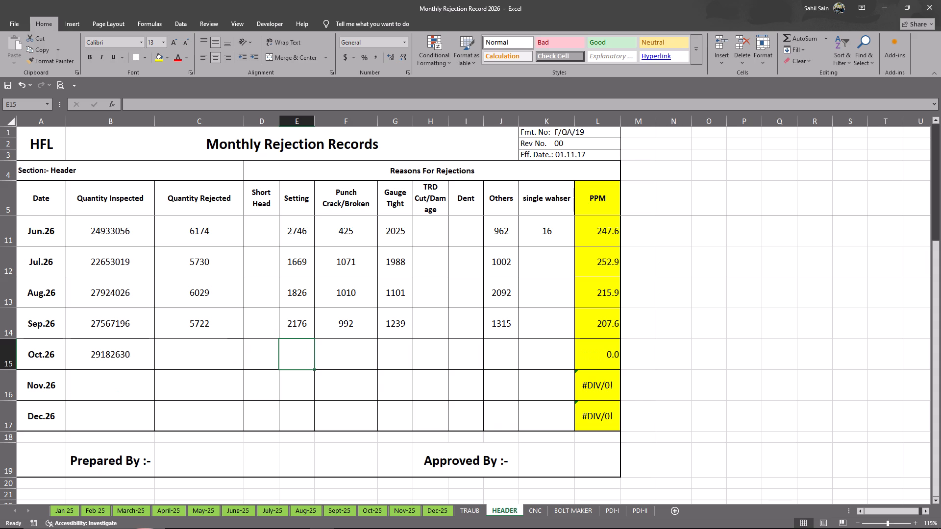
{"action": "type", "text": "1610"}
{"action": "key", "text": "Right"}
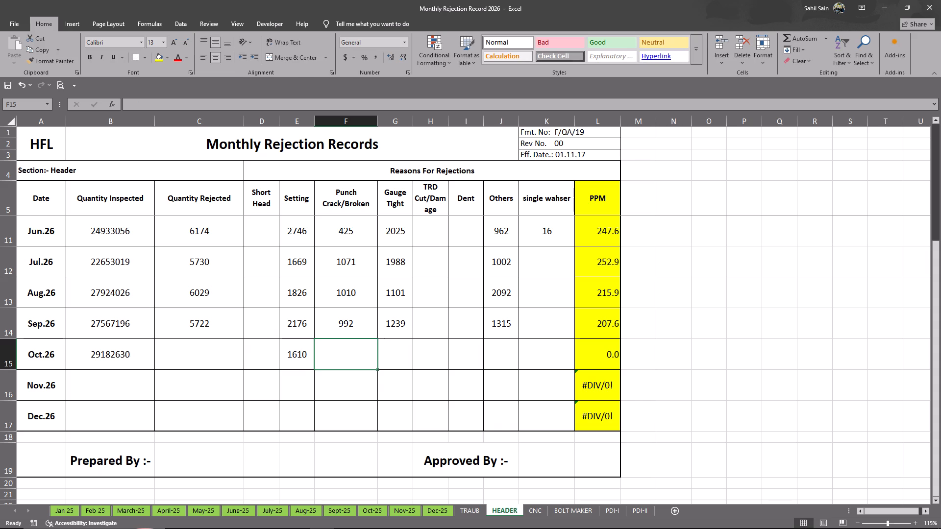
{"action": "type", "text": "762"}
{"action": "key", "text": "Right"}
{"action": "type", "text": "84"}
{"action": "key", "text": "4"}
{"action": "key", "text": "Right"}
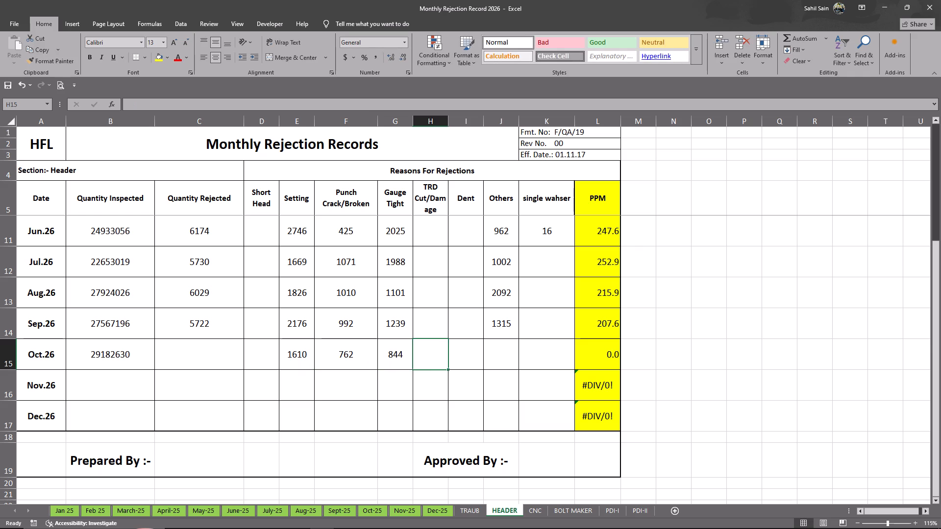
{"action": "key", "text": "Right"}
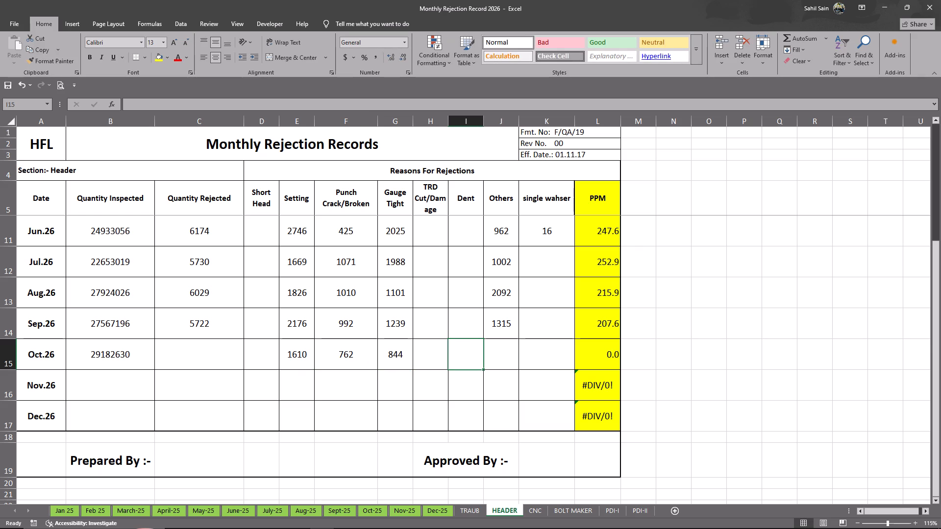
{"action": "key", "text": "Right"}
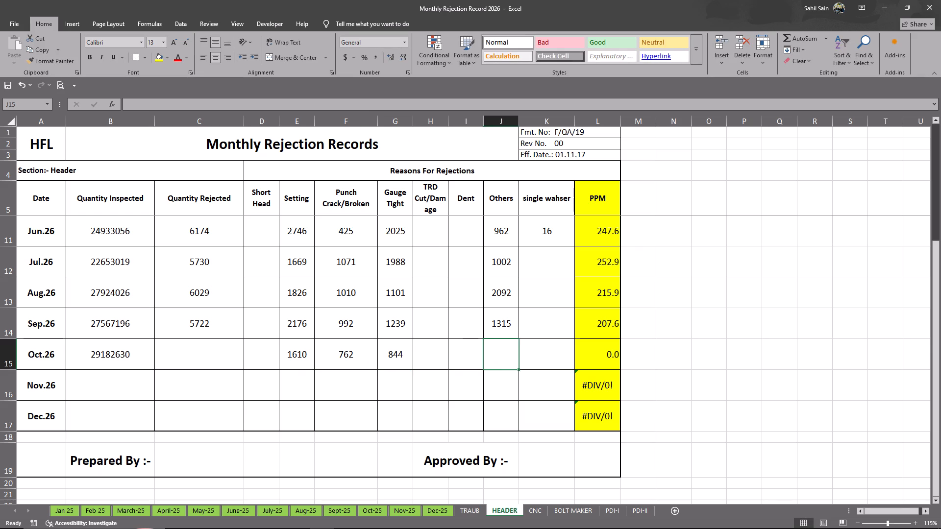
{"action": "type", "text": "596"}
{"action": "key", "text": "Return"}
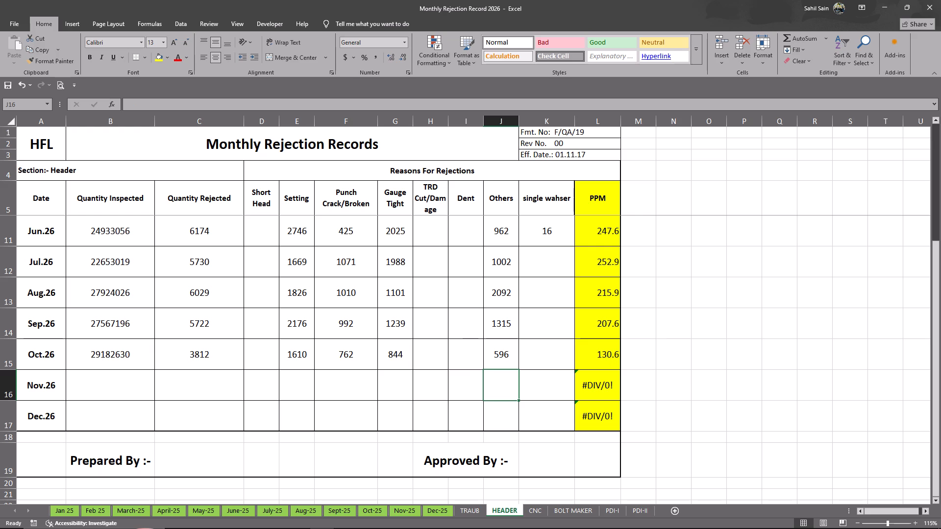
{"action": "double_click", "coordinate": [189, 394]}
{"action": "left_click", "coordinate": [347, 396]}
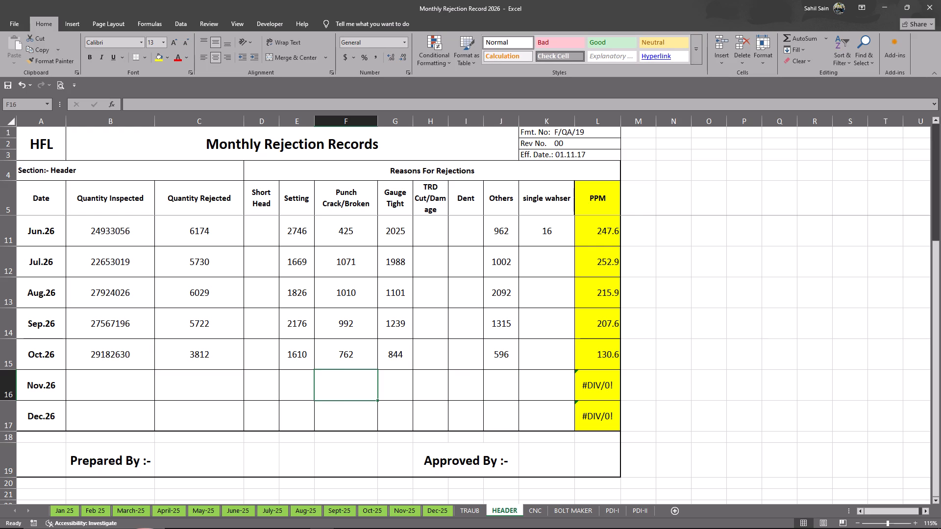
On the BOLT MAKER sheet, enter 14108067 as the Quantity Inspected for Oct.26.
{"action": "left_click", "coordinate": [565, 512]}
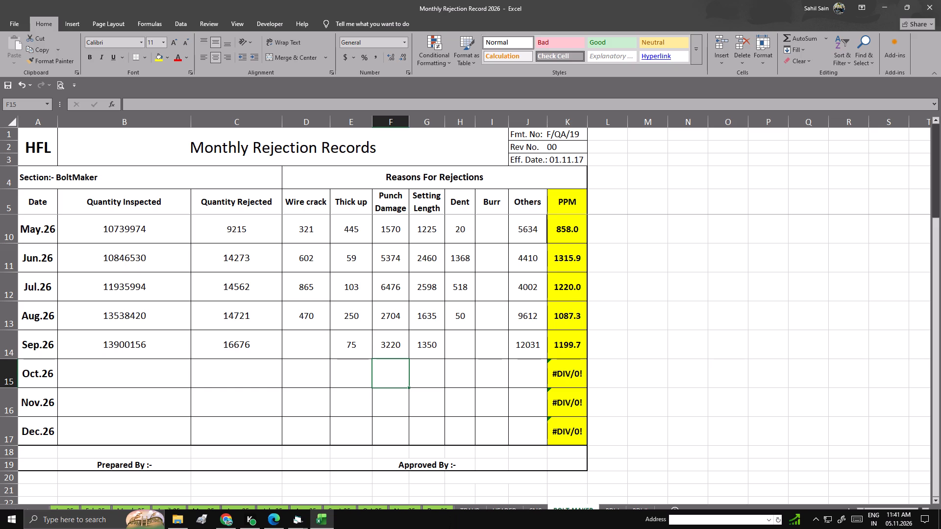
{"action": "left_click", "coordinate": [127, 372]}
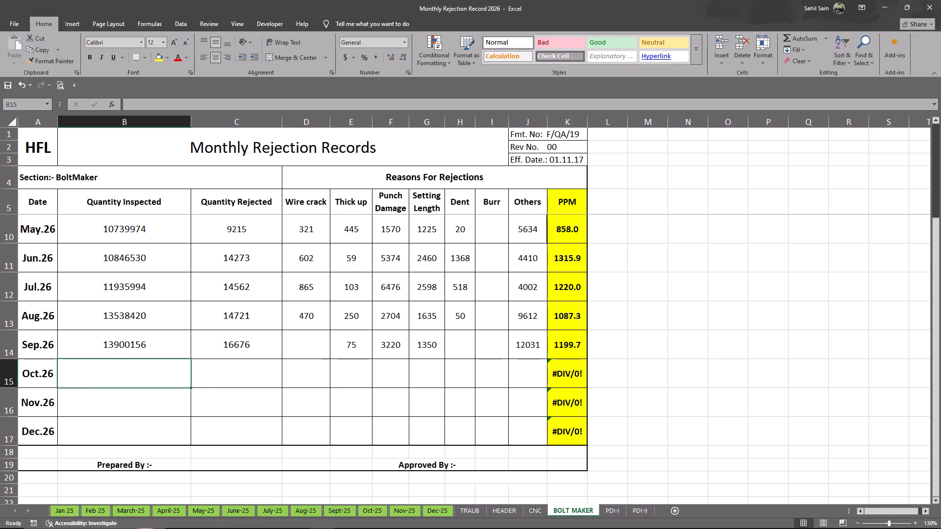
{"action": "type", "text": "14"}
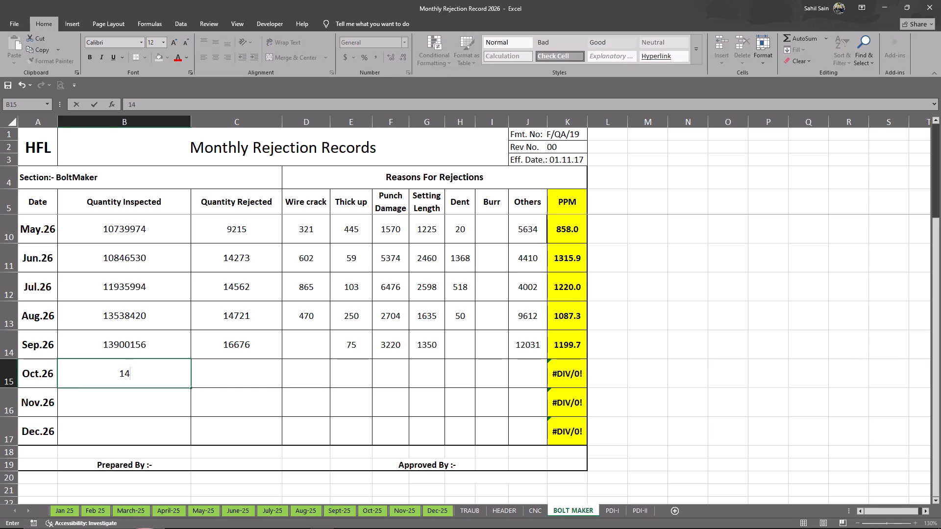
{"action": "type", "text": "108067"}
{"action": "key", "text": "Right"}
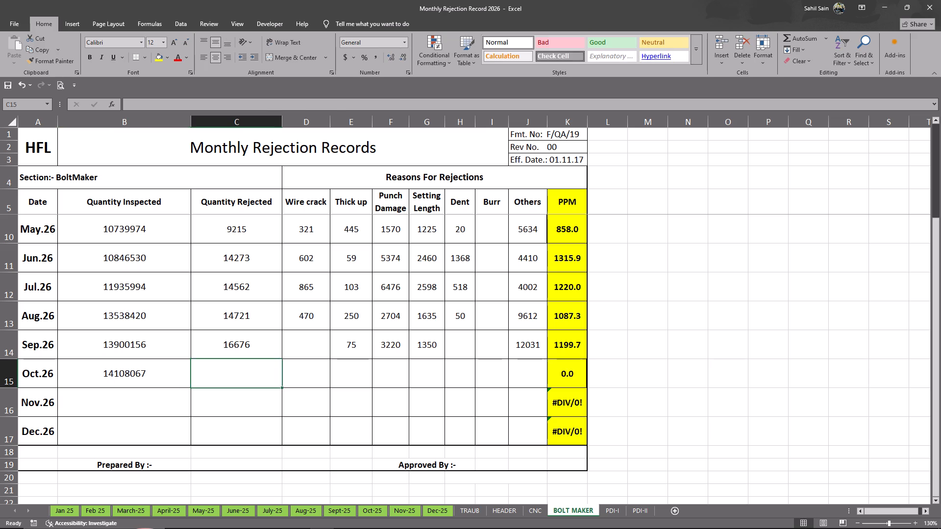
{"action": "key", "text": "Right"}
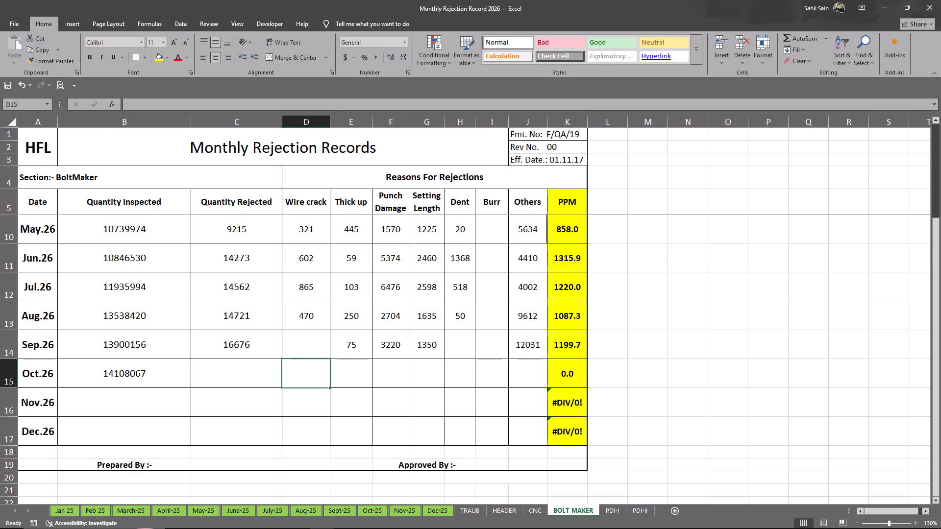
Fill Bolt Maker's Oct.26 rejection reasons: Wire crack 70, Thick up 85, Punch Damage 3125, Setting Length 1190 and Others 7938.
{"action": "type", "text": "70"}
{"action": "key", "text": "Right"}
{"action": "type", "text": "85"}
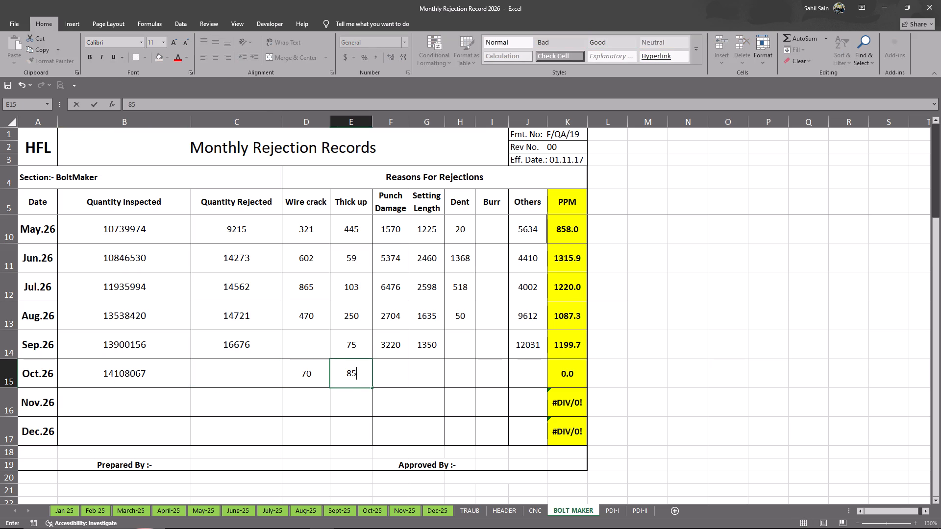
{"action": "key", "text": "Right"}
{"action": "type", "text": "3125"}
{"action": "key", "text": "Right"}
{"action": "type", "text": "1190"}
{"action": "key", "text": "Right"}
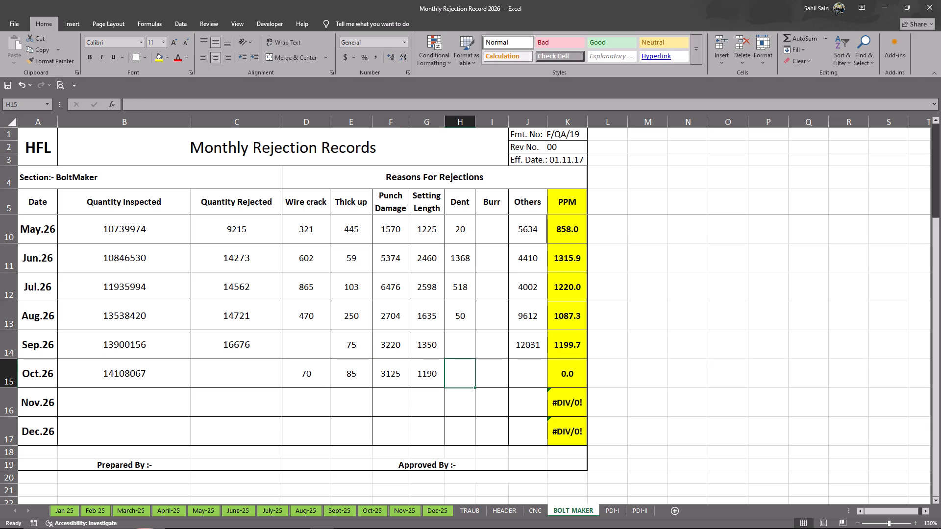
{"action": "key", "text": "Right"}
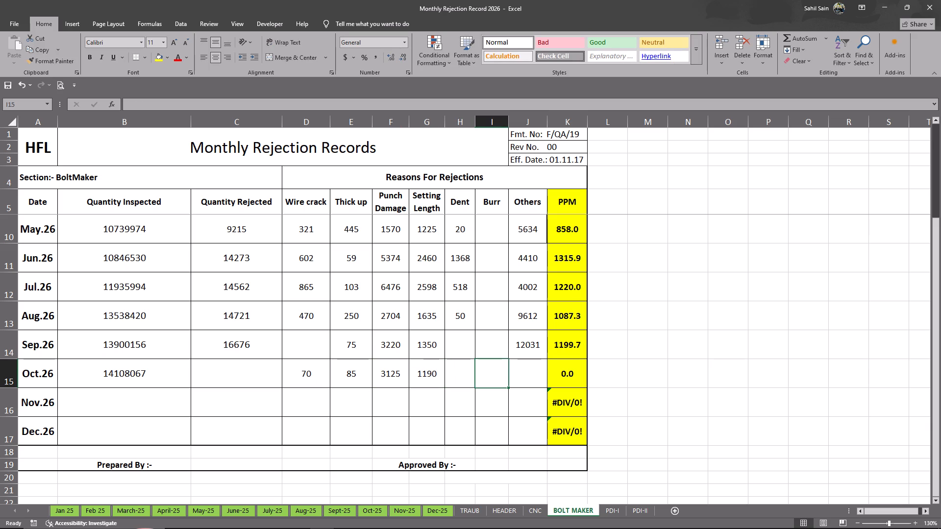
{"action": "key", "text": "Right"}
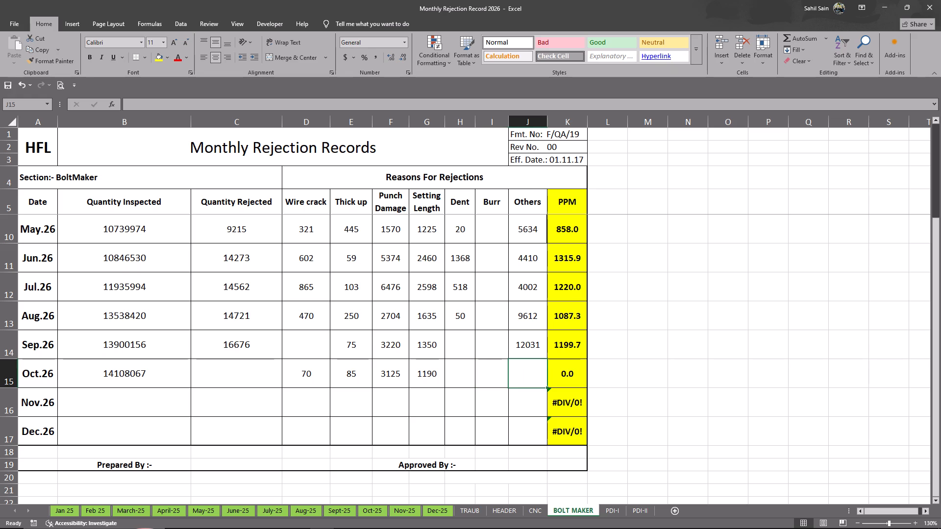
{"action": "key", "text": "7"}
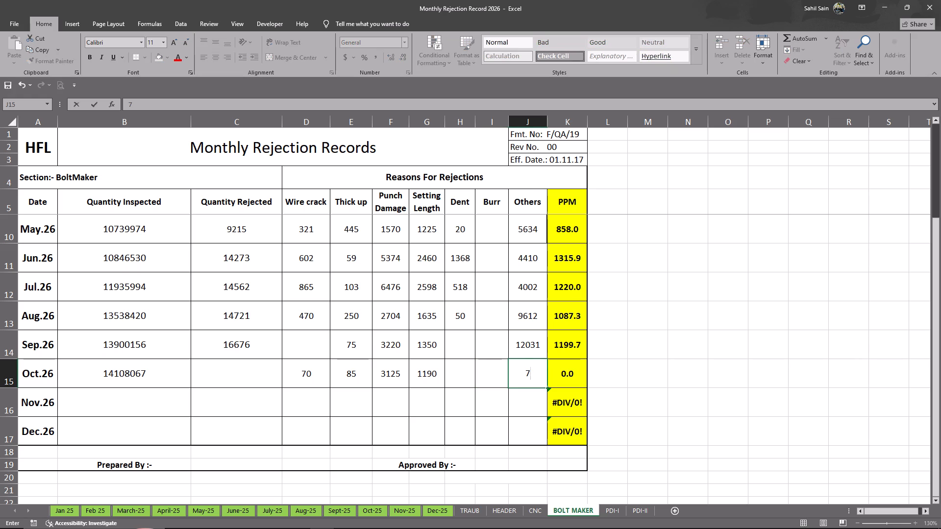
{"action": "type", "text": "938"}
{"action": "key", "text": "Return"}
Calculate Bolt Maker's Oct.26 Quantity Rejected with a SUM formula over its rejection reasons, D15:J15.
{"action": "left_click_drag", "start_coordinate": [295, 375], "coordinate": [545, 370]}
{"action": "double_click", "coordinate": [225, 338]}
{"action": "left_click", "coordinate": [277, 373]}
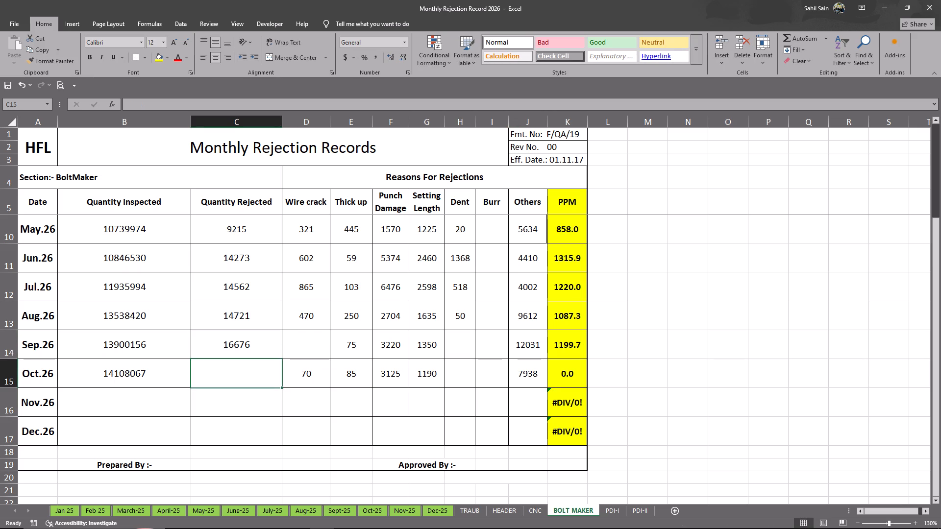
{"action": "type", "text": "=sum"}
{"action": "key", "text": "shift+parenleft"}
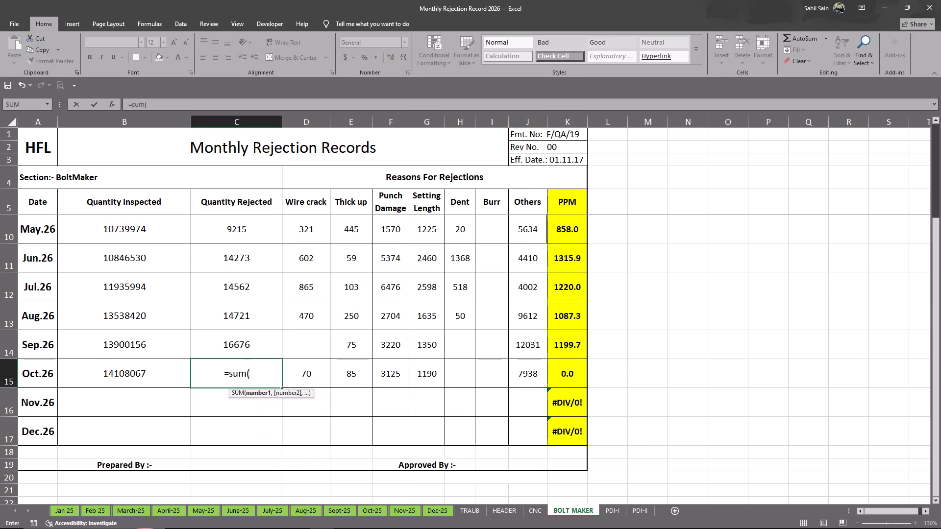
{"action": "left_click_drag", "start_coordinate": [308, 366], "coordinate": [527, 370]}
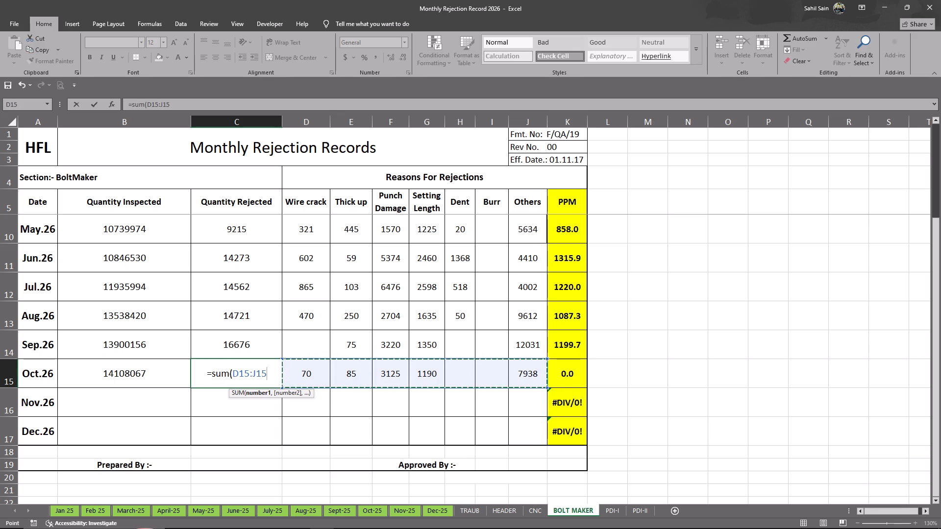
{"action": "key", "text": "shift+parenright"}
{"action": "key", "text": "Return"}
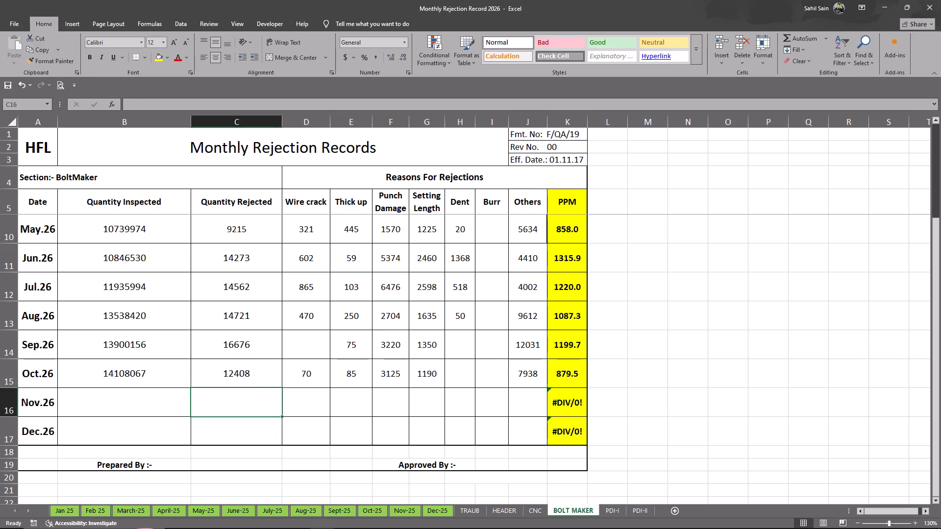
Save the rejection record workbook.
{"action": "double_click", "coordinate": [250, 419]}
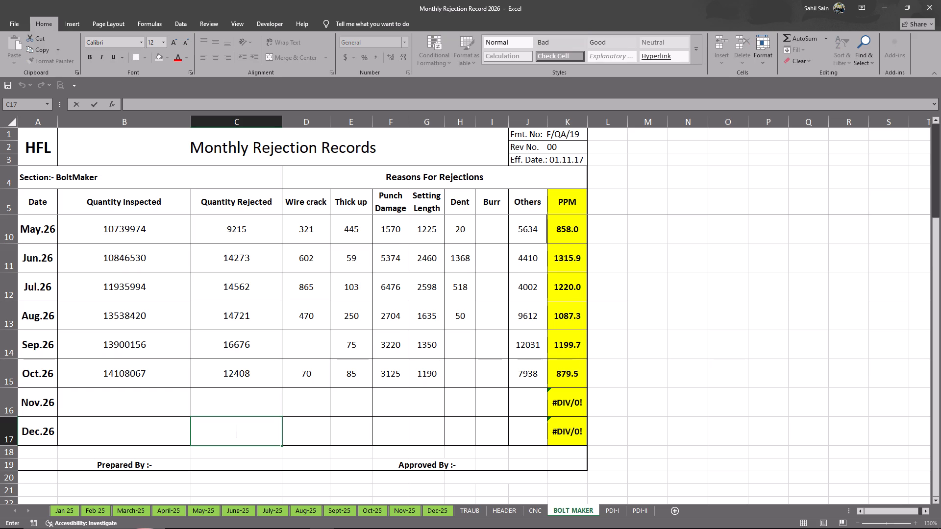
{"action": "key", "text": "ctrl+s"}
{"action": "left_click", "coordinate": [239, 419]}
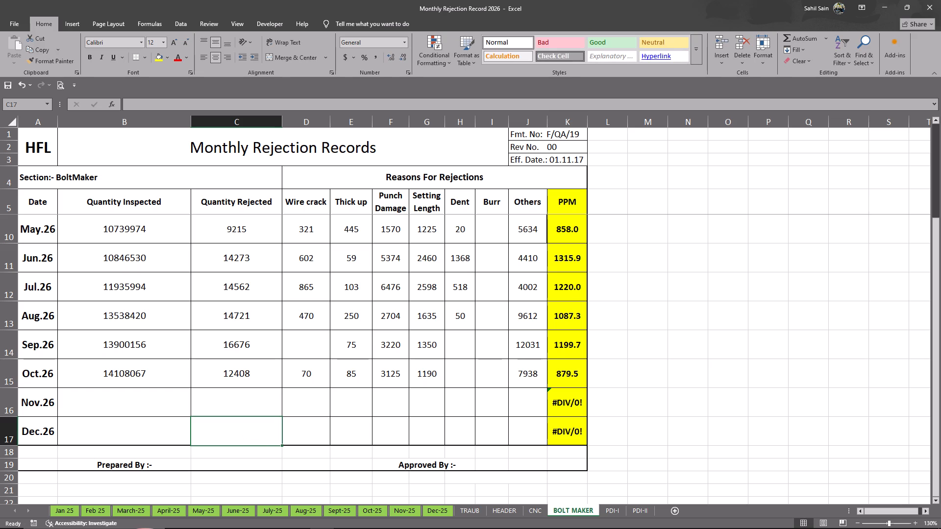
{"action": "left_click", "coordinate": [326, 399]}
Review the HEADER, CNC, BOLT MAKER and PDI-I sheets to check which months still need figures.
{"action": "left_click", "coordinate": [510, 509]}
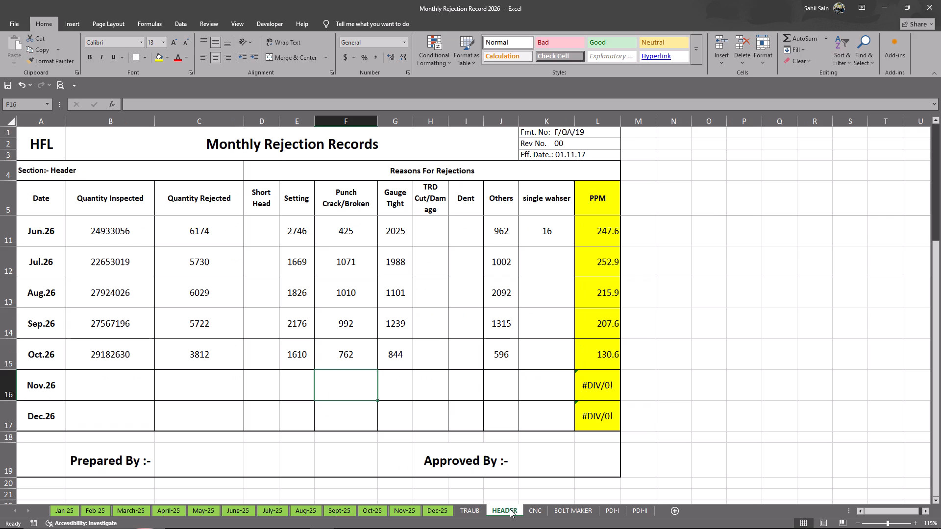
{"action": "left_click", "coordinate": [539, 511]}
{"action": "left_click", "coordinate": [563, 511]}
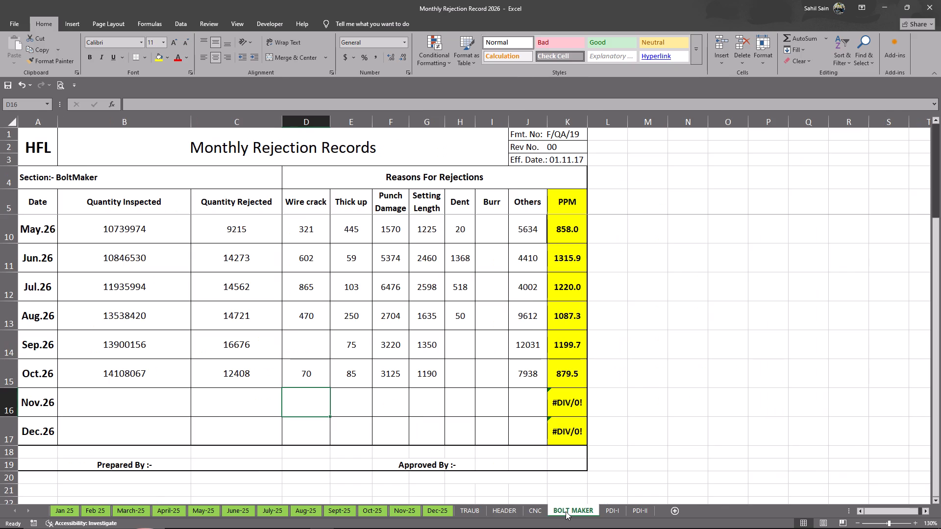
{"action": "left_click", "coordinate": [606, 511]}
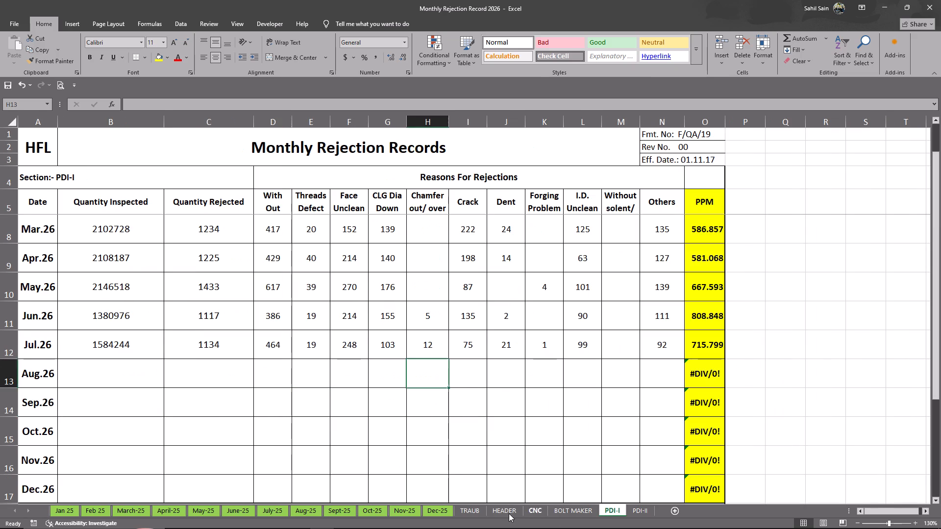
{"action": "left_click", "coordinate": [509, 513]}
{"action": "left_click", "coordinate": [533, 511]}
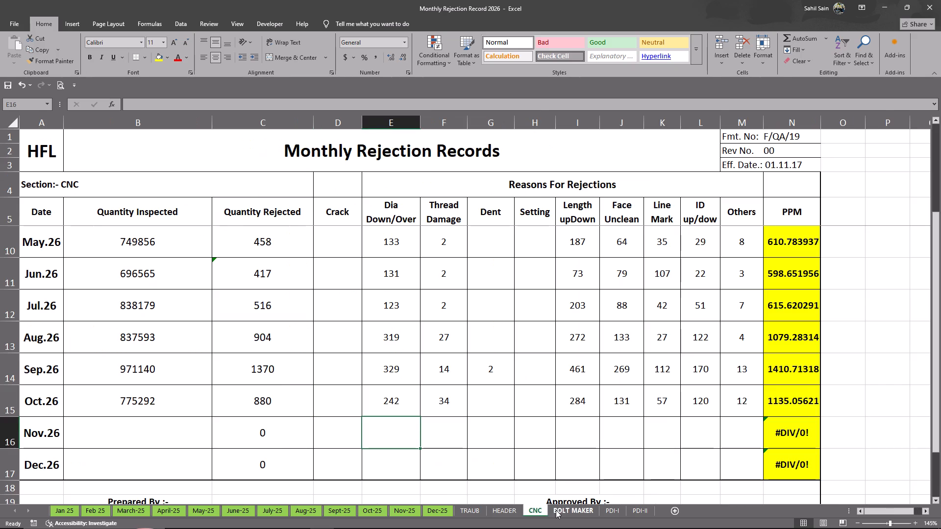
{"action": "left_click", "coordinate": [578, 511]}
{"action": "left_click", "coordinate": [614, 512]}
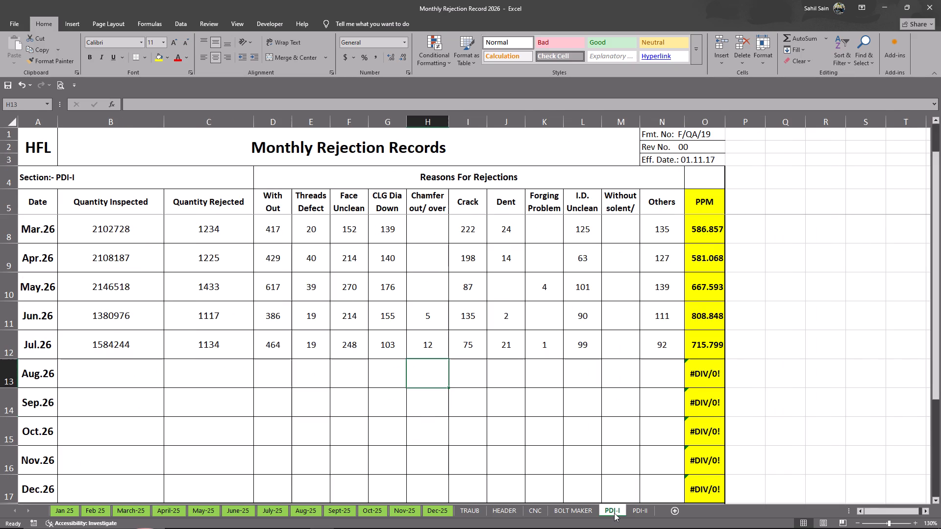
{"action": "left_click", "coordinate": [89, 371]}
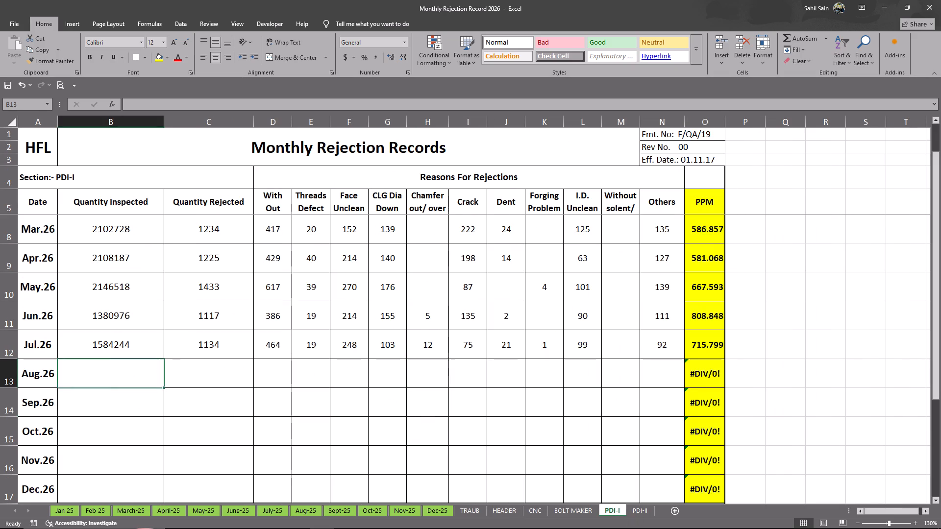
{"action": "left_click", "coordinate": [91, 398]}
{"action": "left_click", "coordinate": [100, 418]}
{"action": "scroll", "coordinate": [103, 431], "scroll_direction": "down", "scroll_amount": 2}
{"action": "left_click", "coordinate": [285, 407]}
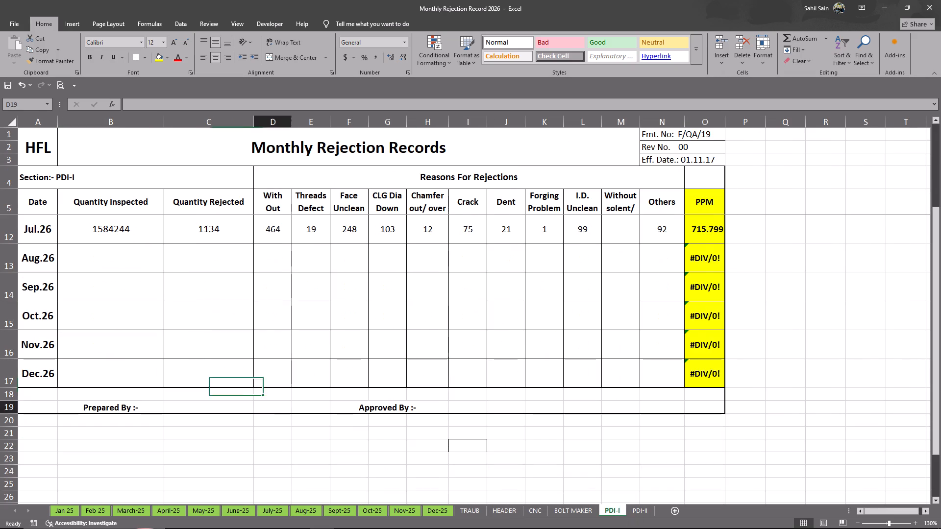
{"action": "scroll", "coordinate": [294, 349], "scroll_direction": "up", "scroll_amount": 3}
{"action": "scroll", "coordinate": [294, 349], "scroll_direction": "down", "scroll_amount": 1}
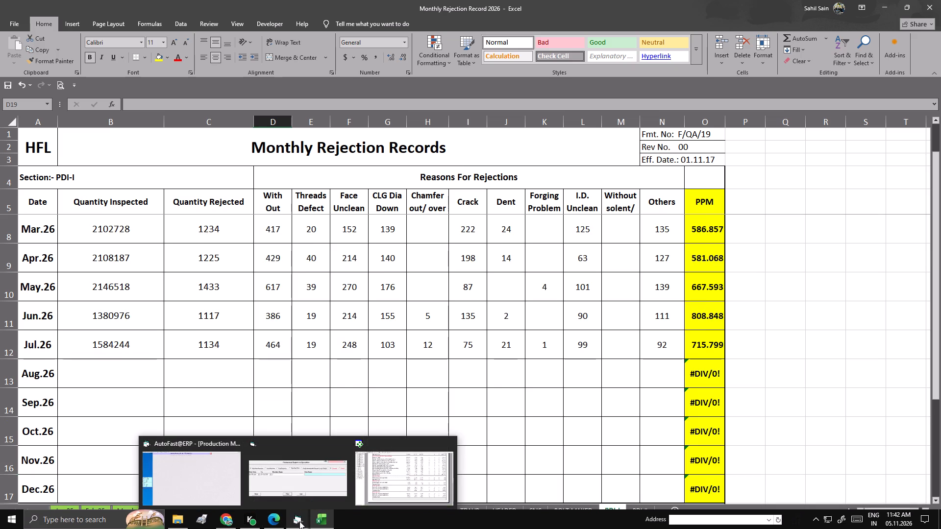
Switch to the ERP's machine-wise production report preview and close it.
{"action": "left_click", "coordinate": [378, 473]}
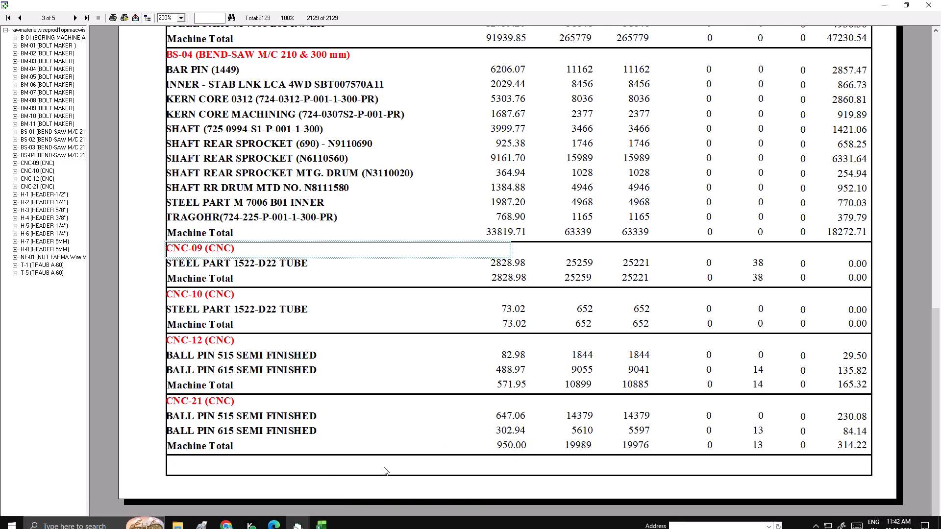
{"action": "left_click", "coordinate": [940, 0]}
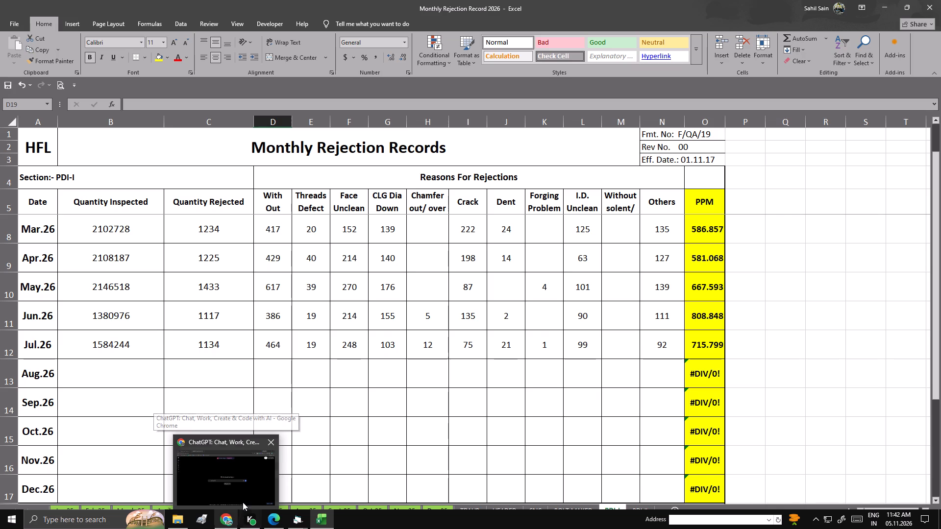
In Chrome, open a new blank tab and close the ChatGPT tab.
{"action": "left_click", "coordinate": [248, 481]}
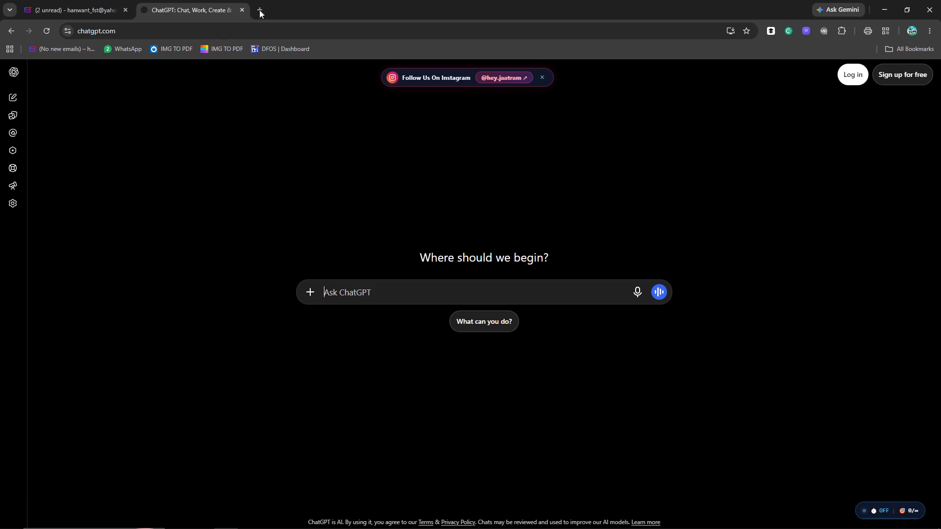
{"action": "left_click", "coordinate": [260, 10]}
{"action": "left_click", "coordinate": [242, 11]}
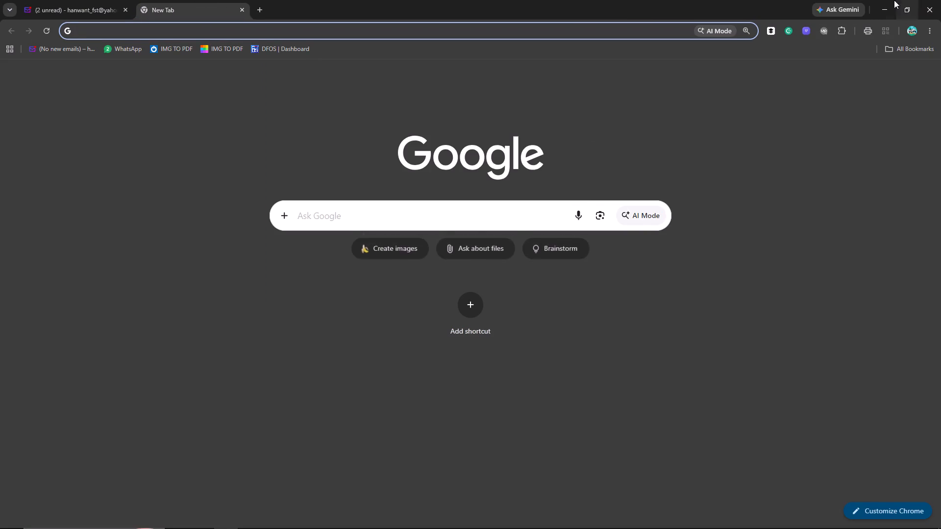
Minimize the open windows covering the desktop and refresh the desktop.
{"action": "triple_click", "coordinate": [885, 4]}
{"action": "right_click", "coordinate": [637, 119]}
{"action": "left_click", "coordinate": [670, 146]}
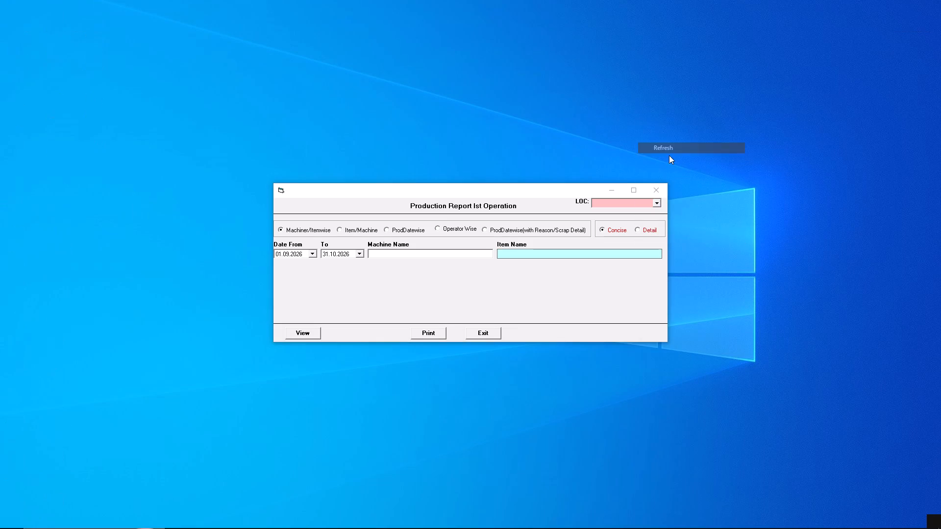
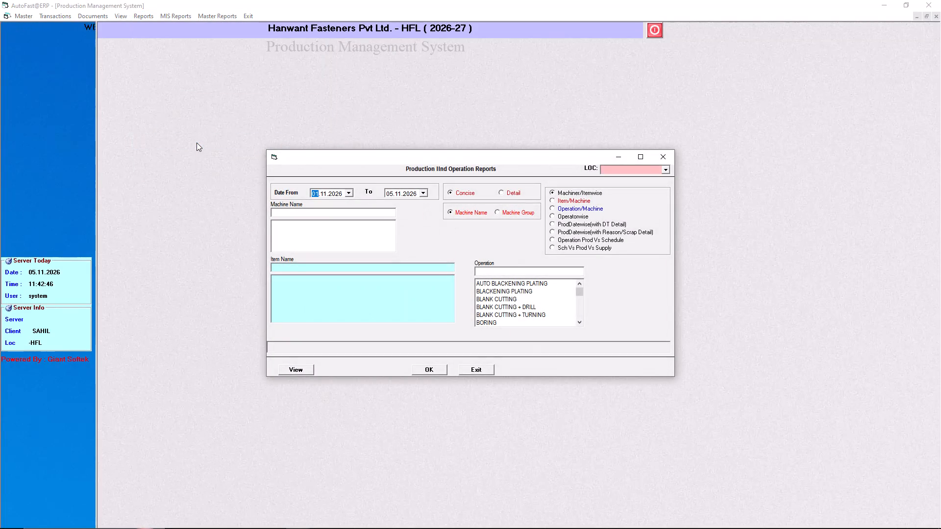
Set the second-operation production report's start date to 01.08.2026, after checking the PDI-I sheet for the first unfilled month.
{"action": "type", "text": "01"}
{"action": "key", "text": "Right"}
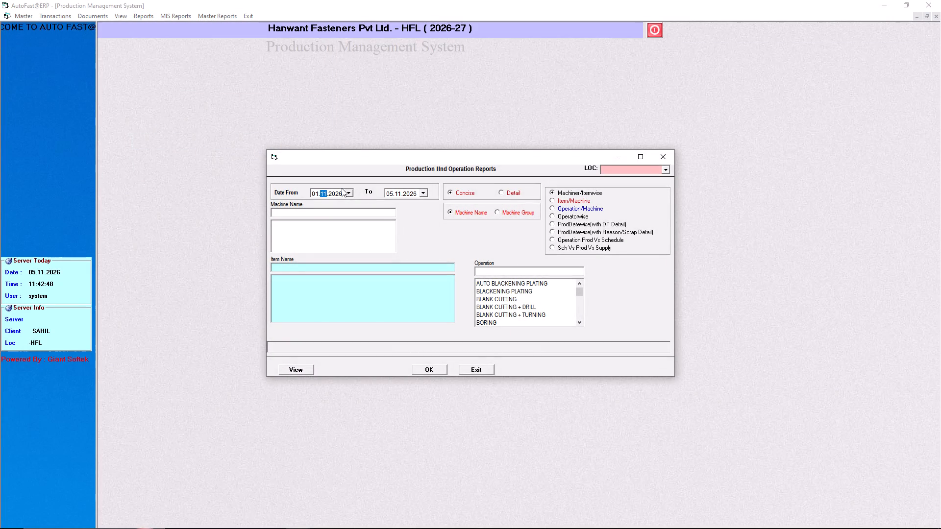
{"action": "key", "text": "alt+Tab"}
{"action": "left_click", "coordinate": [702, 209], "text": "alt"}
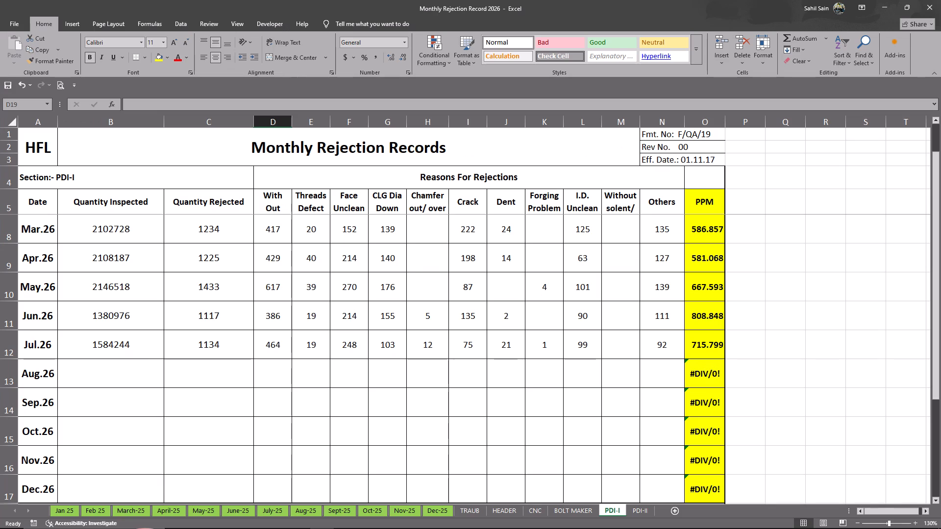
{"action": "left_click", "coordinate": [385, 427]}
{"action": "left_click", "coordinate": [291, 416]}
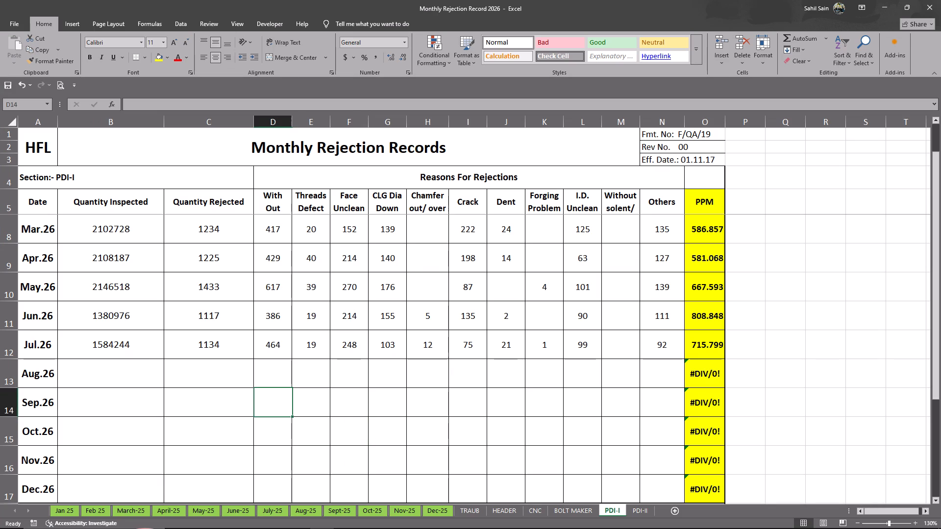
{"action": "key", "text": "alt+Tab"}
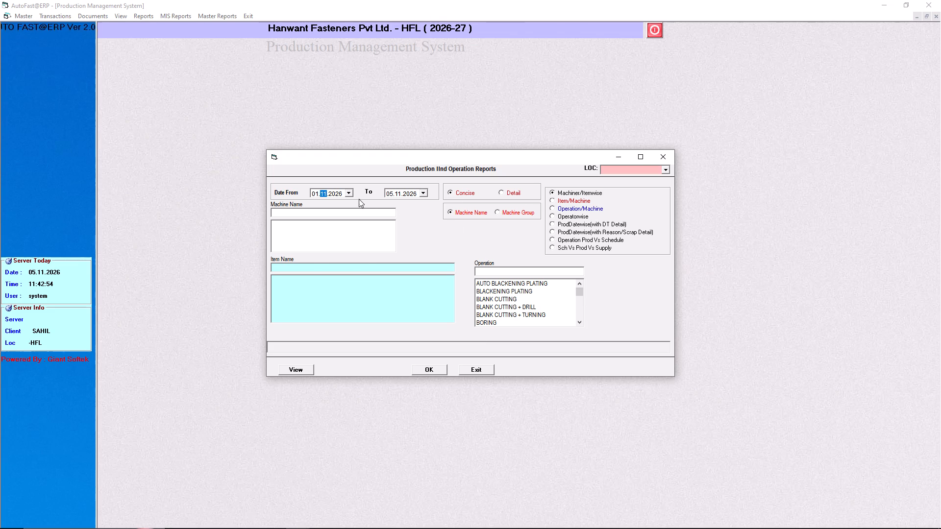
{"action": "left_click", "coordinate": [350, 192]}
{"action": "double_click", "coordinate": [319, 210]}
{"action": "triple_click", "coordinate": [319, 207]}
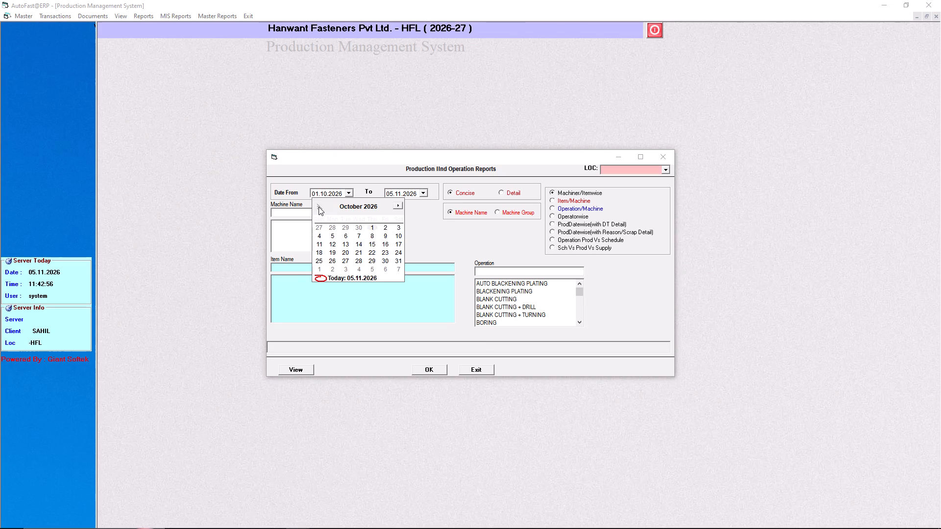
{"action": "left_click", "coordinate": [399, 227]}
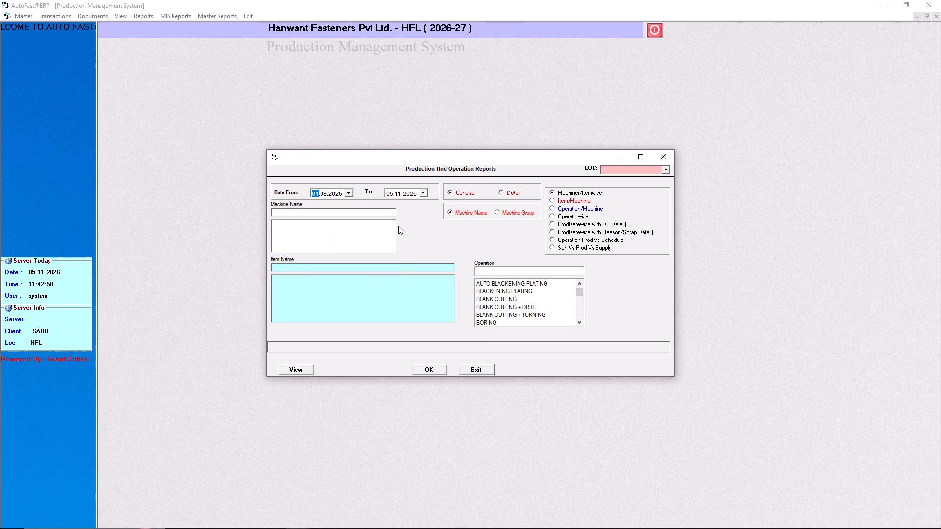
{"action": "key", "text": "Return"}
Set the production report's end date to 31.08.2026.
{"action": "left_click", "coordinate": [426, 191]}
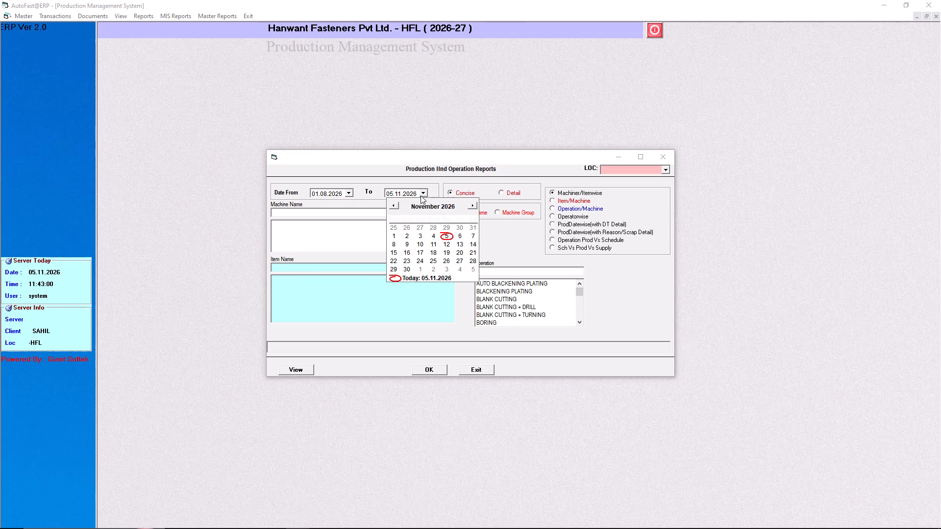
{"action": "triple_click", "coordinate": [391, 208]}
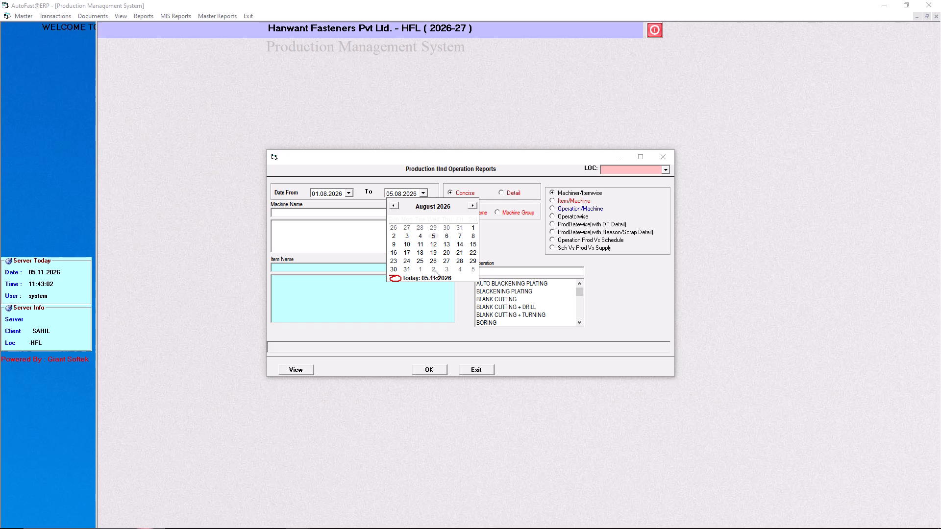
{"action": "left_click", "coordinate": [391, 268]}
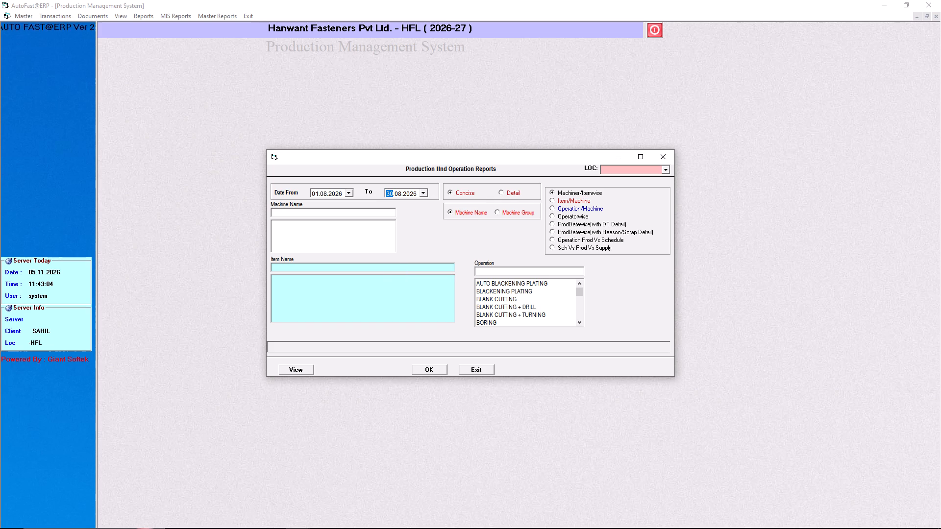
{"action": "key", "text": "Up"}
{"action": "key", "text": "Return"}
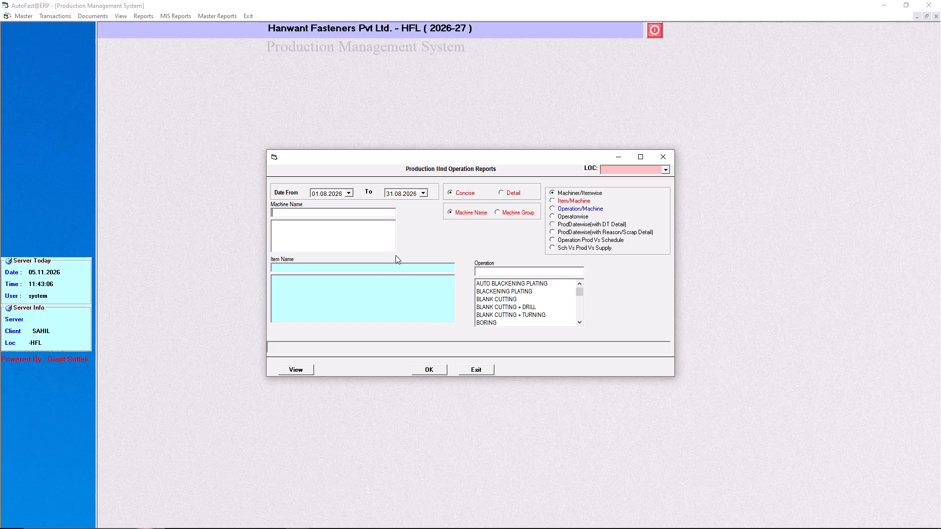
Choose machine PDI-1 and generate its concise machine/itemwise production report for August.
{"action": "type", "text": "pdio"}
{"action": "key", "text": "BackSpace"}
{"action": "key", "text": "BackSpace"}
{"action": "key", "text": "Down"}
{"action": "key", "text": "Down"}
{"action": "key", "text": "Return"}
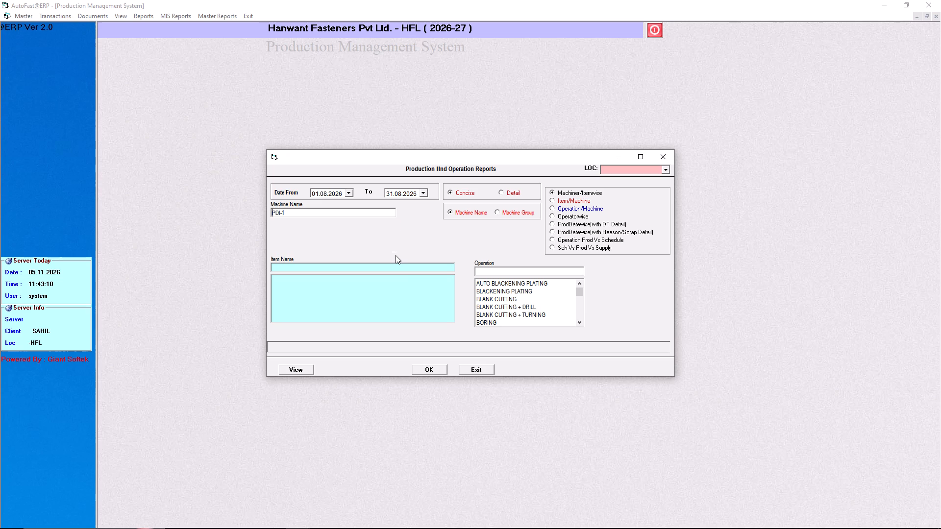
{"action": "left_click", "coordinate": [431, 368]}
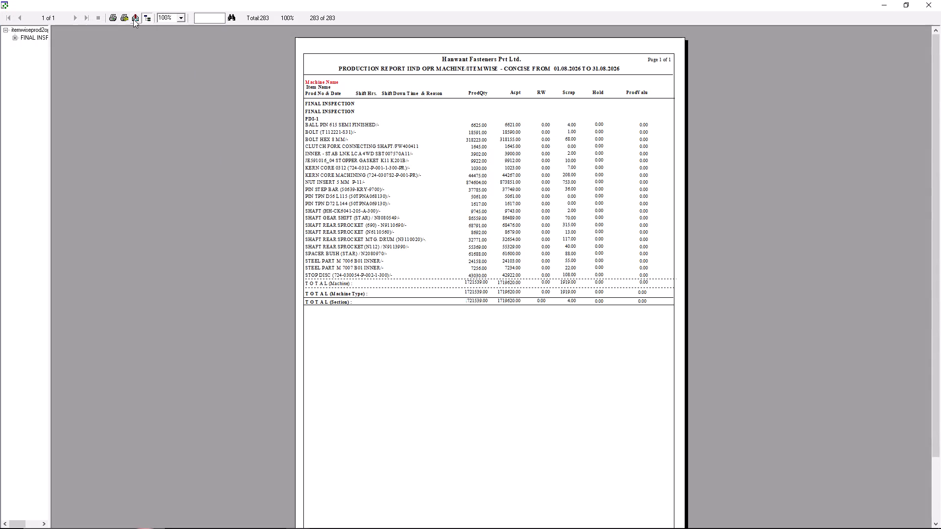
Export the August report as an Excel 5.0 disk file named itemwiseprod2oprmacwiseconcise in Downloads.
{"action": "left_click", "coordinate": [133, 19]}
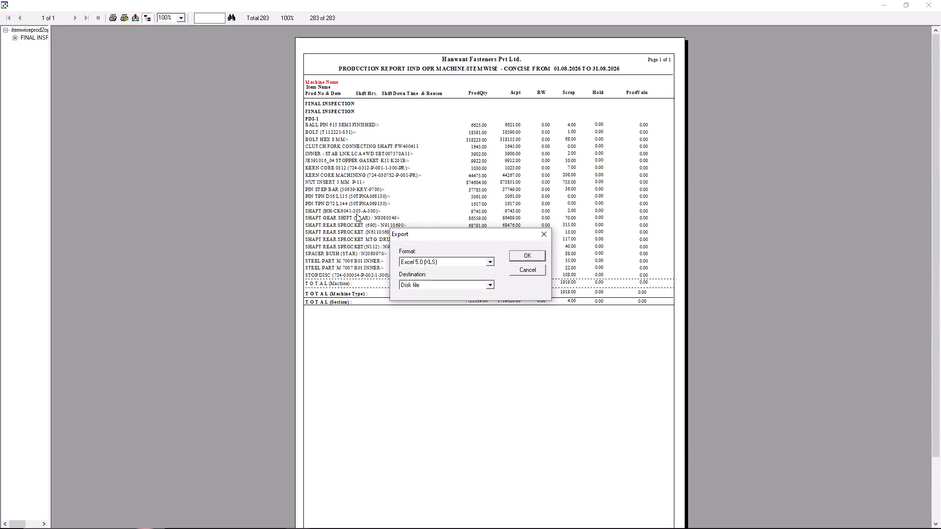
{"action": "key", "text": "Return"}
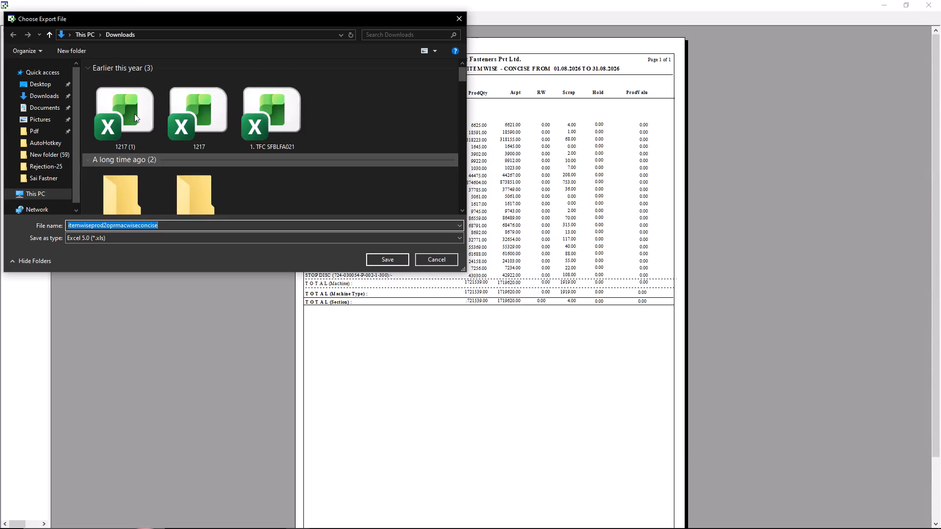
{"action": "scroll", "coordinate": [40, 83], "scroll_direction": "up", "scroll_amount": 16}
{"action": "left_click", "coordinate": [39, 96]}
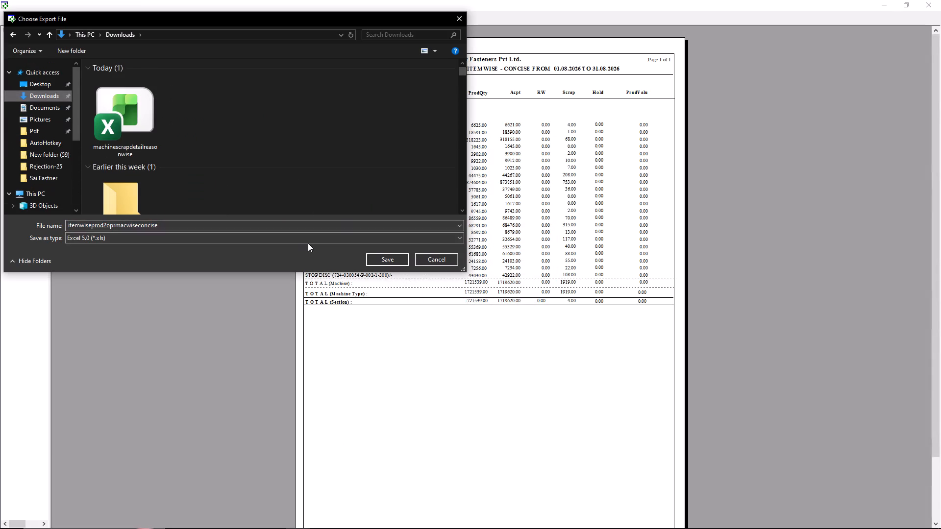
{"action": "left_click", "coordinate": [370, 260]}
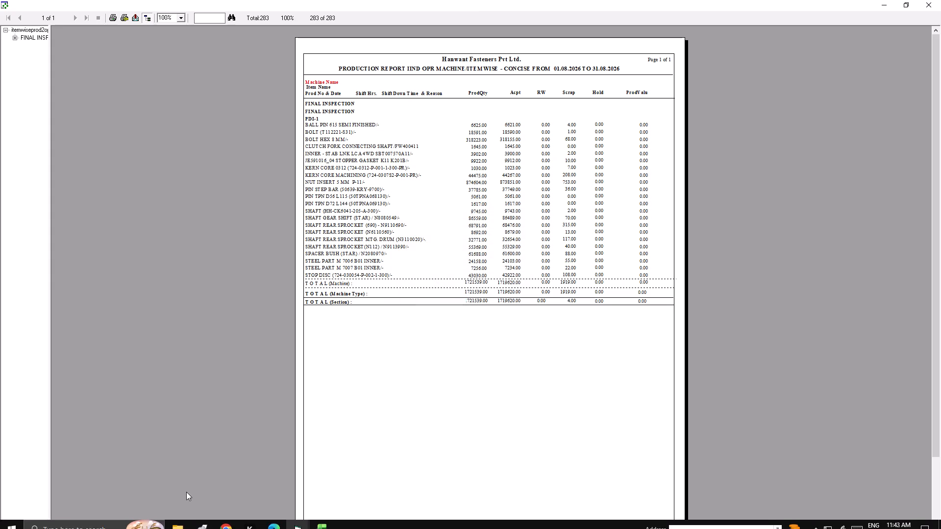
Open the exported itemwiseprod2oprmacwiseconcise file from the Downloads folder in Excel, accepting the content recovery.
{"action": "left_click", "coordinate": [182, 521]}
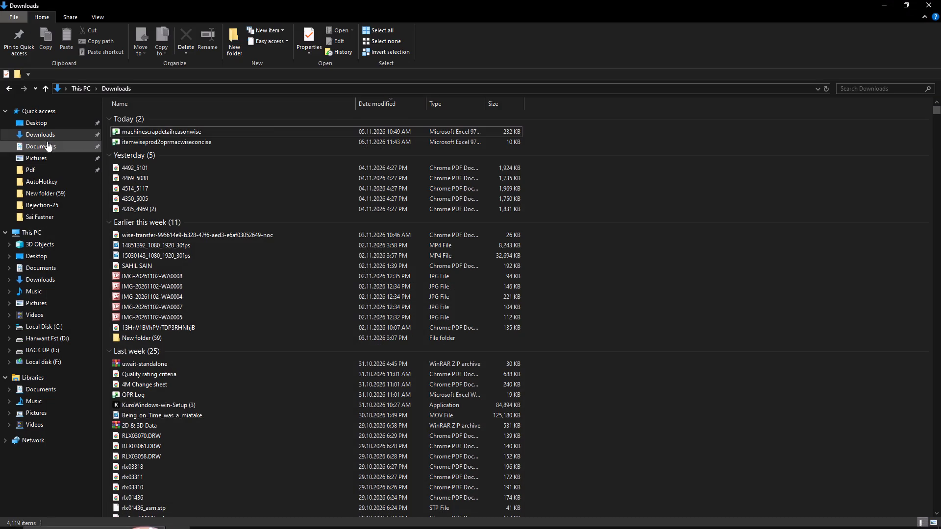
{"action": "left_click", "coordinate": [45, 138]}
{"action": "double_click", "coordinate": [158, 132]}
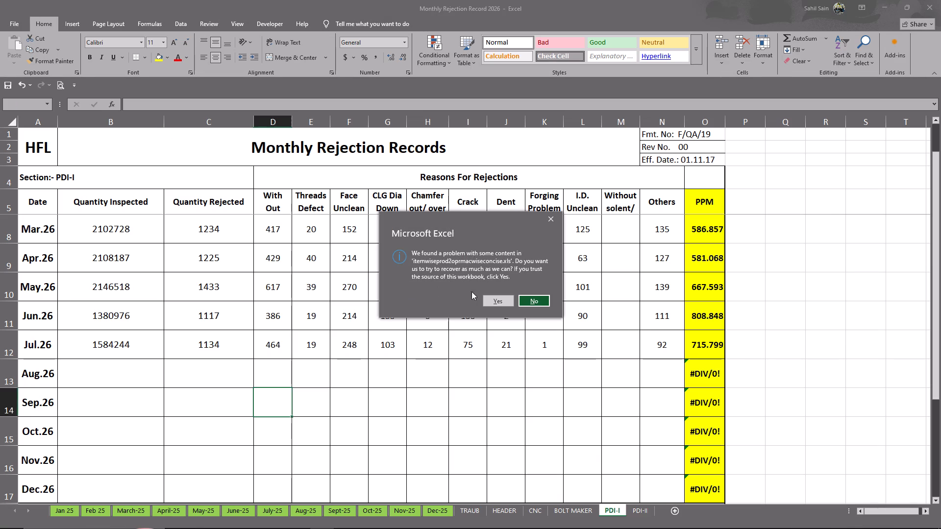
{"action": "left_click", "coordinate": [491, 300]}
{"action": "left_click", "coordinate": [431, 303]}
{"action": "left_click", "coordinate": [523, 291]}
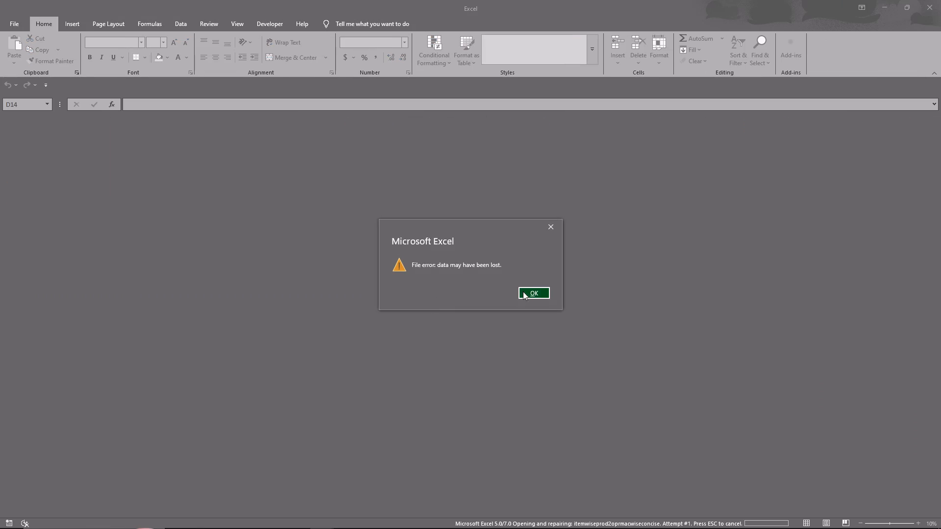
{"action": "left_click", "coordinate": [317, 267]}
{"action": "left_click", "coordinate": [585, 357]}
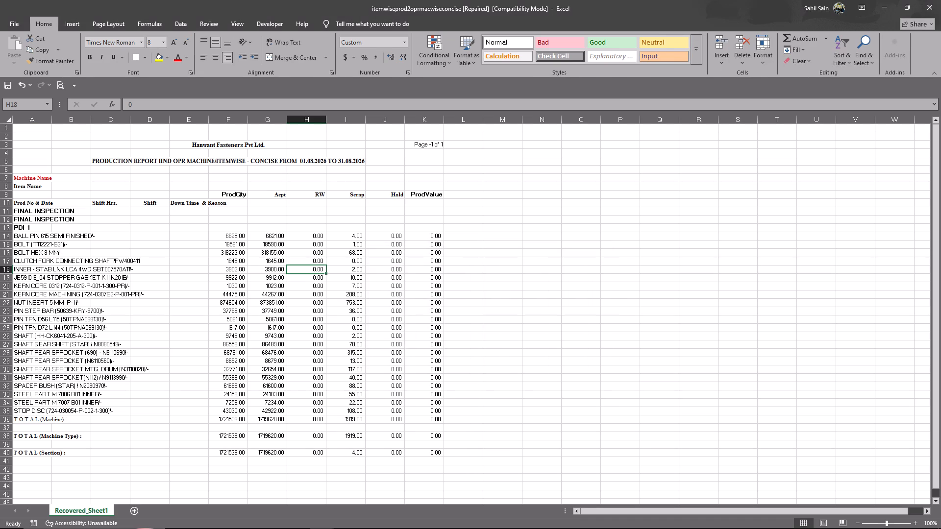
Copy the section's total production quantity 1721539 into Quantity Inspected for Aug.26 on the PDI-I sheet.
{"action": "left_click", "coordinate": [270, 386]}
{"action": "scroll", "coordinate": [181, 374], "scroll_direction": "up", "scroll_amount": 2, "text": "ctrl"}
{"action": "scroll", "coordinate": [297, 323], "scroll_direction": "down", "scroll_amount": 6}
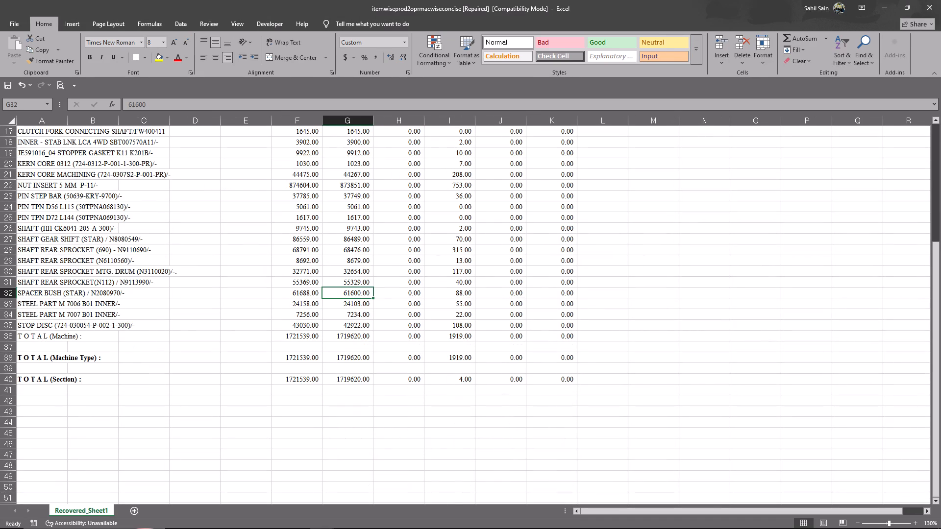
{"action": "double_click", "coordinate": [279, 376]}
{"action": "left_click_drag", "start_coordinate": [279, 376], "coordinate": [342, 385]}
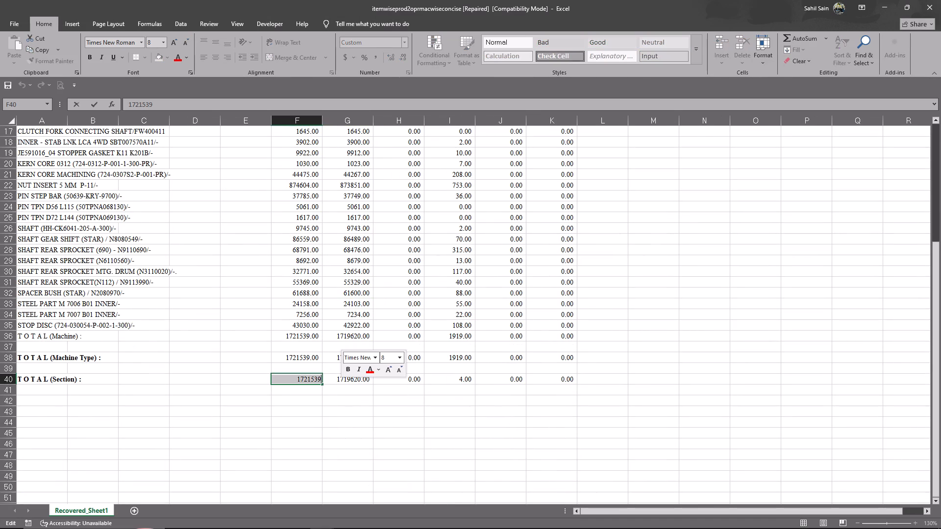
{"action": "key", "text": "ctrl+c"}
{"action": "key", "text": "alt+Tab"}
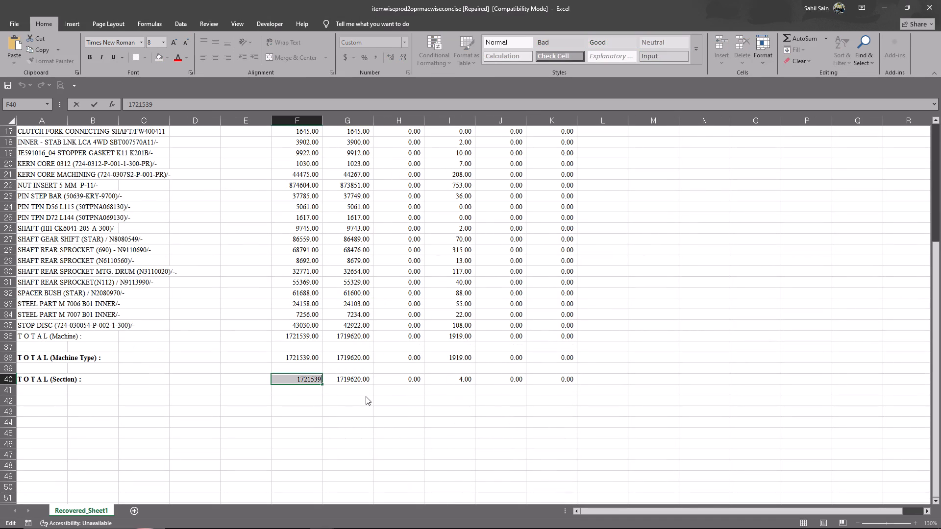
{"action": "double_click", "coordinate": [101, 378]}
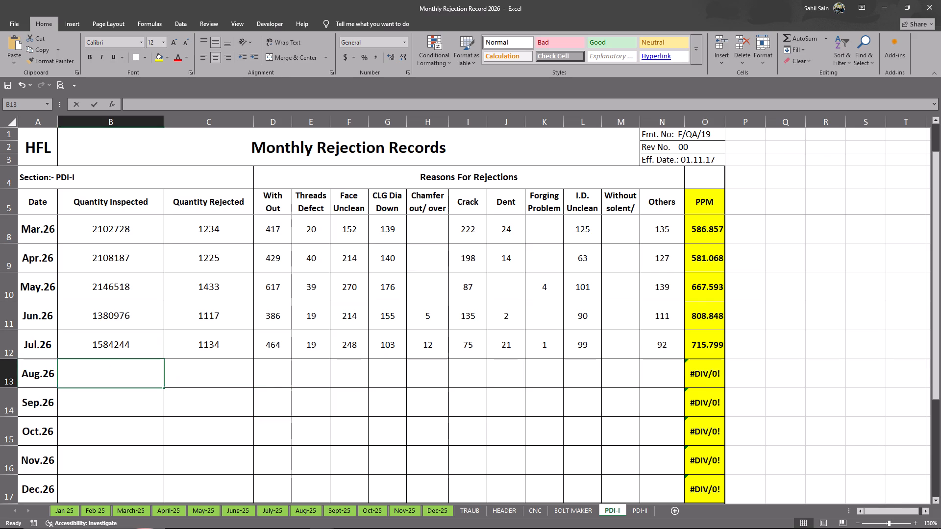
{"action": "key", "text": "ctrl+v"}
{"action": "left_click", "coordinate": [141, 400]}
Switch back to the ERP's August report preview and close it.
{"action": "key", "text": "alt+Tab"}
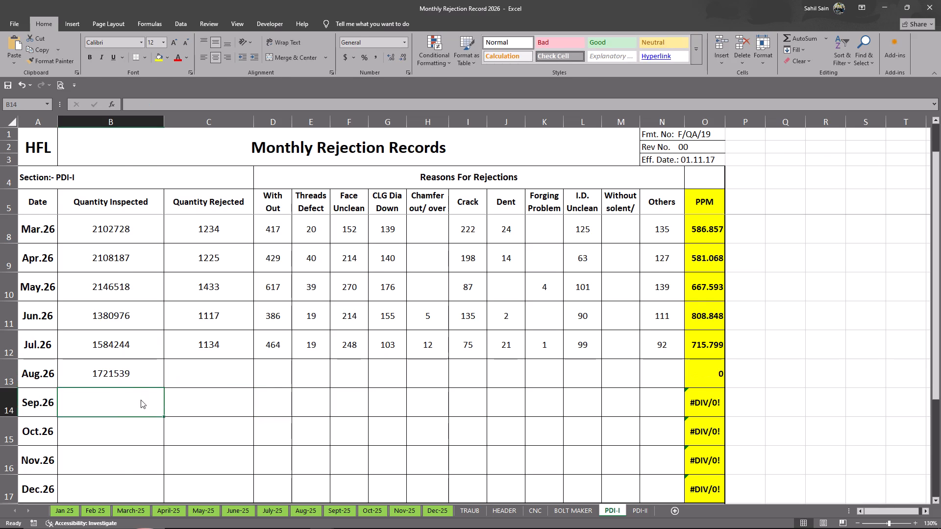
{"action": "left_click", "coordinate": [375, 356]}
{"action": "left_click", "coordinate": [588, 288]}
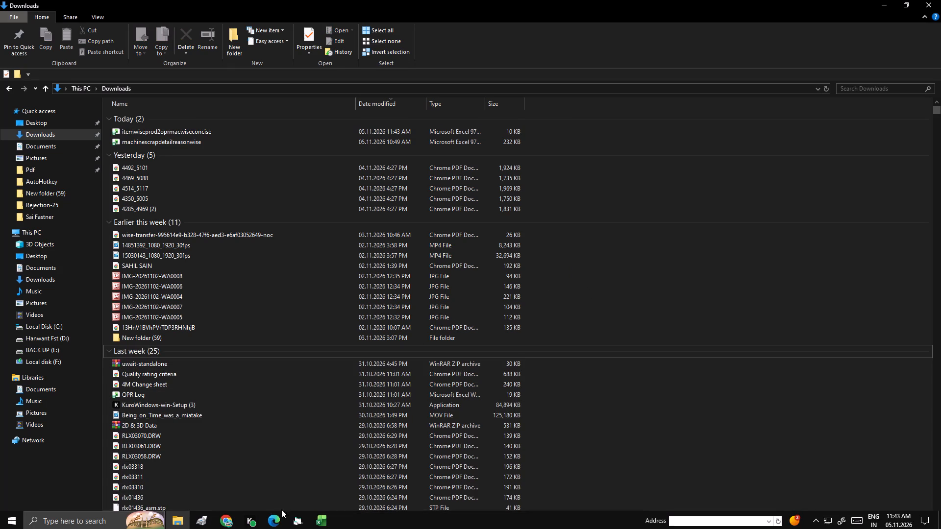
{"action": "left_click", "coordinate": [298, 519]}
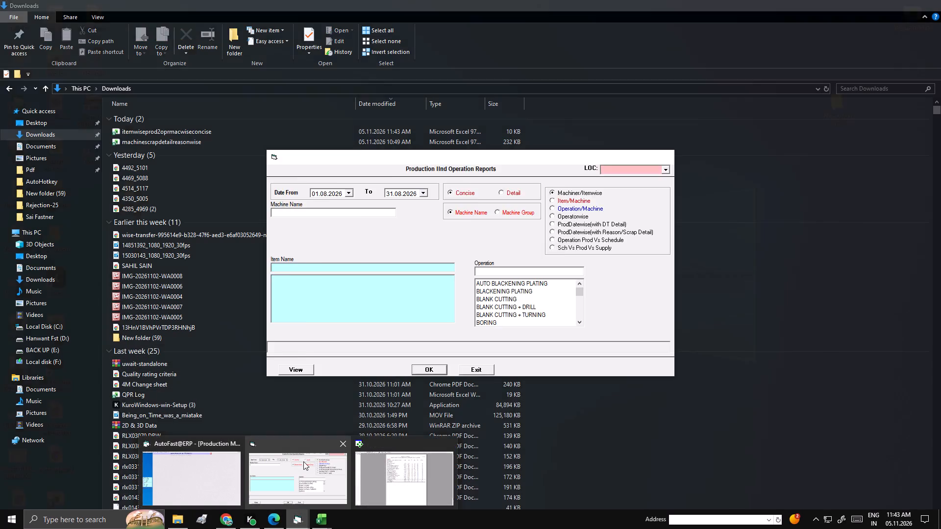
{"action": "left_click", "coordinate": [409, 463]}
{"action": "left_click", "coordinate": [940, 0]}
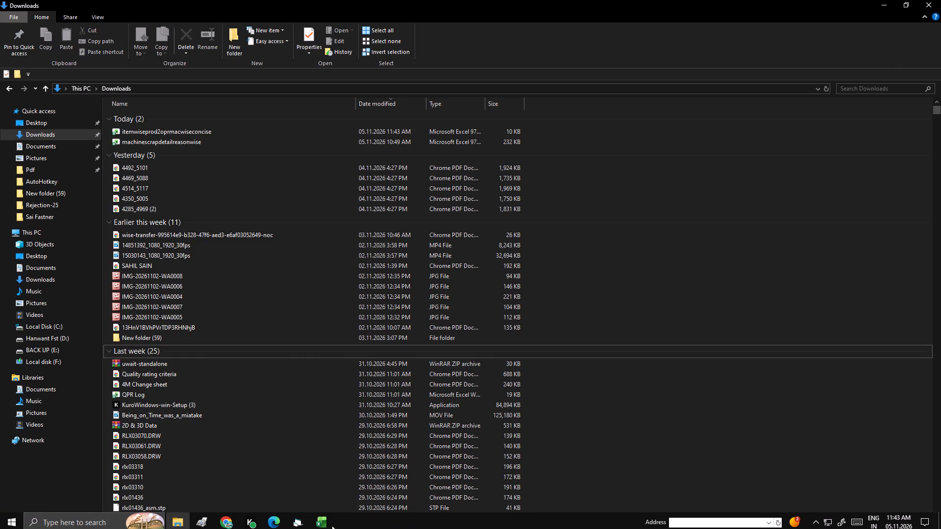
Return to the ERP's production report form and set its period from 01.09.2026 to 30.09.2026.
{"action": "left_click", "coordinate": [293, 521]}
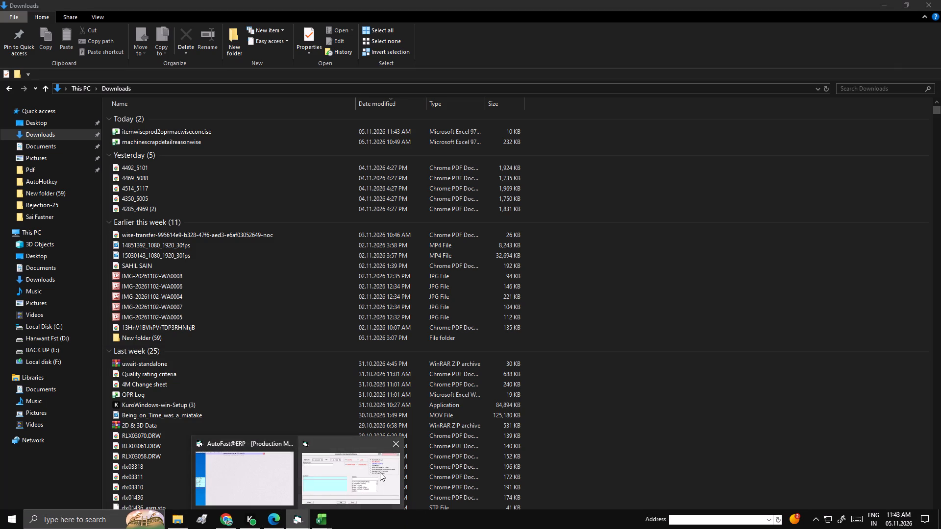
{"action": "left_click", "coordinate": [380, 472]}
{"action": "left_click", "coordinate": [348, 191]}
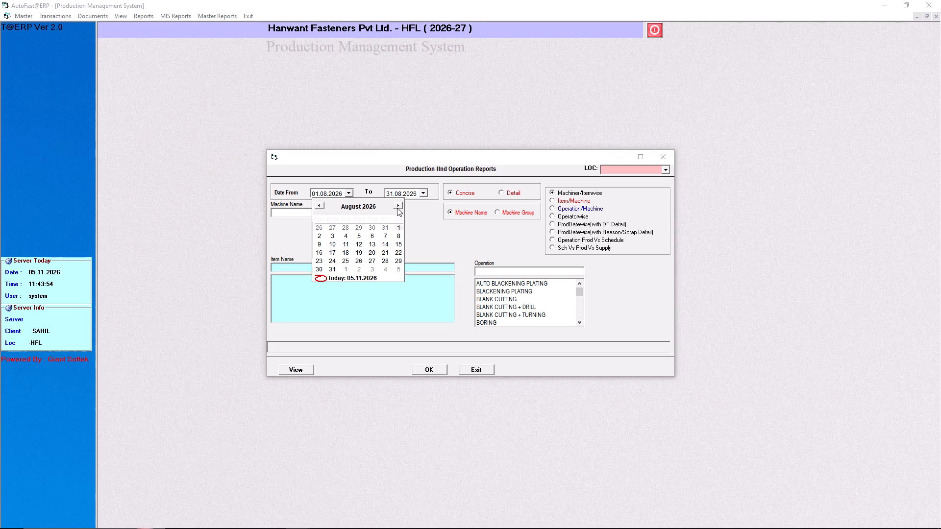
{"action": "left_click", "coordinate": [397, 208]}
{"action": "left_click", "coordinate": [345, 227]}
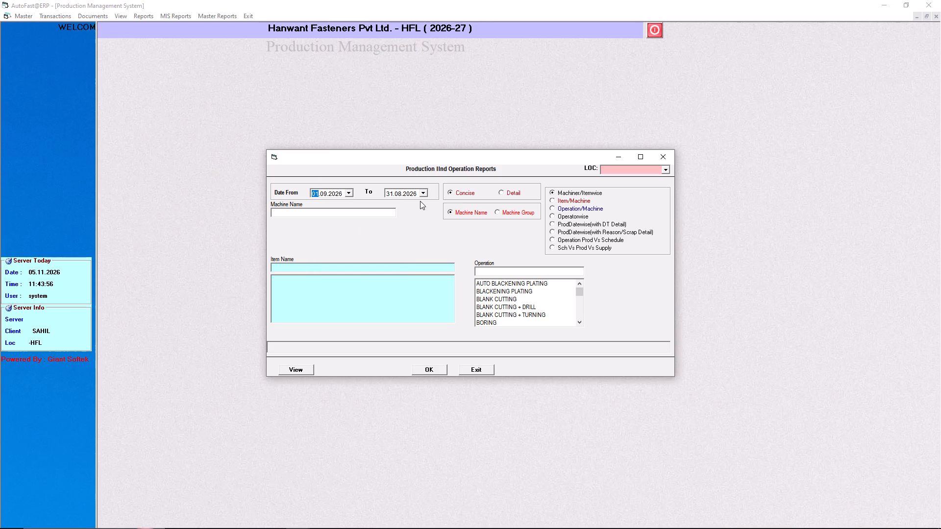
{"action": "key", "text": "Return"}
{"action": "key", "text": "Right"}
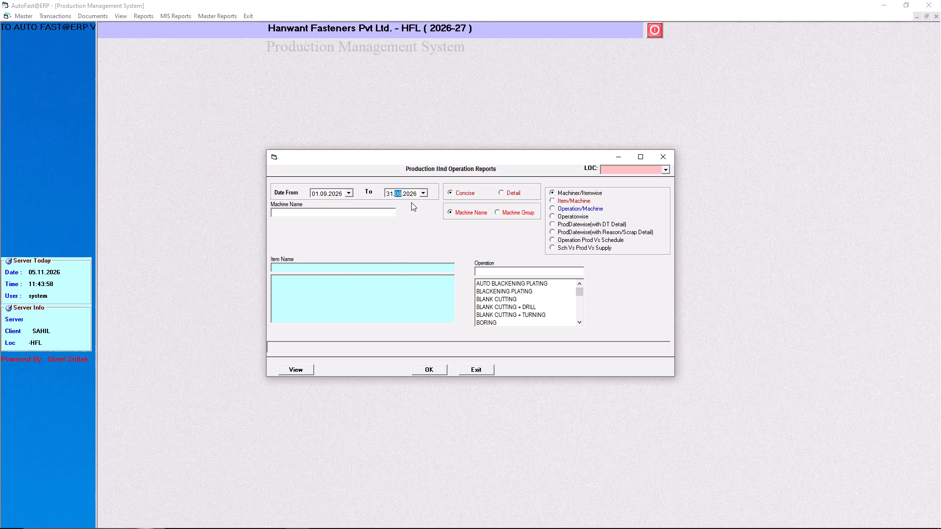
{"action": "key", "text": "Up"}
{"action": "key", "text": "Return"}
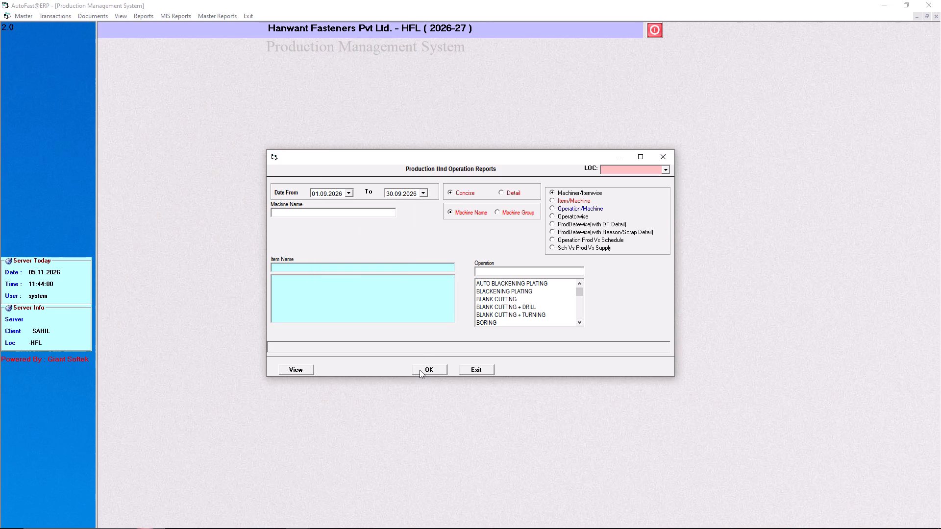
Choose machine PDI-1 and generate its concise machine/itemwise production report for September.
{"action": "type", "text": "pdi"}
{"action": "key", "text": "Down"}
{"action": "key", "text": "Down"}
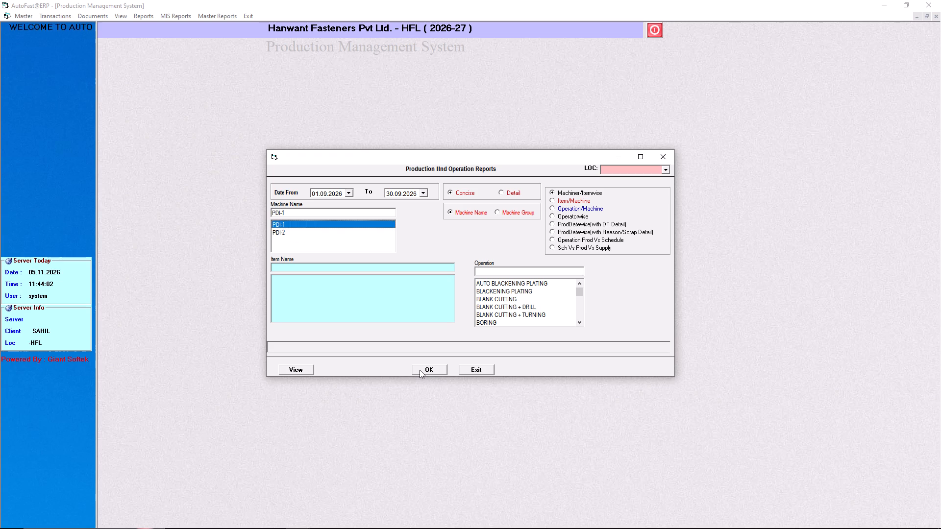
{"action": "key", "text": "Return"}
{"action": "left_click", "coordinate": [440, 368]}
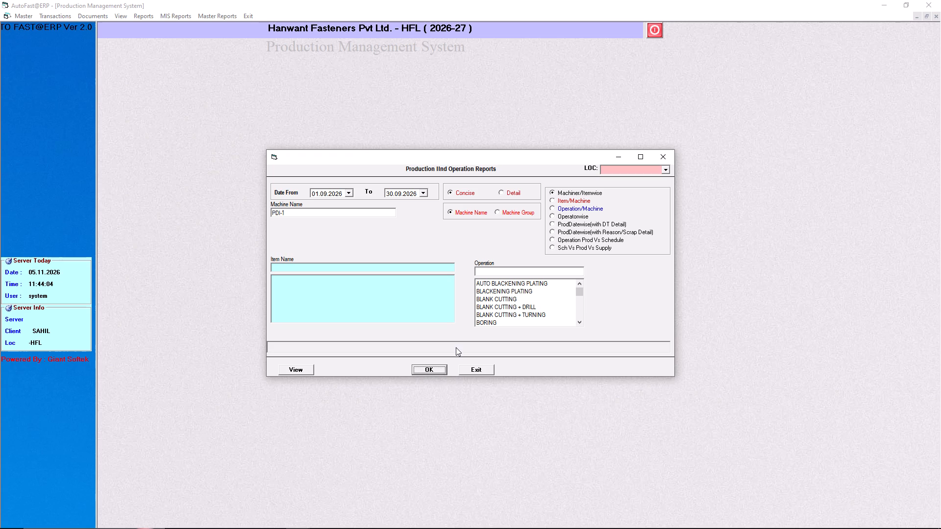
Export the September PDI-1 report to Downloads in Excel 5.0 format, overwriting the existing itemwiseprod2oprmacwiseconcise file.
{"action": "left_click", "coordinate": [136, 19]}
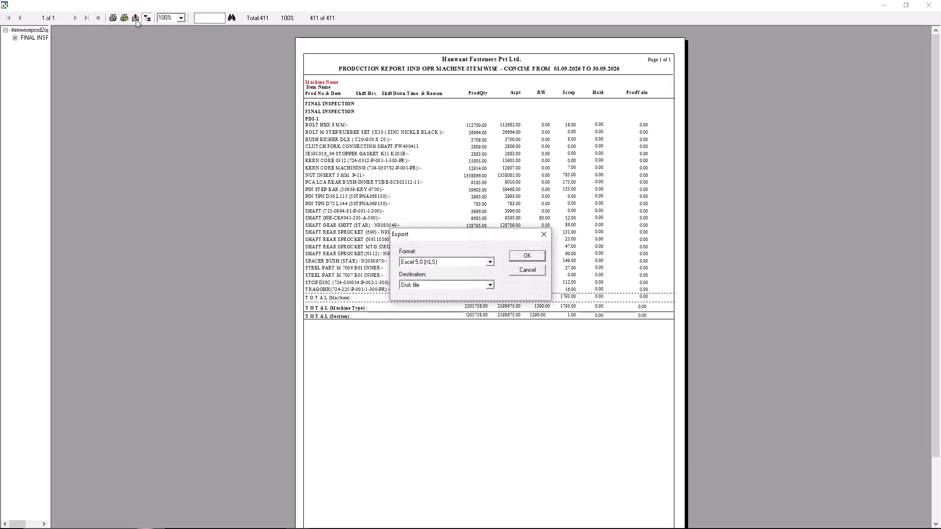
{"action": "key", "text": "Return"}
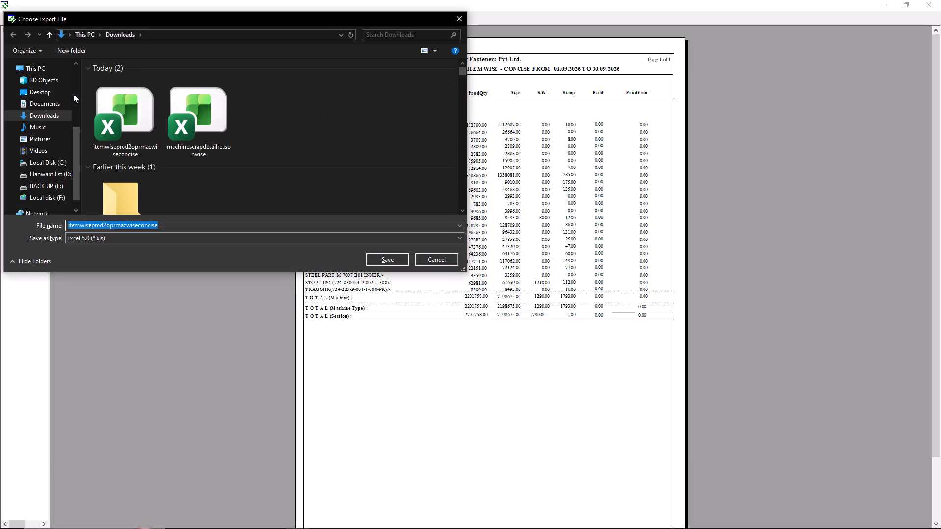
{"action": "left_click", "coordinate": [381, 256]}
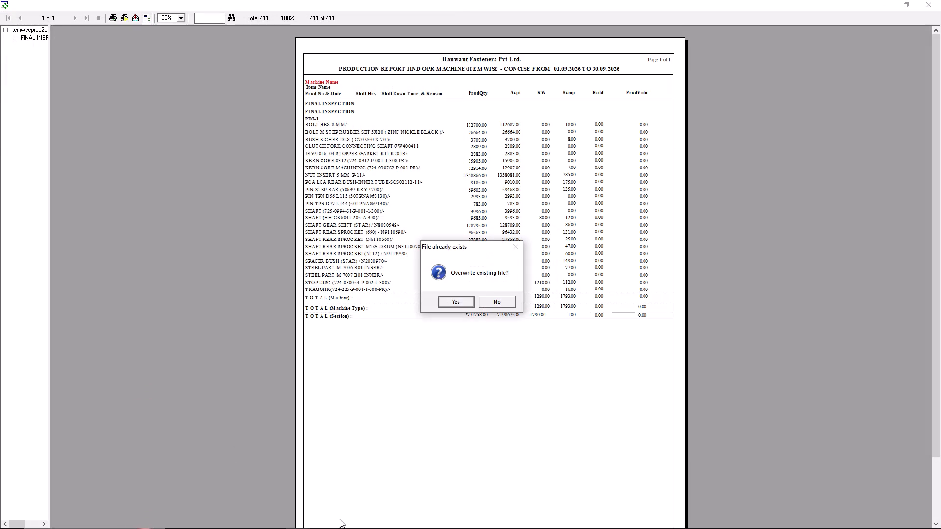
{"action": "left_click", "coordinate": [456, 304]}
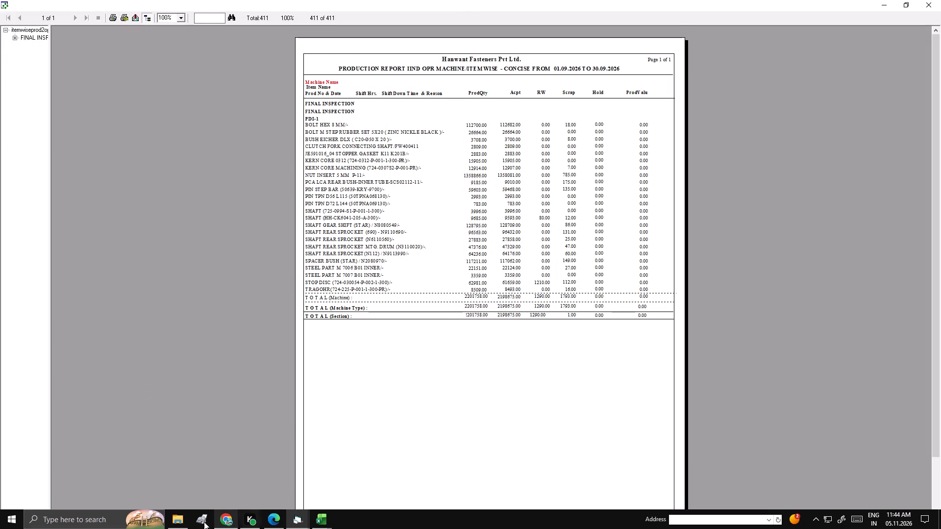
Open itemwiseprod2oprmacwiseconcise from the Downloads folder and check which report's figures it contains.
{"action": "left_click", "coordinate": [184, 524]}
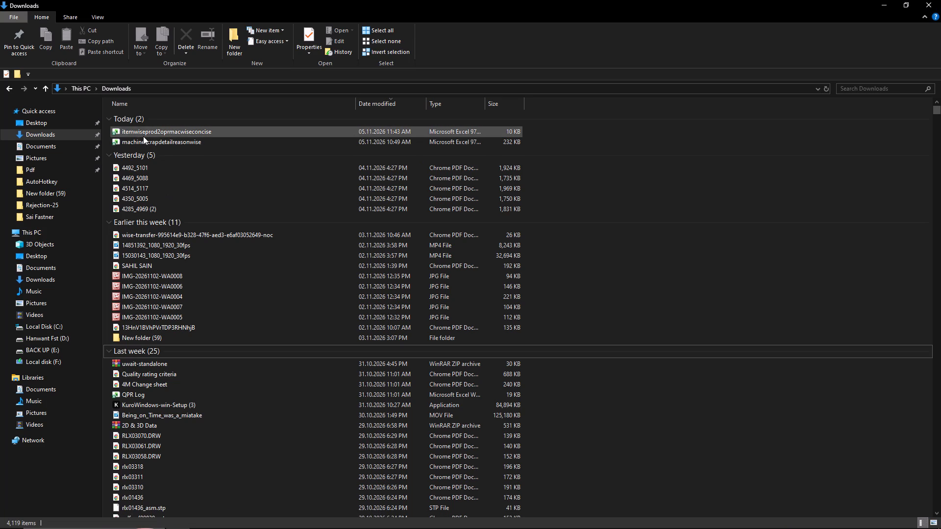
{"action": "left_click", "coordinate": [143, 136]}
{"action": "double_click", "coordinate": [72, 130]}
{"action": "double_click", "coordinate": [139, 131]}
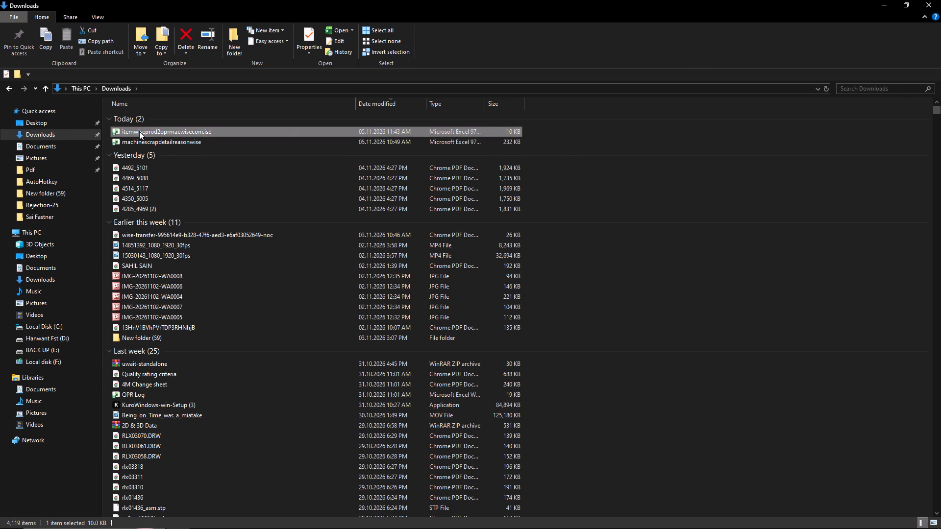
{"action": "left_click", "coordinate": [282, 327]}
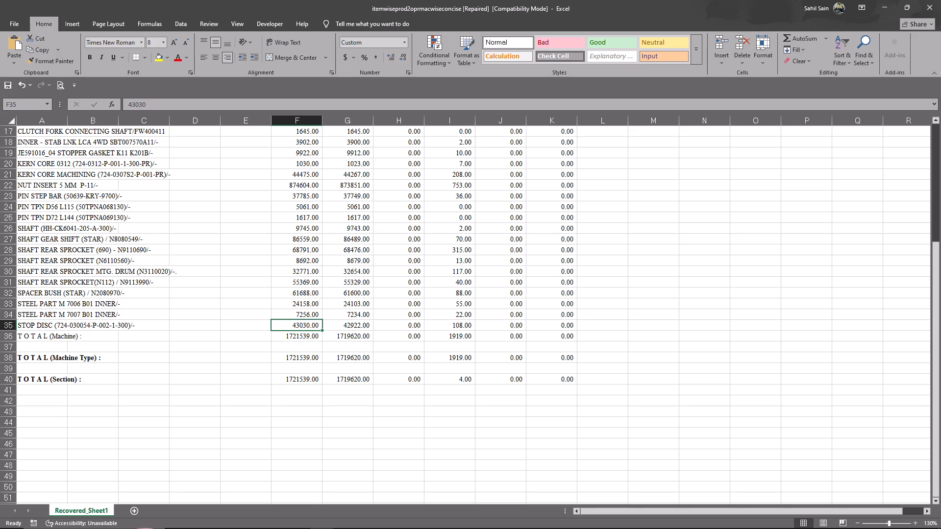
{"action": "double_click", "coordinate": [268, 345]}
{"action": "left_click", "coordinate": [391, 320]}
{"action": "scroll", "coordinate": [393, 321], "scroll_direction": "up", "scroll_amount": 5}
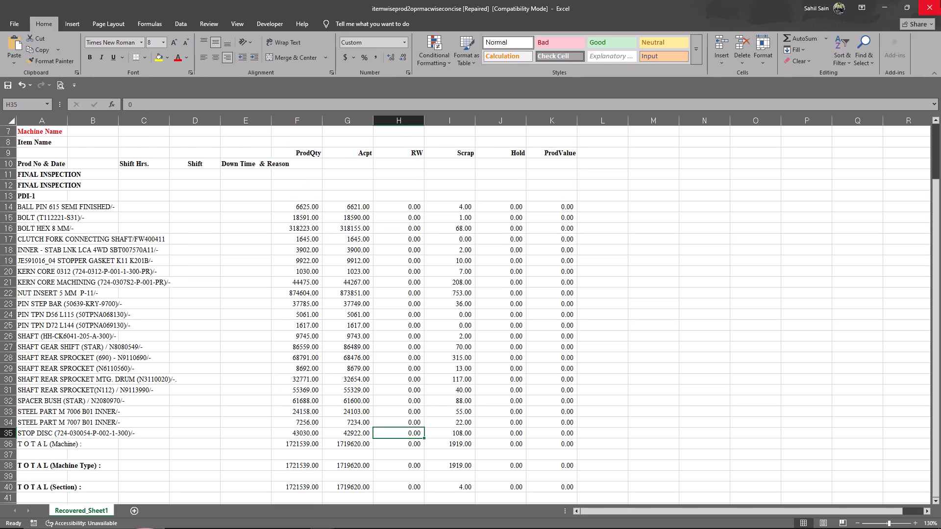
Close the itemwiseprod2oprmacwiseconcise workbook without saving changes.
{"action": "left_click", "coordinate": [940, 0]}
{"action": "left_click", "coordinate": [484, 283]}
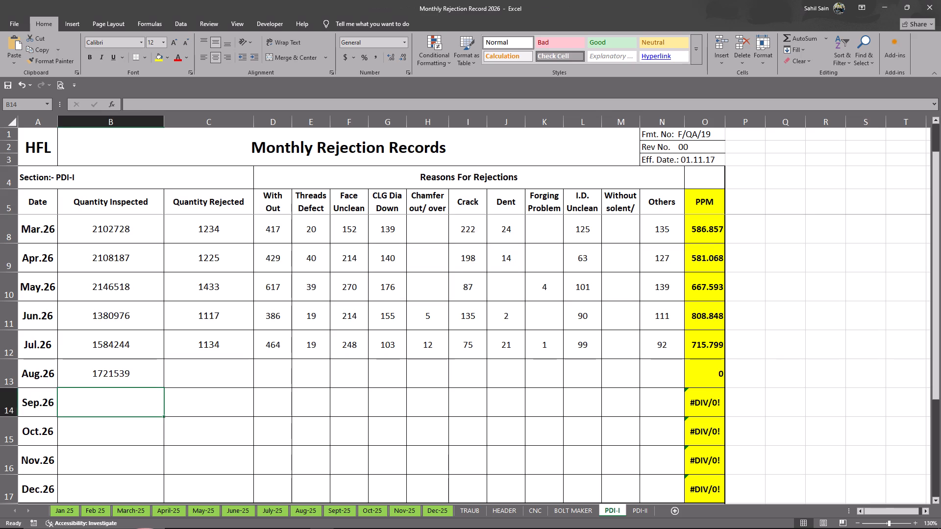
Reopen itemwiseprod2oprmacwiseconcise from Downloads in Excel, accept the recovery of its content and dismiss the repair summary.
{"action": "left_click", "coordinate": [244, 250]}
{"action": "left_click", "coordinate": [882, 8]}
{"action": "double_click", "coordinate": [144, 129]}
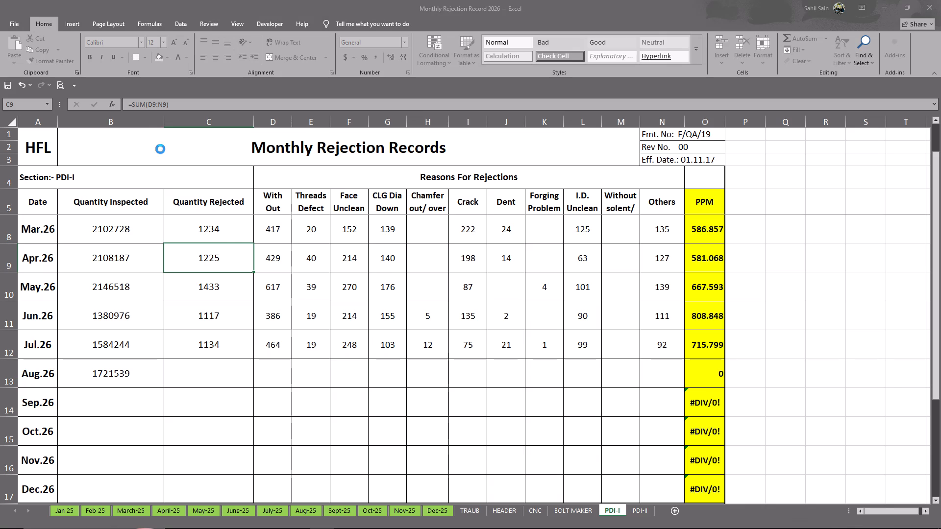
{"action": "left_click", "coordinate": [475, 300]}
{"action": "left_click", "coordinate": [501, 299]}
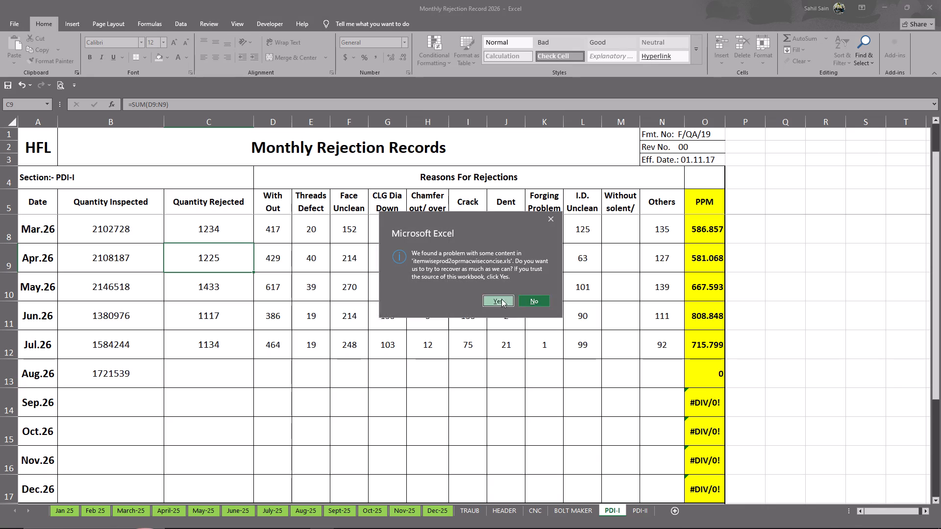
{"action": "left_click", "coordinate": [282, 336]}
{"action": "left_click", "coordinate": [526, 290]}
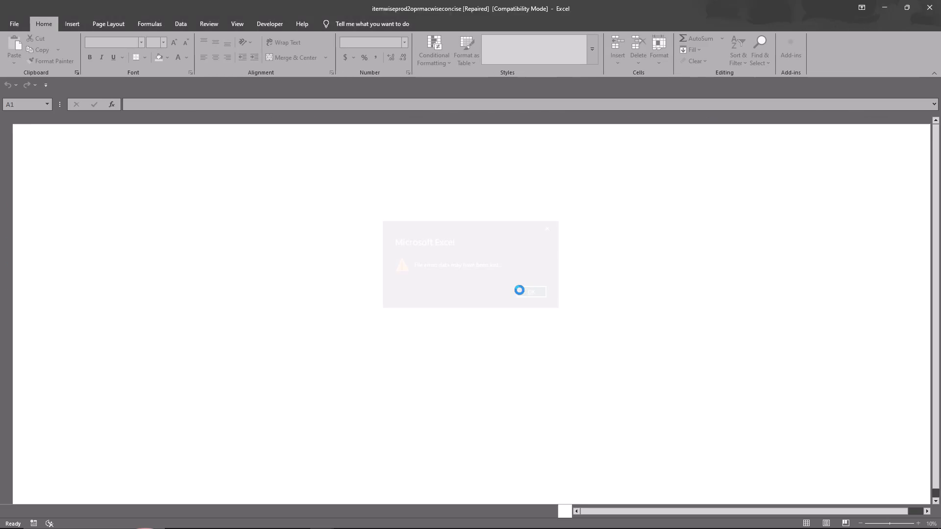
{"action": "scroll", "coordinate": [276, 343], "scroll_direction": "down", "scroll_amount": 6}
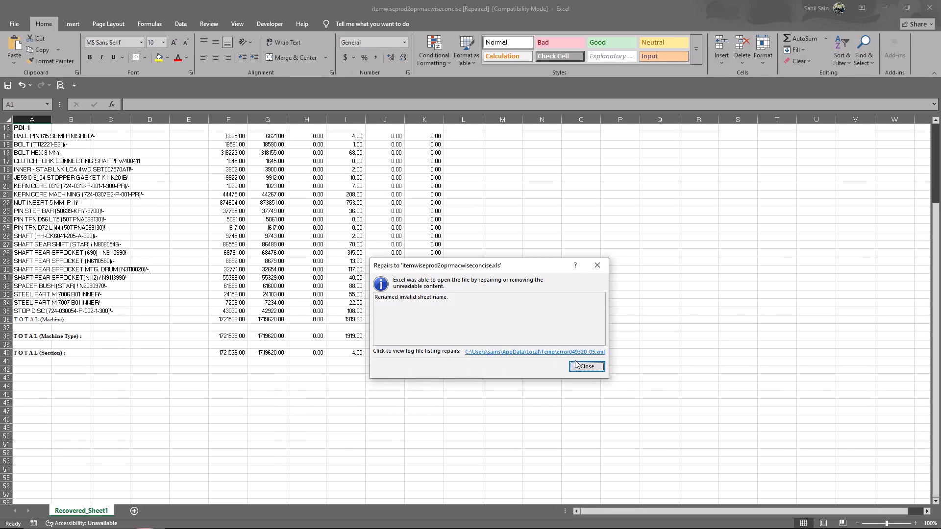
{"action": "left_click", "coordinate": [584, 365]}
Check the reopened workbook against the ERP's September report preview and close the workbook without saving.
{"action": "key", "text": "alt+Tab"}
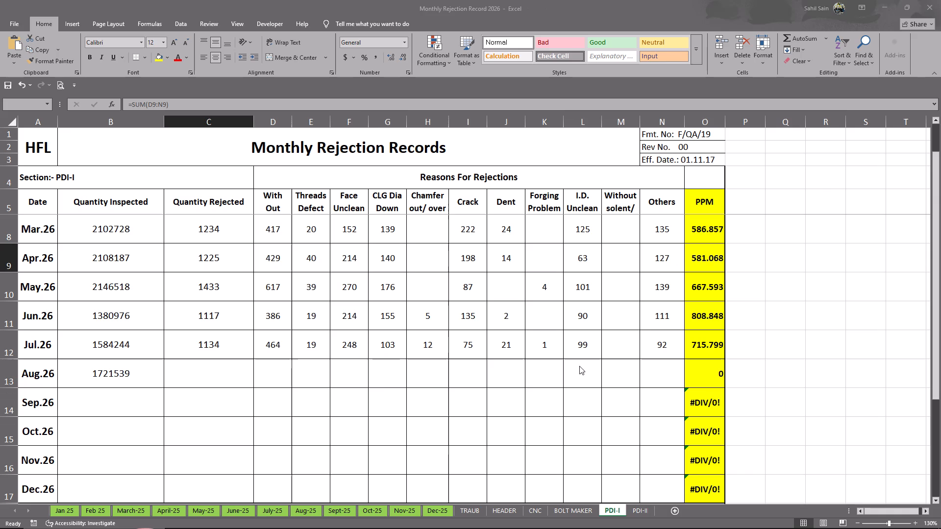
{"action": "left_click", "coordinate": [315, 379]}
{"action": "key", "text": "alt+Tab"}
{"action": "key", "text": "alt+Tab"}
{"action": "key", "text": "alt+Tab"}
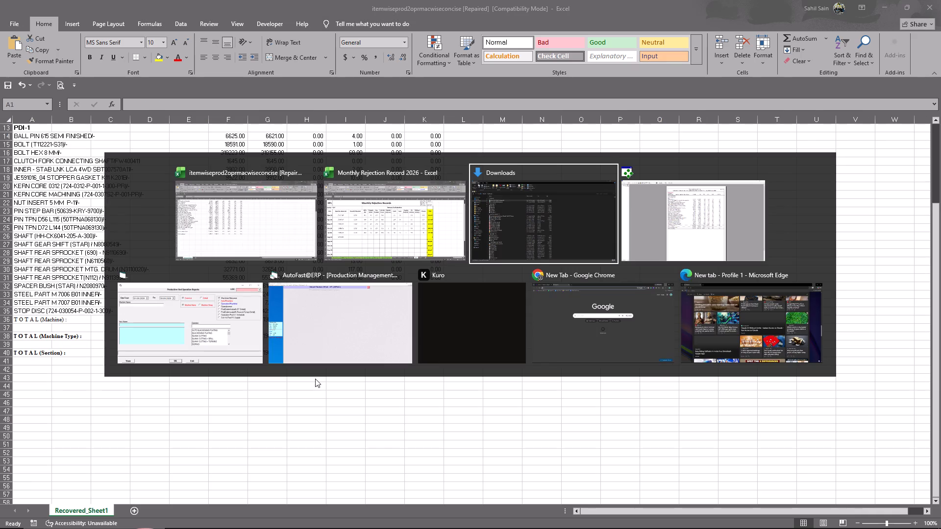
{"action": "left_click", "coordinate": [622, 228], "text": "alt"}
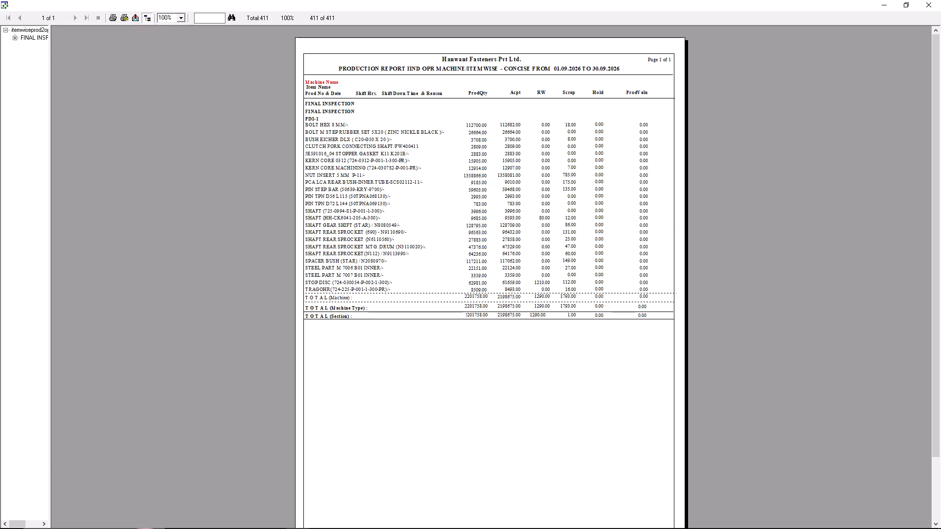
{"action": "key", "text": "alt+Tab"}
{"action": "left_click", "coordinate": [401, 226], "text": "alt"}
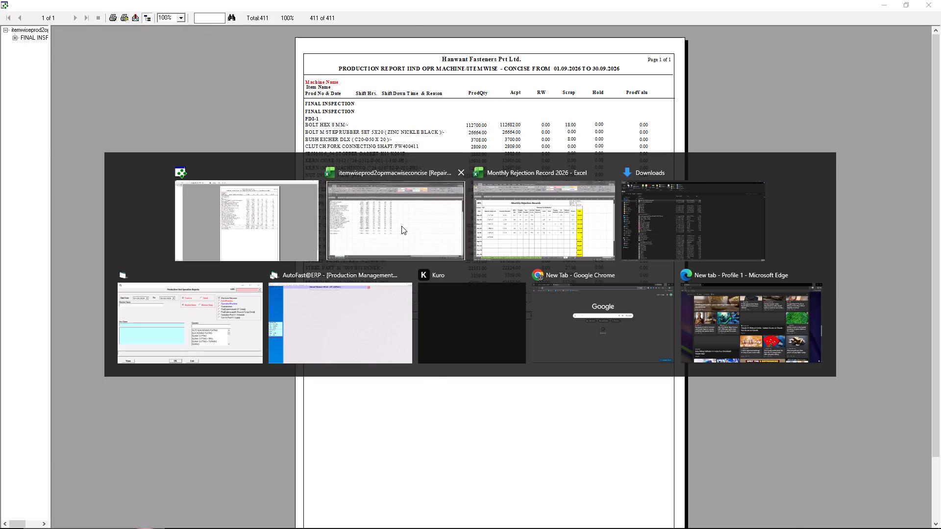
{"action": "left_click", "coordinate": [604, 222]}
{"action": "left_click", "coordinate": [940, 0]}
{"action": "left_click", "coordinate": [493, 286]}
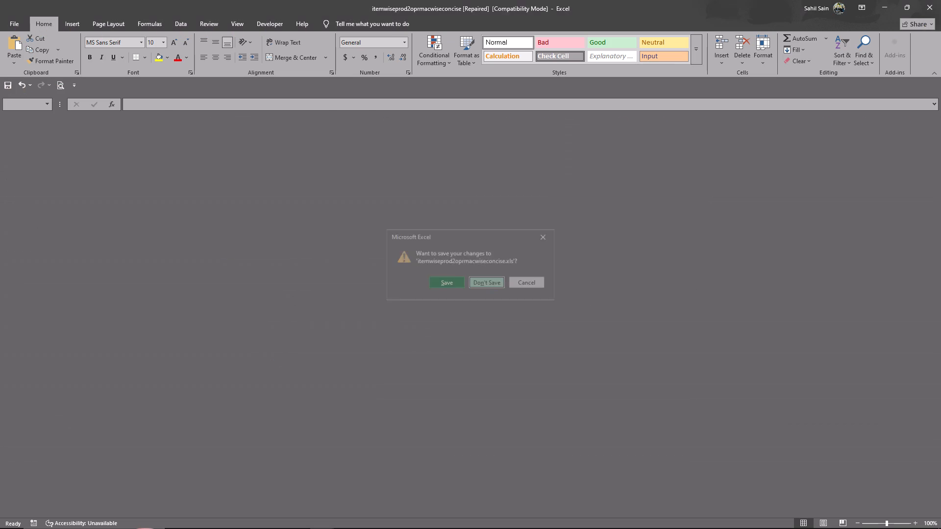
Return to the ERP preview and export the September report again to Downloads as Excel 5.0, overwriting itemwiseprod2oprmacwiseconcise.
{"action": "key", "text": "alt+Tab"}
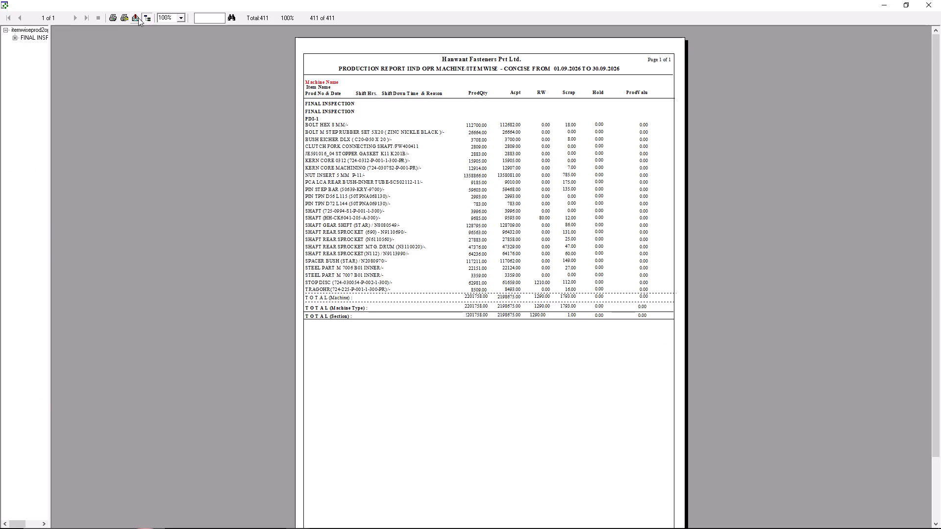
{"action": "left_click", "coordinate": [138, 18]}
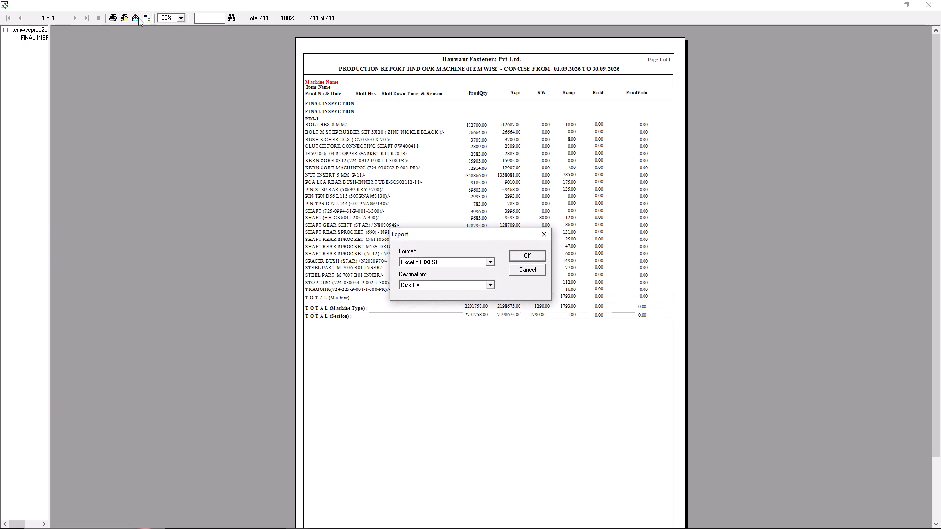
{"action": "key", "text": "Return"}
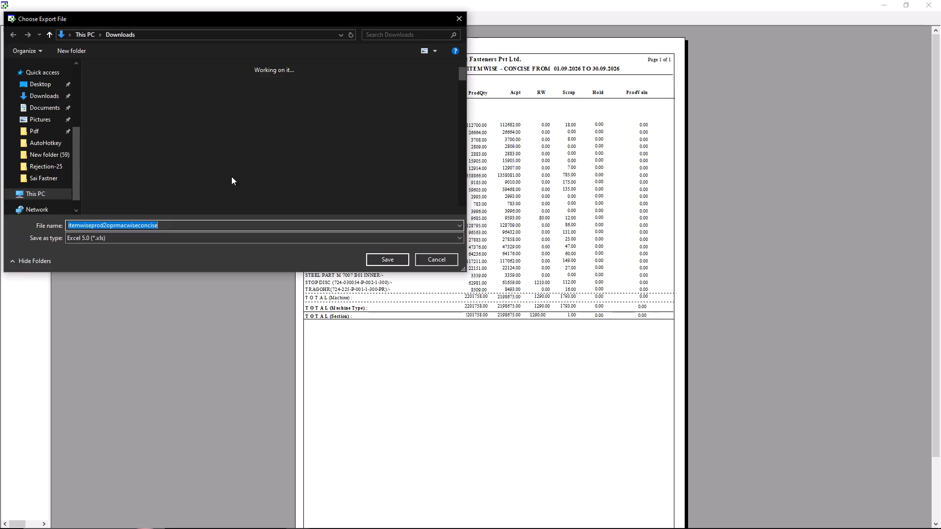
{"action": "left_click", "coordinate": [388, 257]}
{"action": "left_click", "coordinate": [457, 301]}
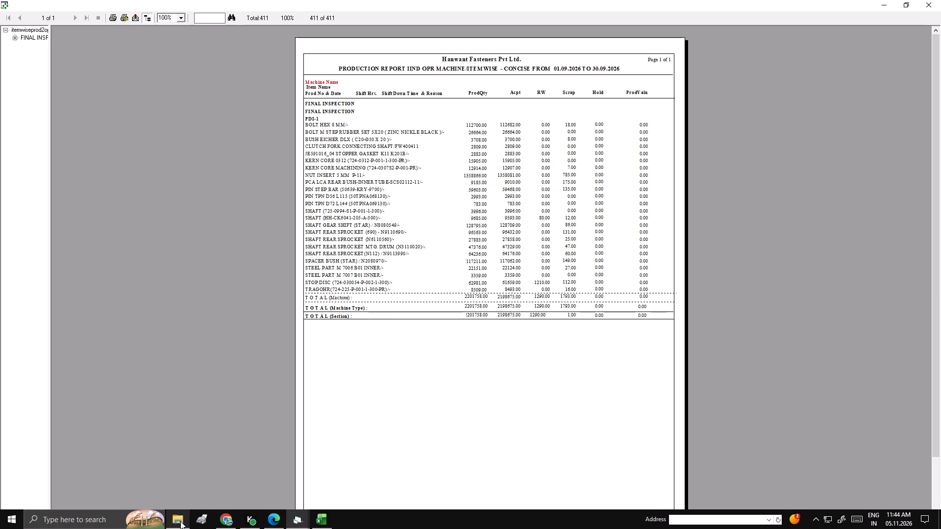
Open the newly exported itemwiseprod2oprmacwiseconcise from Downloads in Excel, accept the content recovery and dismiss the repair summary.
{"action": "left_click", "coordinate": [180, 521]}
{"action": "triple_click", "coordinate": [42, 135]}
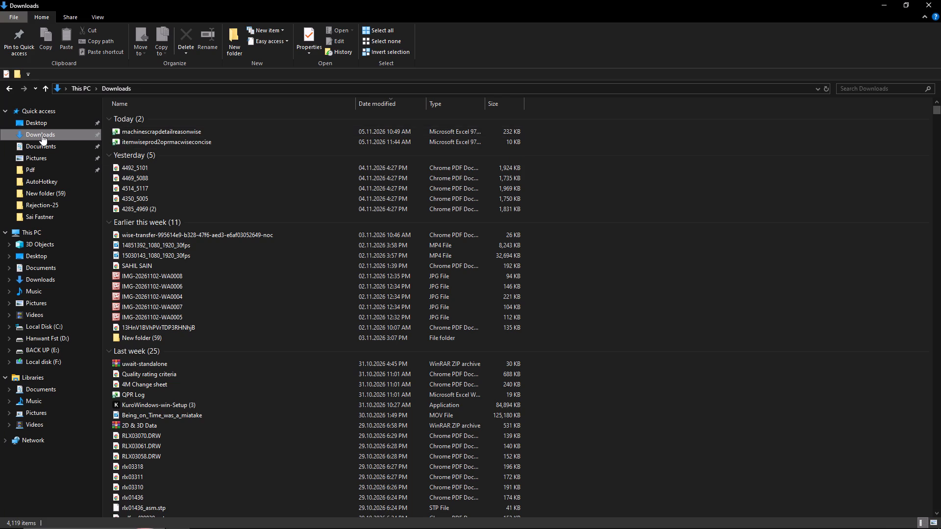
{"action": "double_click", "coordinate": [148, 131]}
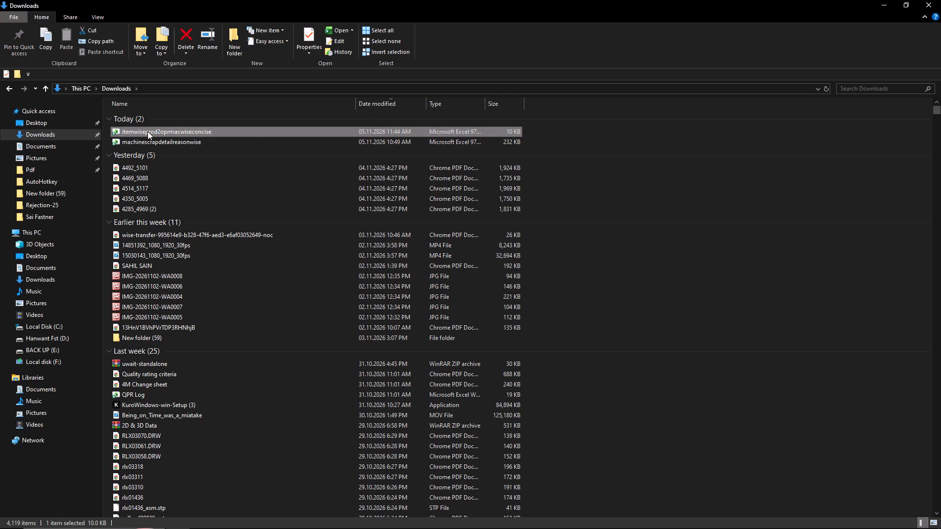
{"action": "left_click", "coordinate": [484, 299]}
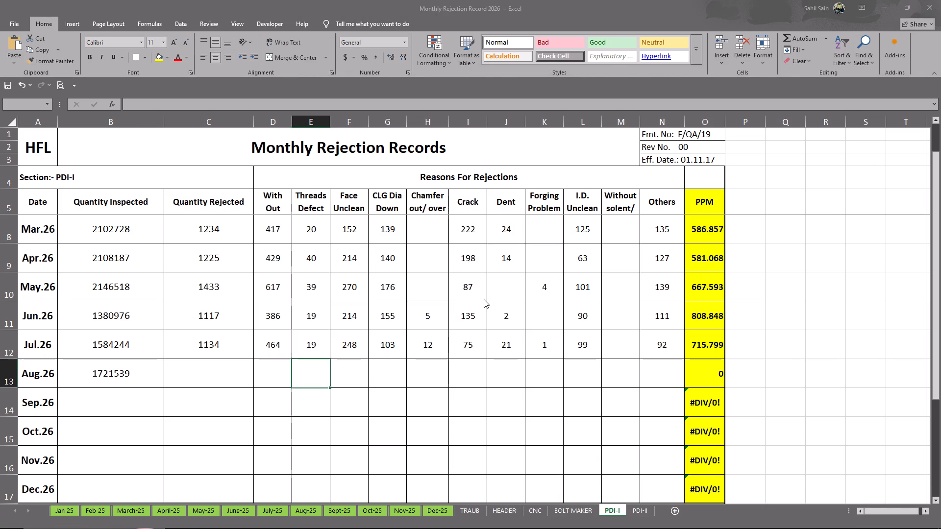
{"action": "left_click", "coordinate": [516, 291]}
{"action": "left_click", "coordinate": [548, 294]}
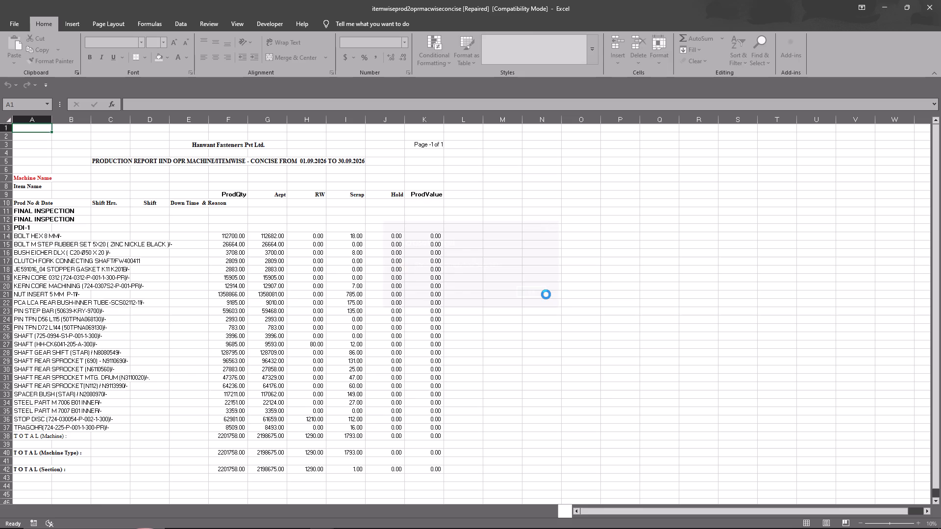
{"action": "left_click", "coordinate": [587, 378]}
Copy the section's total production quantity 2201758 into Quantity Inspected for Sep.26 on the PDI-I sheet.
{"action": "scroll", "coordinate": [248, 396], "scroll_direction": "up", "scroll_amount": 4, "text": "ctrl"}
{"action": "scroll", "coordinate": [248, 396], "scroll_direction": "down", "scroll_amount": 9}
{"action": "scroll", "coordinate": [315, 383], "scroll_direction": "down", "scroll_amount": 3}
{"action": "double_click", "coordinate": [340, 359]}
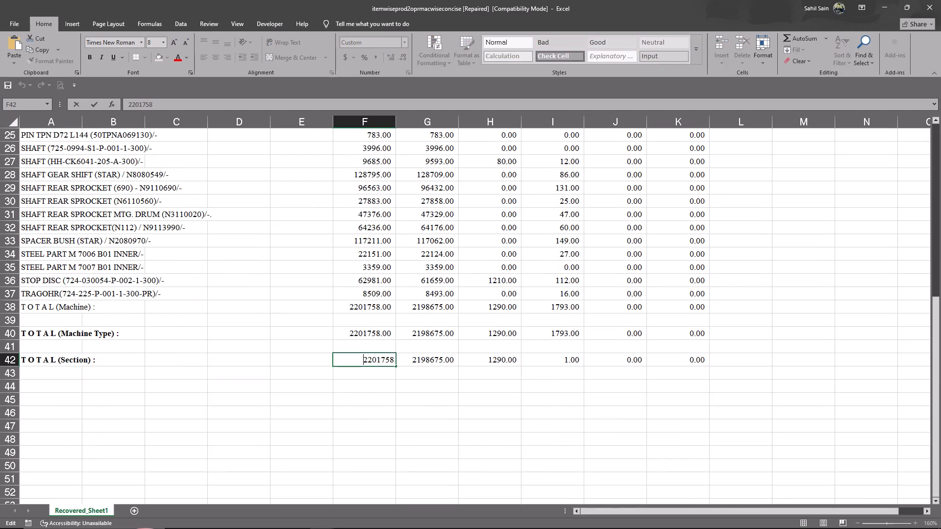
{"action": "left_click_drag", "start_coordinate": [340, 359], "coordinate": [412, 361]}
{"action": "key", "text": "ctrl+c"}
{"action": "key", "text": "alt+Tab"}
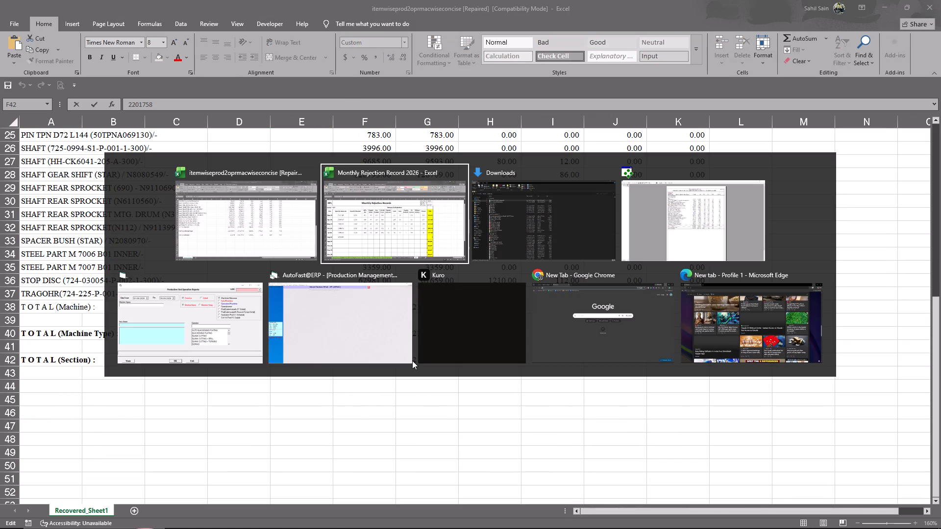
{"action": "double_click", "coordinate": [134, 399]}
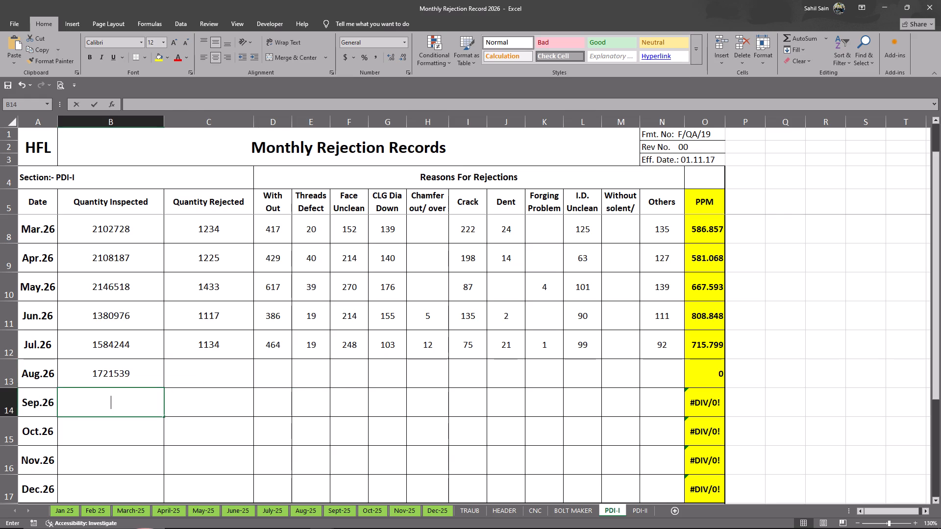
{"action": "key", "text": "ctrl+v"}
{"action": "left_click", "coordinate": [326, 434]}
Switch to the exported September workbook and close it without saving changes.
{"action": "key", "text": "alt+Tab"}
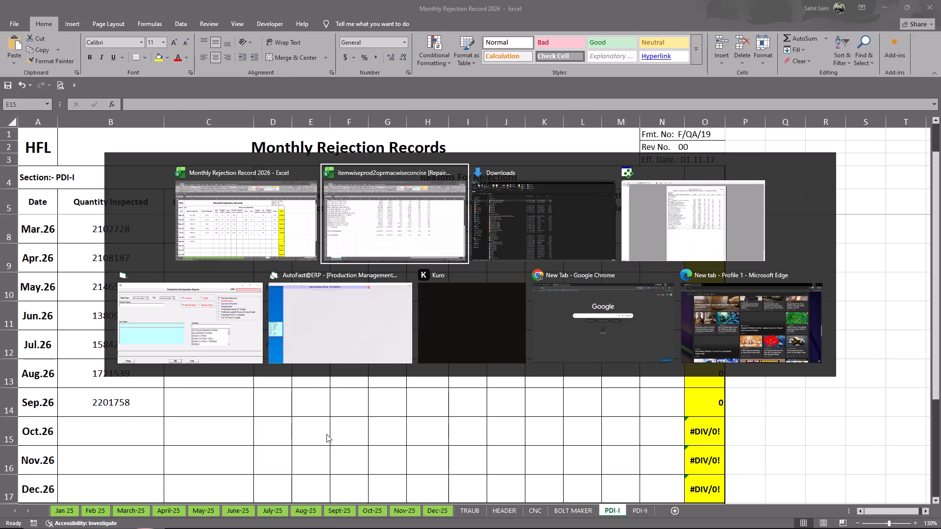
{"action": "left_click", "coordinate": [940, 0]}
{"action": "left_click", "coordinate": [471, 281]}
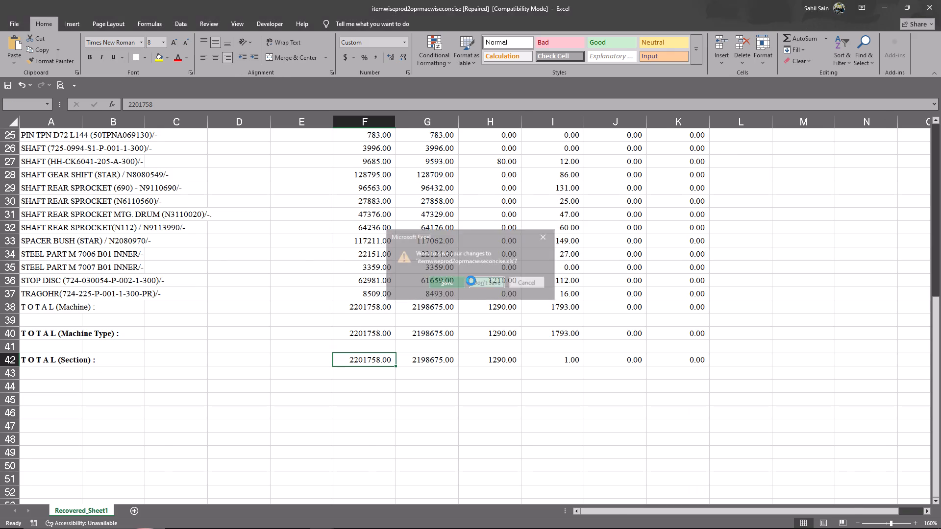
Switch back to the ERP's September report preview and close it.
{"action": "key", "text": "alt+Tab"}
{"action": "key", "text": "alt+Tab"}
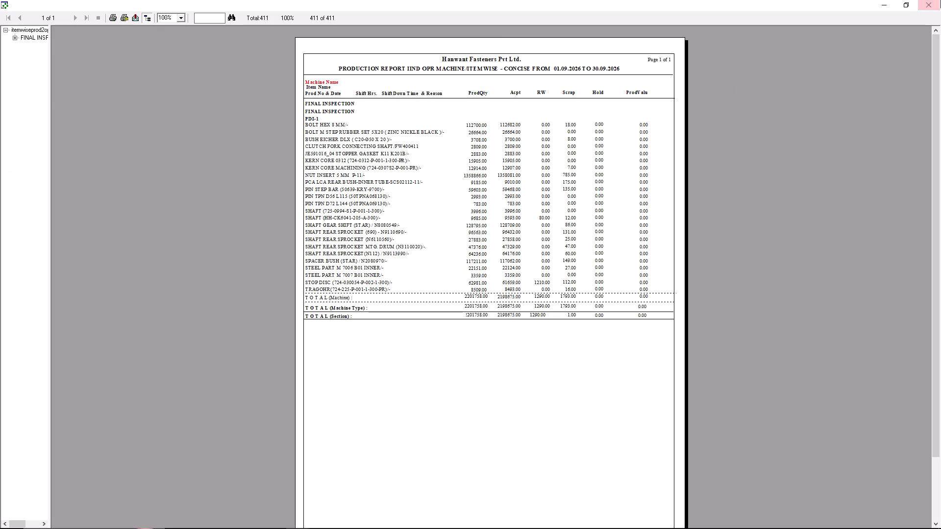
{"action": "left_click", "coordinate": [940, 0]}
Return to the Production IInd Operation Reports form and set the report period from 01.10.2026 to 31.10.2026.
{"action": "key", "text": "alt+Tab"}
{"action": "left_click", "coordinate": [636, 206], "text": "alt"}
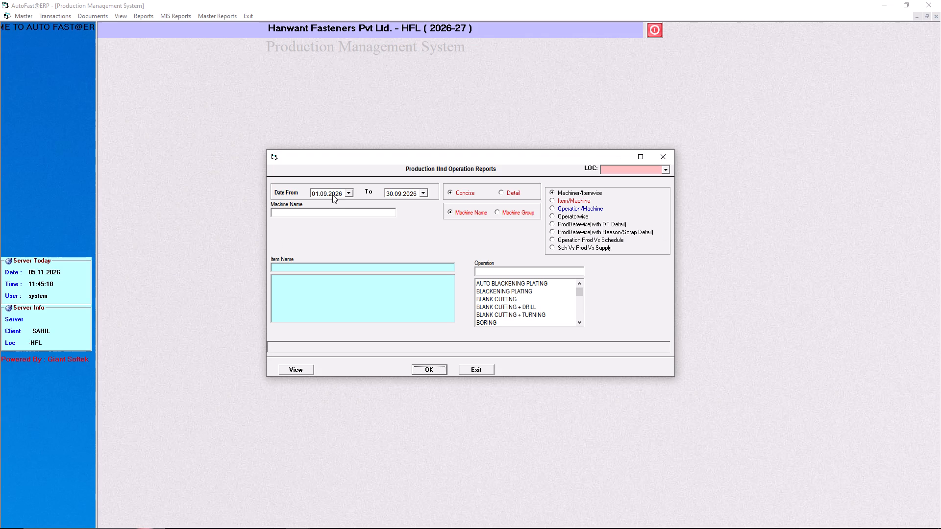
{"action": "left_click", "coordinate": [326, 192]}
{"action": "key", "text": "Up"}
{"action": "key", "text": "Return"}
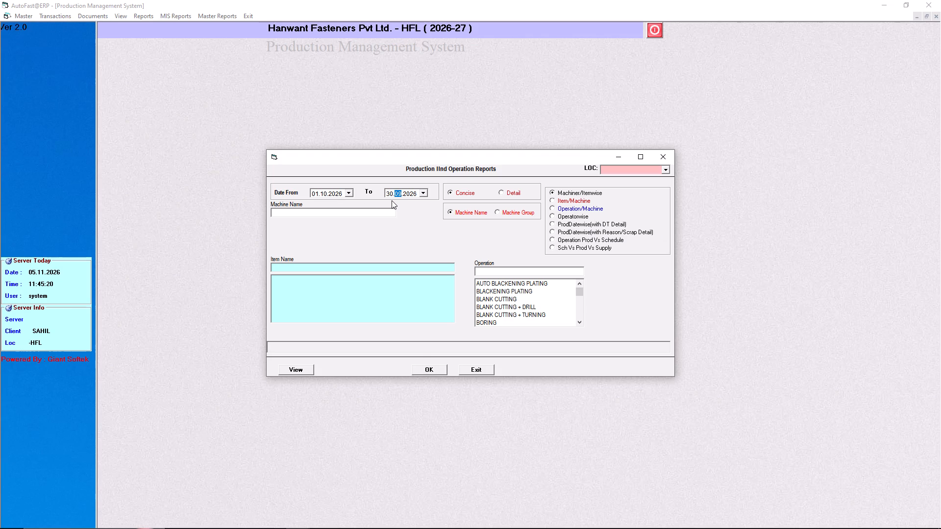
{"action": "key", "text": "Up"}
{"action": "key", "text": "Left"}
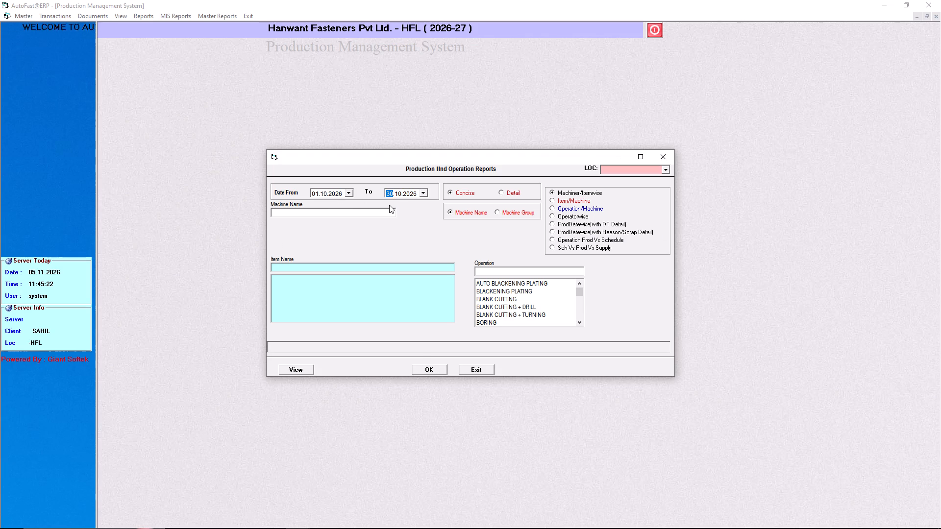
{"action": "key", "text": "Up"}
{"action": "key", "text": "period"}
{"action": "key", "text": "Return"}
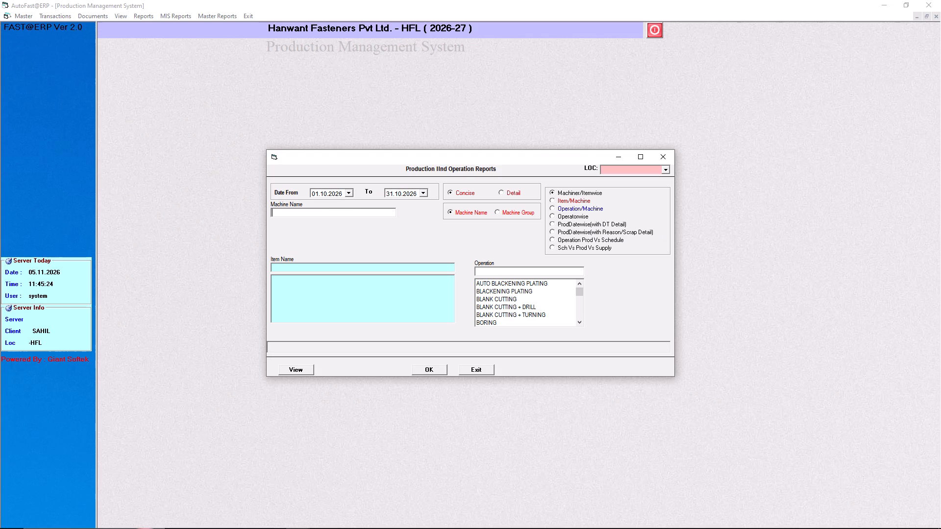
Choose machine PDI-1 and generate the concise machine/itemwise production report for October.
{"action": "type", "text": "pdi"}
{"action": "key", "text": "Down"}
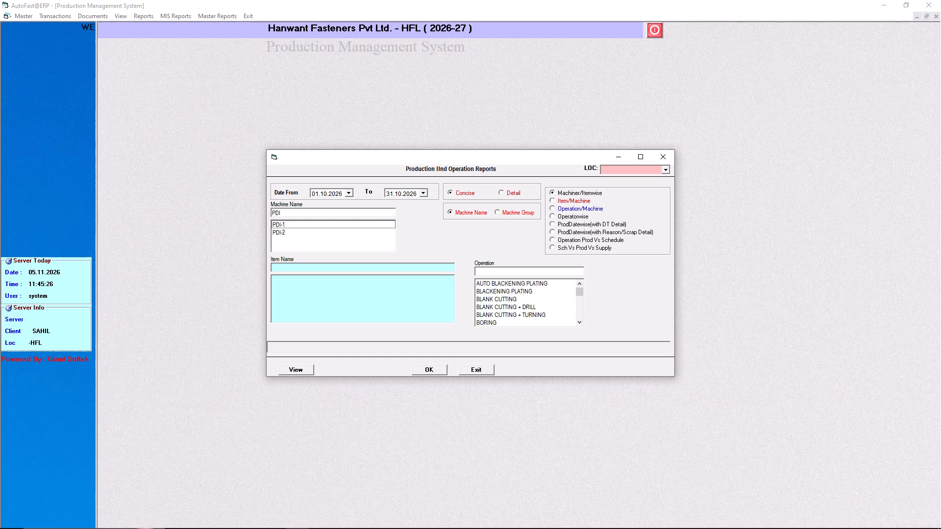
{"action": "key", "text": "Down"}
{"action": "key", "text": "Return"}
{"action": "left_click", "coordinate": [415, 371]}
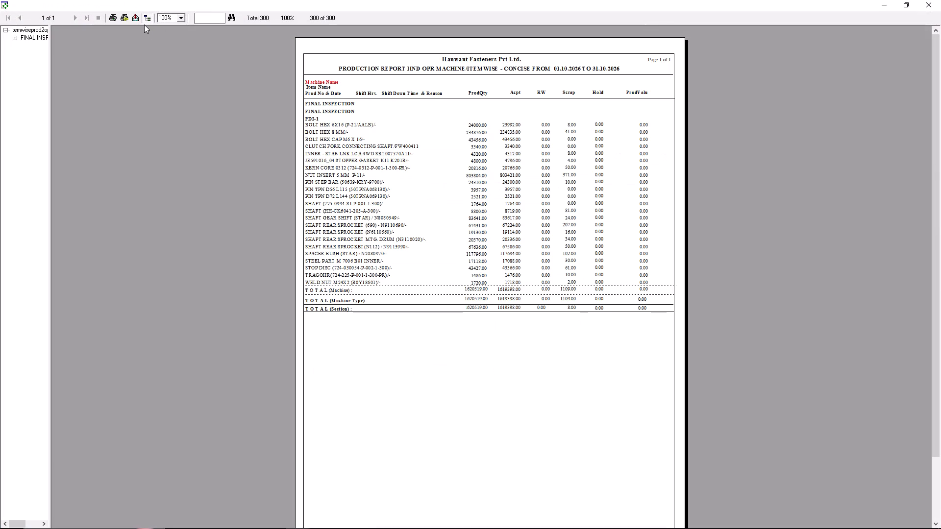
Export the October report as Excel 5.0 (XLS) to Downloads, overwriting the existing itemwiseprod2oprmacwiseconcise file.
{"action": "left_click", "coordinate": [138, 22]}
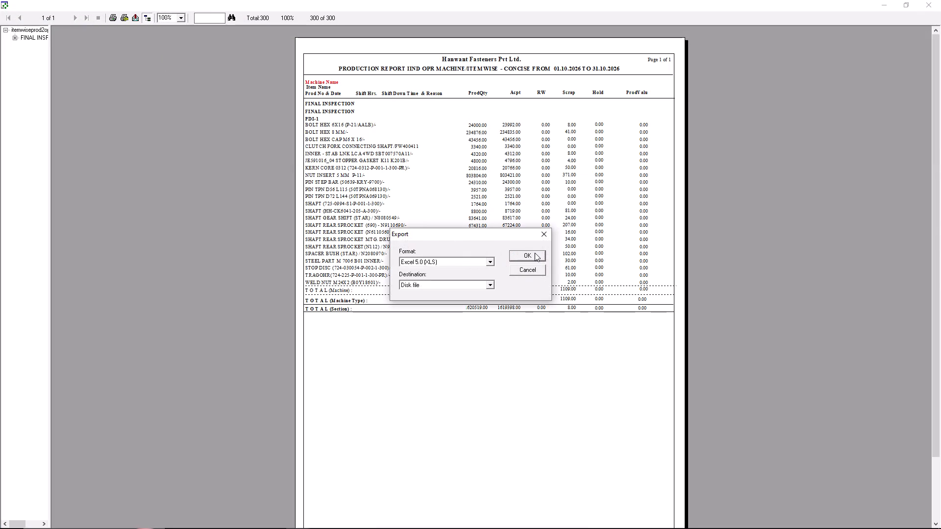
{"action": "left_click", "coordinate": [535, 253]}
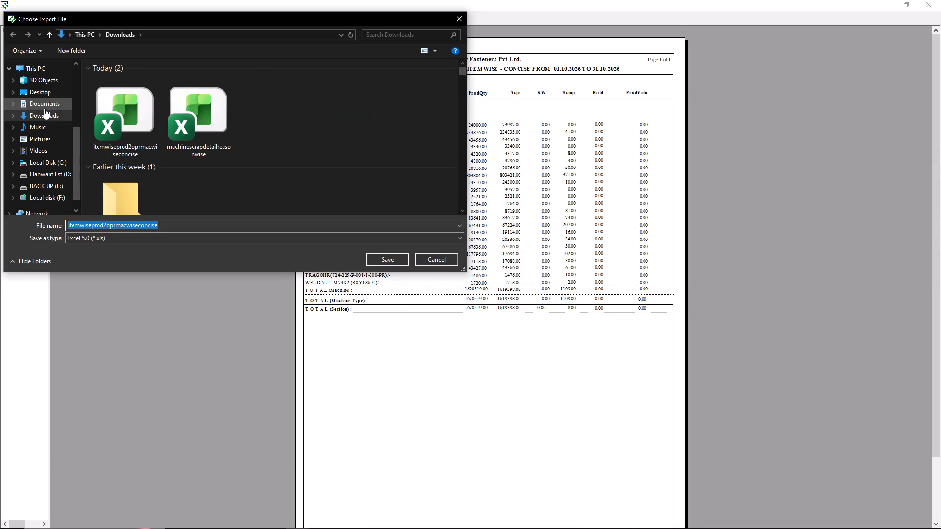
{"action": "left_click", "coordinate": [43, 115]}
{"action": "left_click", "coordinate": [382, 261]}
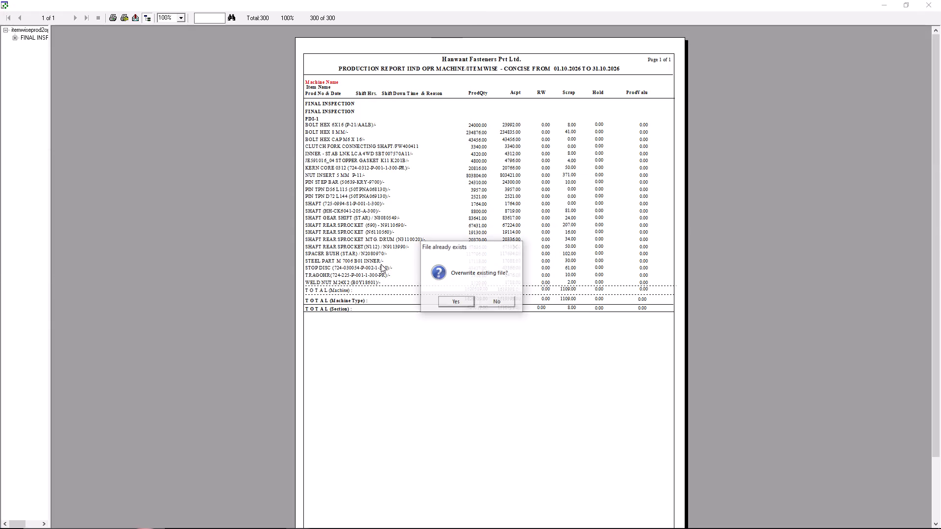
{"action": "left_click", "coordinate": [470, 304]}
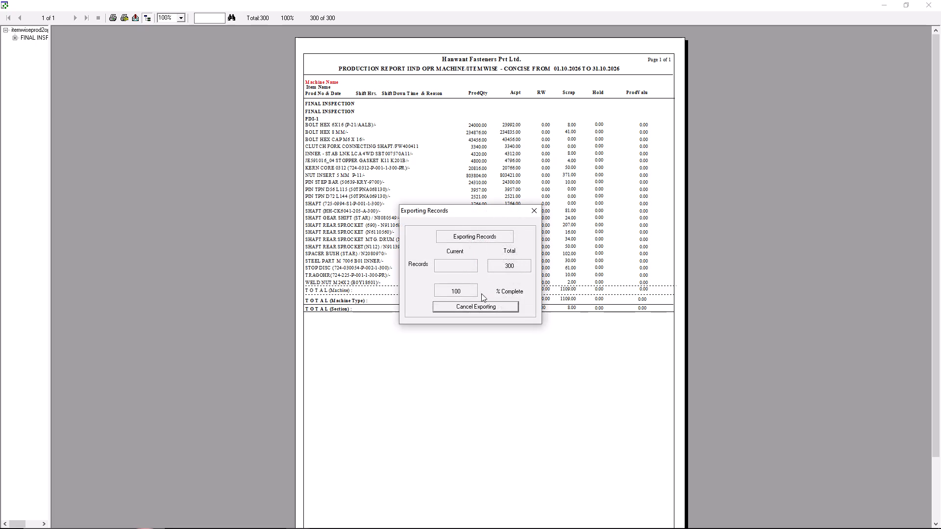
Open the newly exported itemwiseprod2oprmacwiseconcise from Downloads in Excel, accept the content recovery and dismiss the repair summary.
{"action": "left_click", "coordinate": [180, 519]}
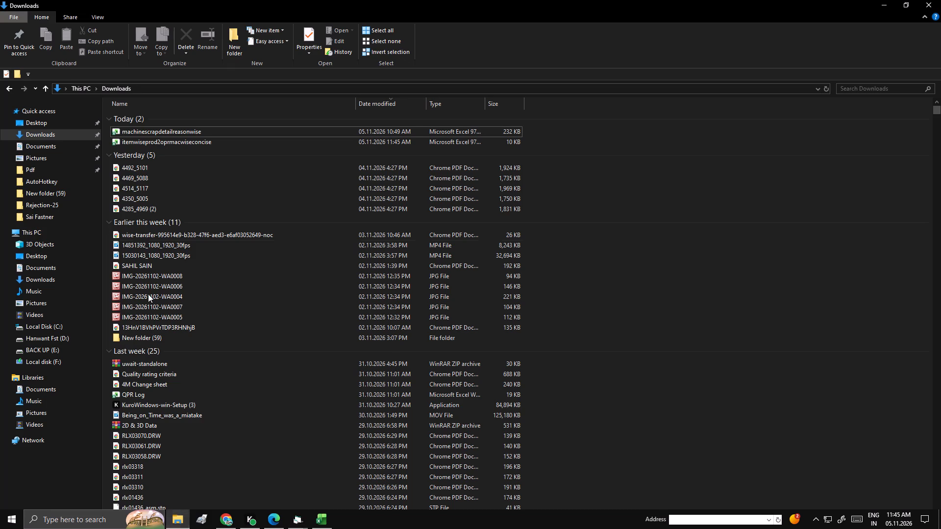
{"action": "left_click", "coordinate": [47, 136]}
{"action": "double_click", "coordinate": [165, 132]}
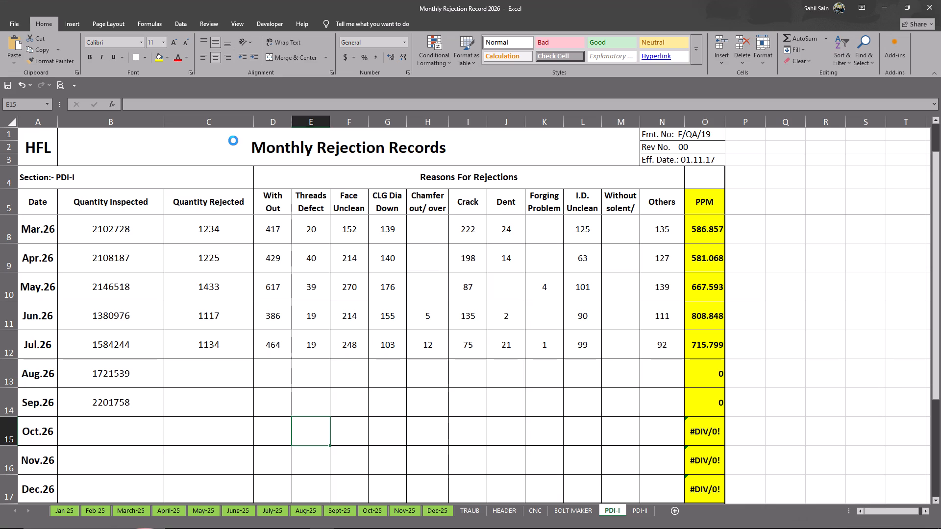
{"action": "left_click", "coordinate": [505, 302]}
{"action": "left_click", "coordinate": [265, 305]}
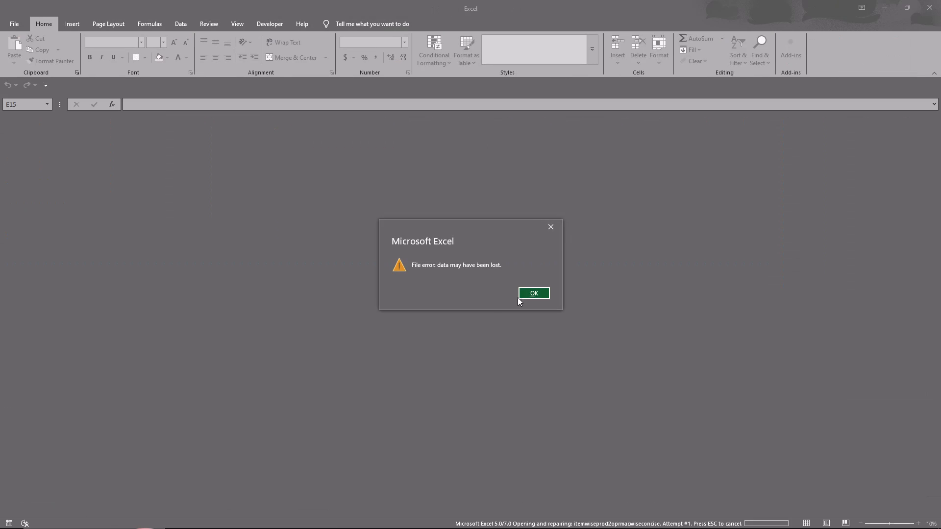
{"action": "left_click", "coordinate": [532, 297]}
{"action": "left_click", "coordinate": [248, 297]}
{"action": "scroll", "coordinate": [242, 314], "scroll_direction": "down", "scroll_amount": 6}
{"action": "left_click", "coordinate": [597, 391]}
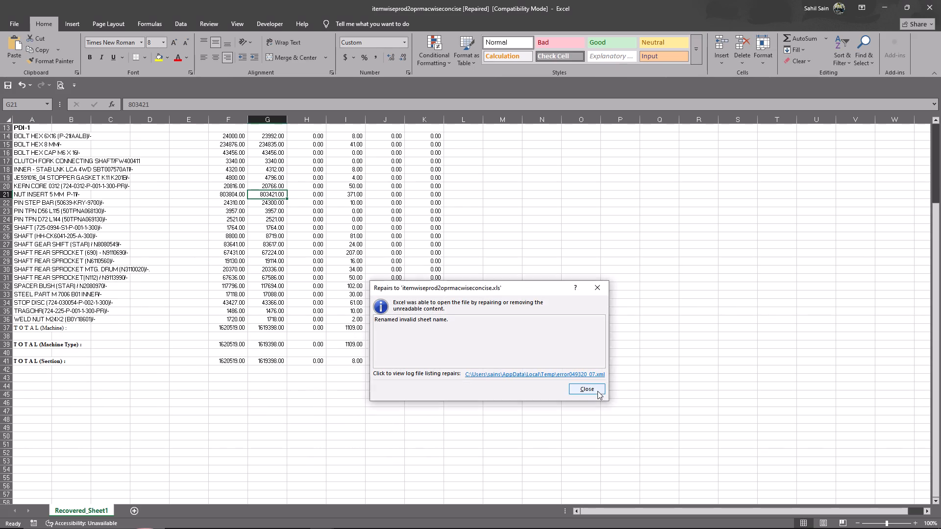
Copy the section's total production quantity 1620519 into Quantity Inspected for Oct.26 on the PDI-I sheet and save the record.
{"action": "left_click", "coordinate": [269, 348]}
{"action": "scroll", "coordinate": [206, 348], "scroll_direction": "up", "scroll_amount": 5, "text": "ctrl"}
{"action": "scroll", "coordinate": [206, 348], "scroll_direction": "down", "scroll_amount": 8}
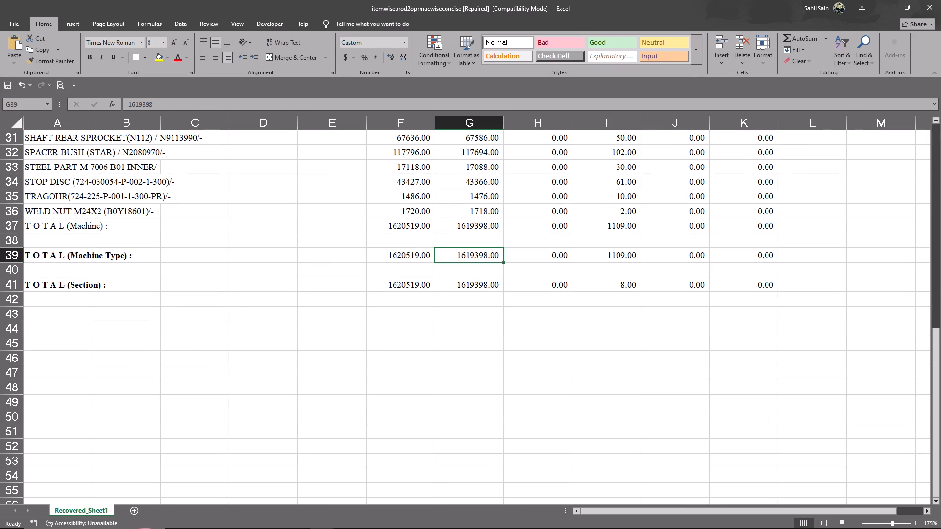
{"action": "double_click", "coordinate": [372, 287]}
{"action": "left_click_drag", "start_coordinate": [372, 287], "coordinate": [519, 287]}
{"action": "key", "text": "ctrl+c"}
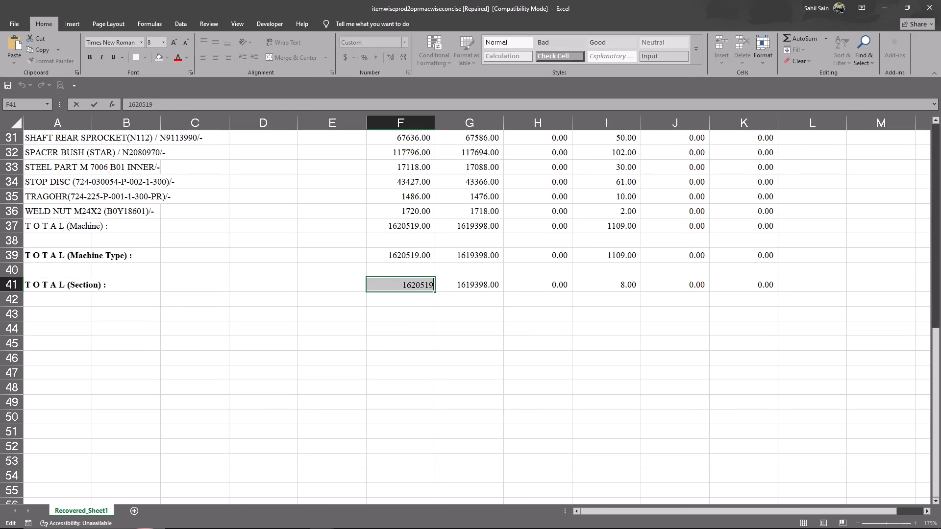
{"action": "key", "text": "alt+Tab"}
{"action": "double_click", "coordinate": [114, 431]}
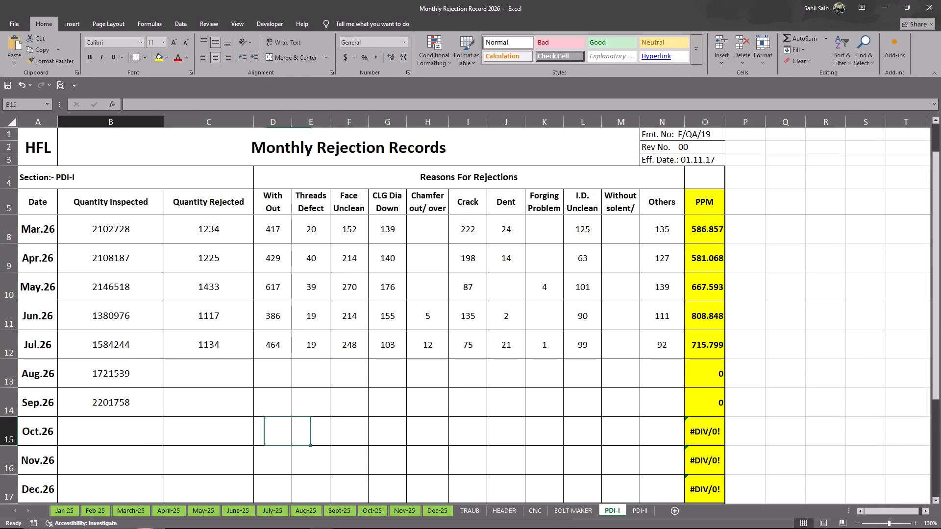
{"action": "key", "text": "ctrl+v"}
{"action": "left_click", "coordinate": [248, 399]}
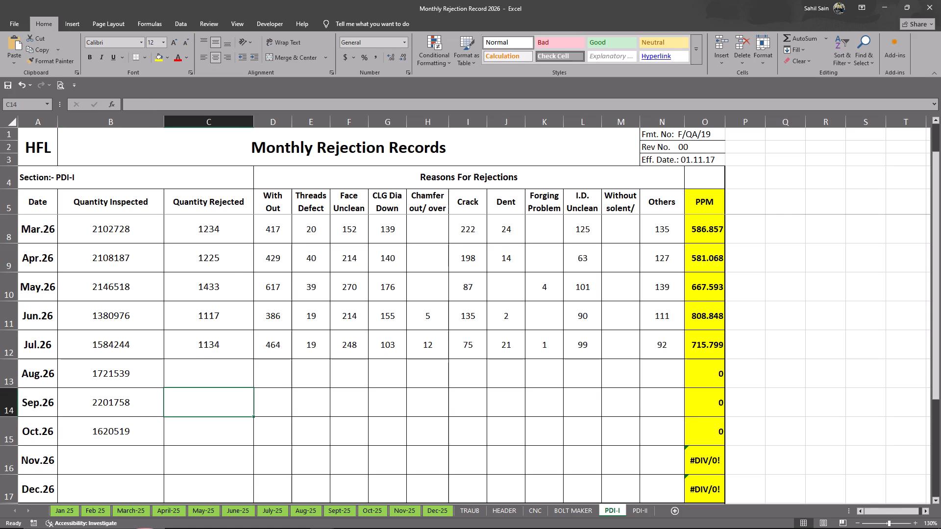
{"action": "key", "text": "ctrl+s"}
{"action": "left_click", "coordinate": [328, 425]}
Switch to the exported October workbook and close it without saving changes.
{"action": "key", "text": "alt+Tab"}
{"action": "left_click", "coordinate": [408, 281]}
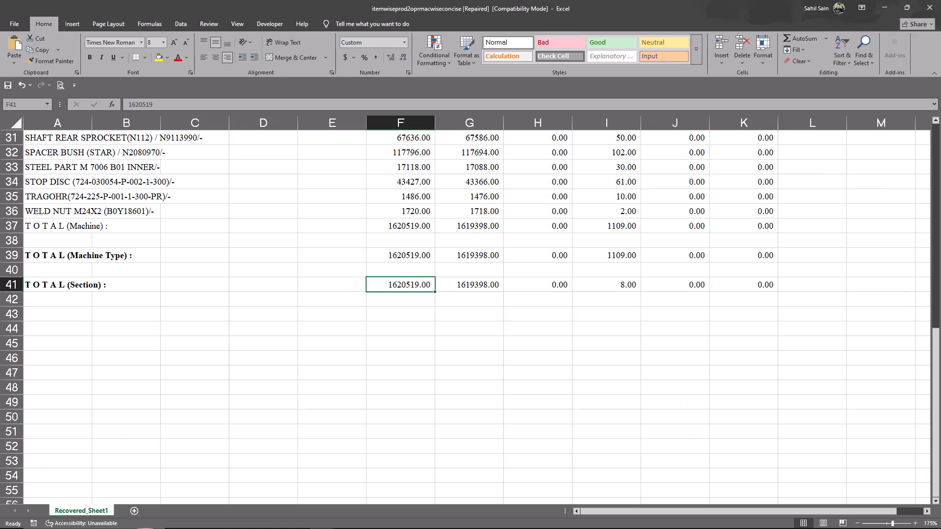
{"action": "left_click", "coordinate": [940, 0]}
{"action": "left_click", "coordinate": [492, 281]}
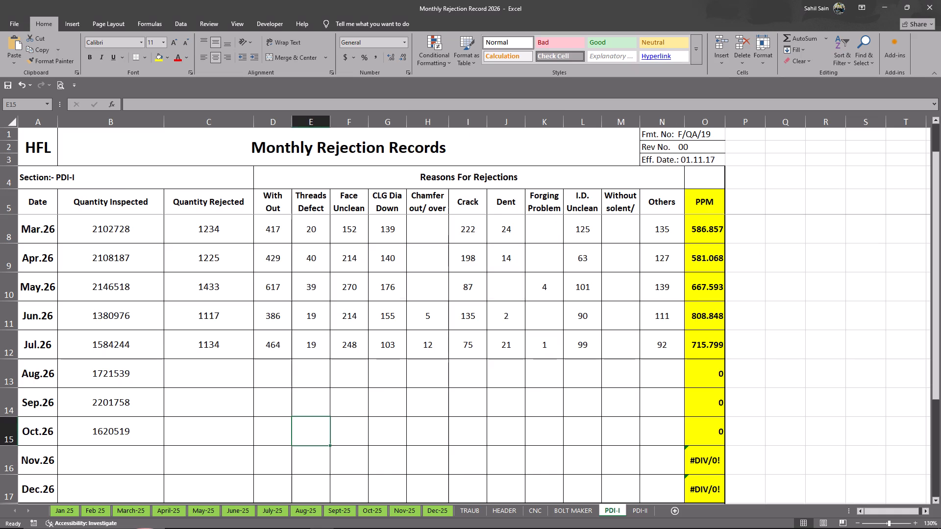
Switch to the ERP and close the October report preview and the Production IInd Operation Reports form.
{"action": "key", "text": "alt+Tab"}
{"action": "key", "text": "alt+Tab"}
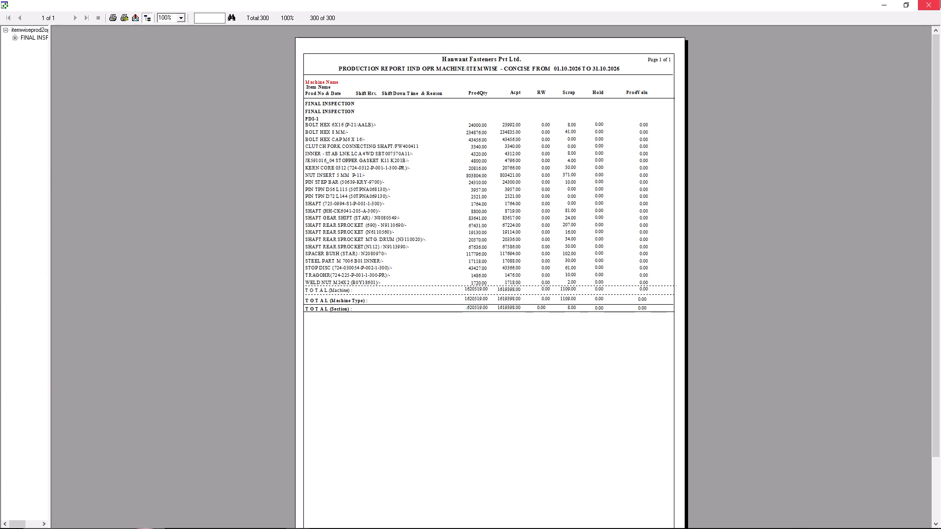
{"action": "left_click", "coordinate": [940, 0]}
{"action": "key", "text": "alt+Tab"}
{"action": "key", "text": "alt+Tab"}
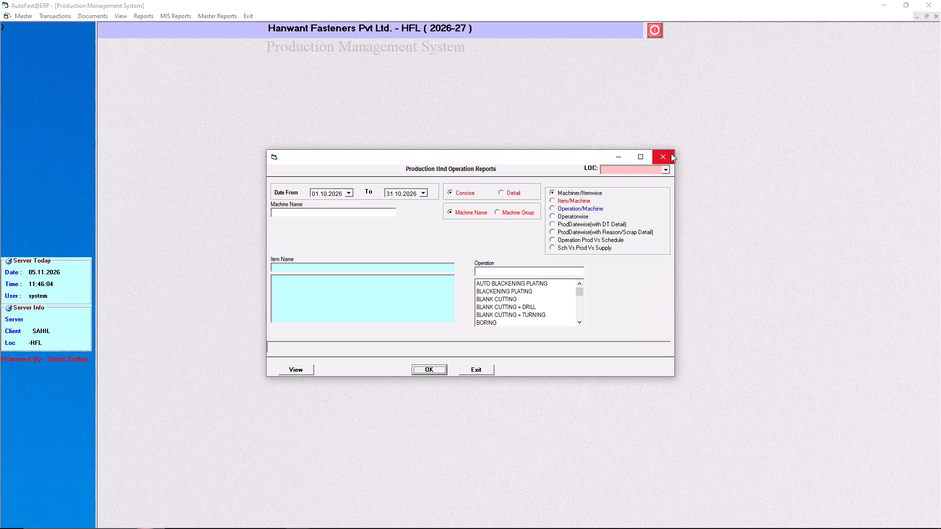
{"action": "left_click", "coordinate": [671, 153]}
Switch back to the Monthly Rejection Record 2026 workbook in Excel.
{"action": "key", "text": "alt+Tab"}
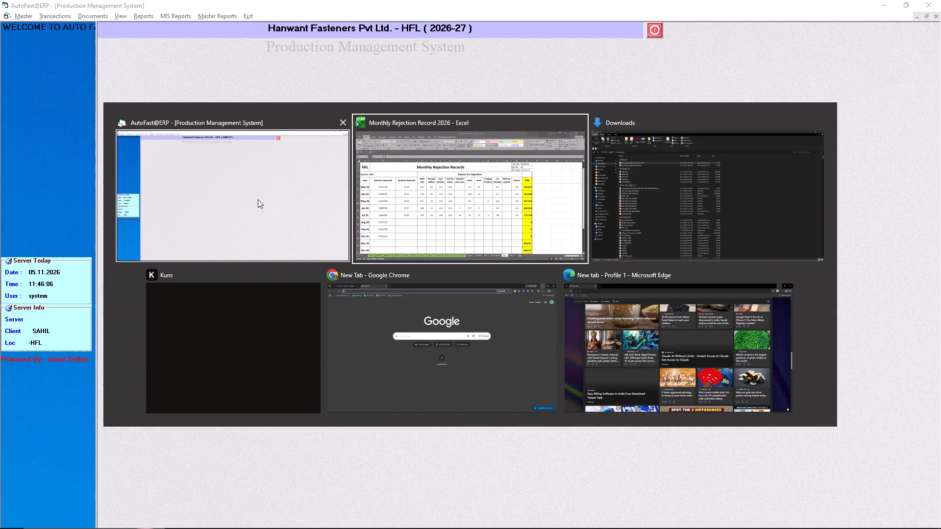
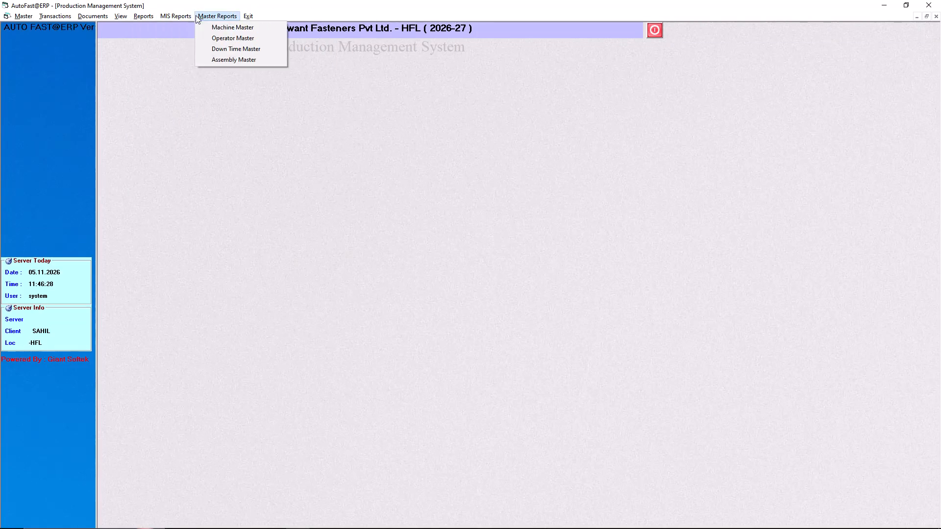
Open the Scrap Received from Machine (Detail) report form and set its period from 01.08.2026 to 31.08.2026.
{"action": "left_click", "coordinate": [186, 27], "text": "alt"}
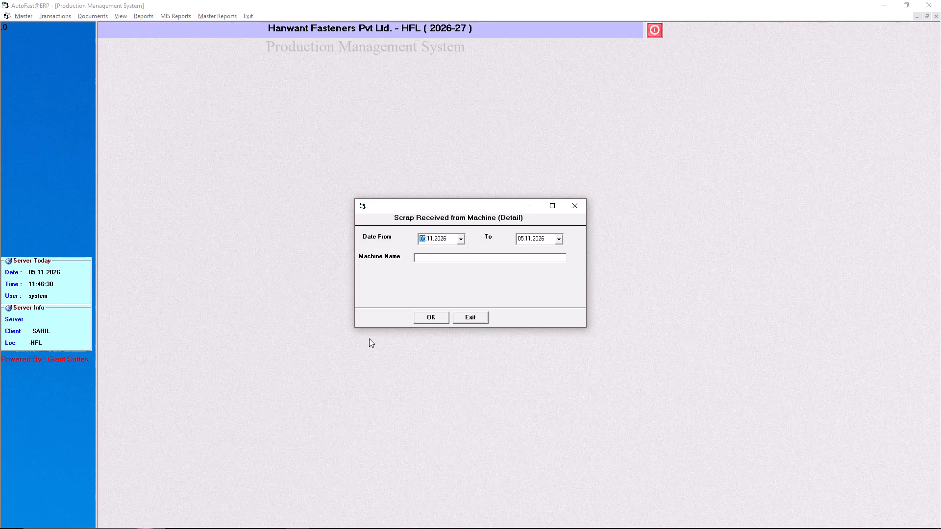
{"action": "type", "text": "01"}
{"action": "key", "text": "Right"}
{"action": "key", "text": "Down"}
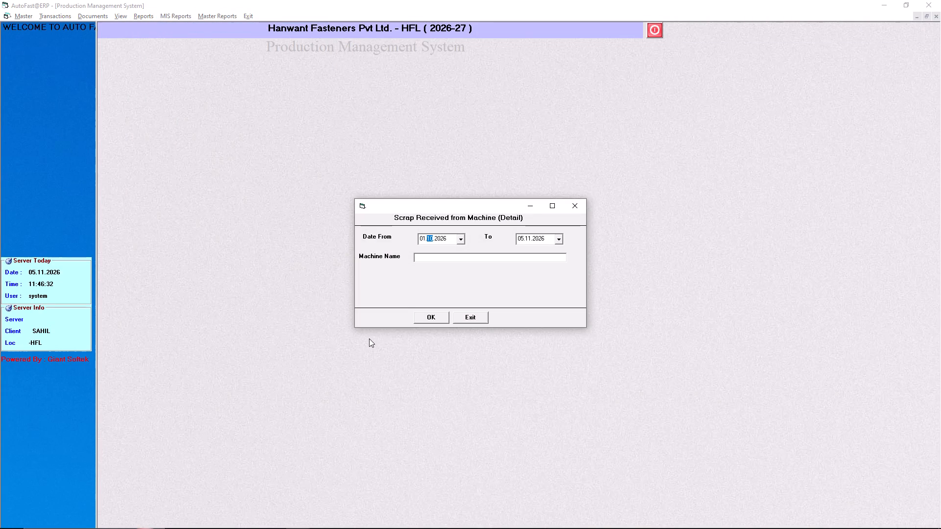
{"action": "key", "text": "Down"}
{"action": "key", "text": "Down"}
{"action": "key", "text": "Return"}
{"action": "key", "text": "Right"}
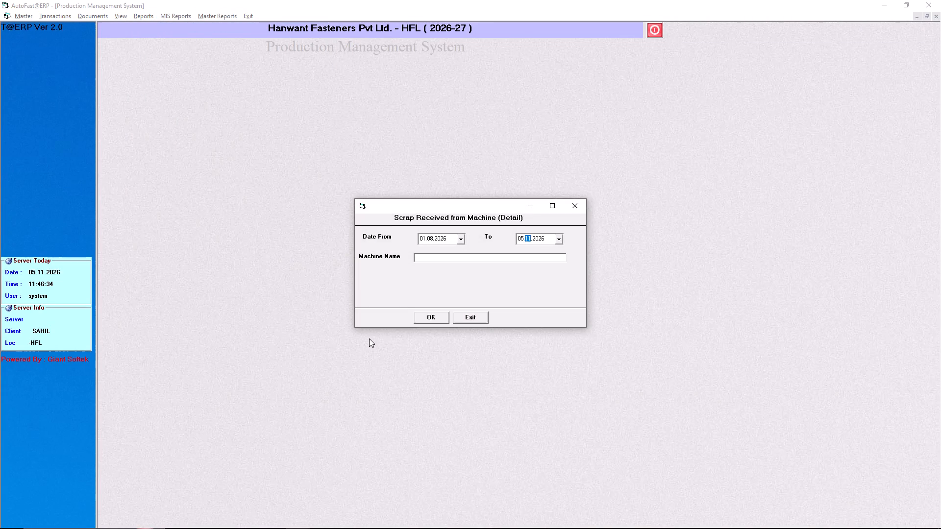
{"action": "key", "text": "Down"}
{"action": "key", "text": "Down"}
{"action": "key", "text": "Down"}
{"action": "key", "text": "Left"}
{"action": "type", "text": "31"}
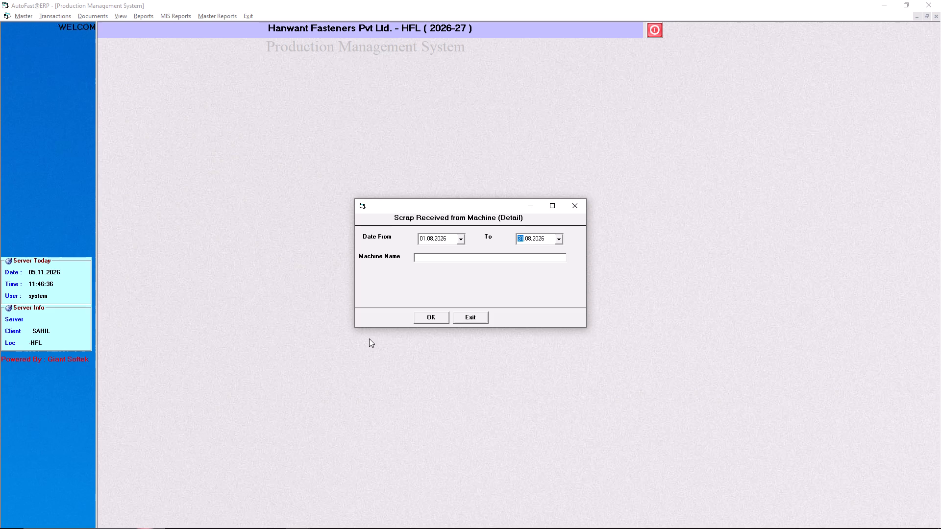
{"action": "key", "text": "Return"}
Choose machine PDI-1 and generate its August scrap detail report.
{"action": "type", "text": "pdi"}
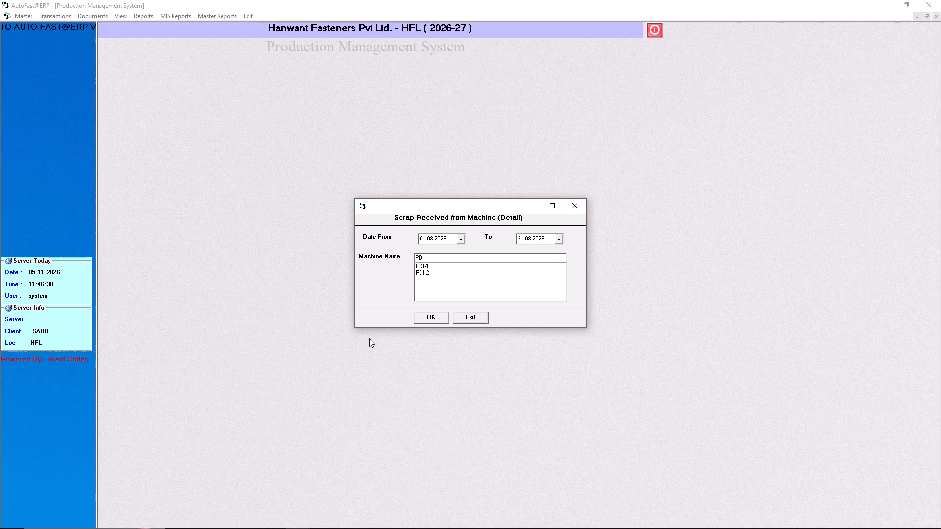
{"action": "key", "text": "Down"}
{"action": "key", "text": "Down"}
{"action": "key", "text": "Return"}
{"action": "key", "text": "Return"}
{"action": "key", "text": "Return"}
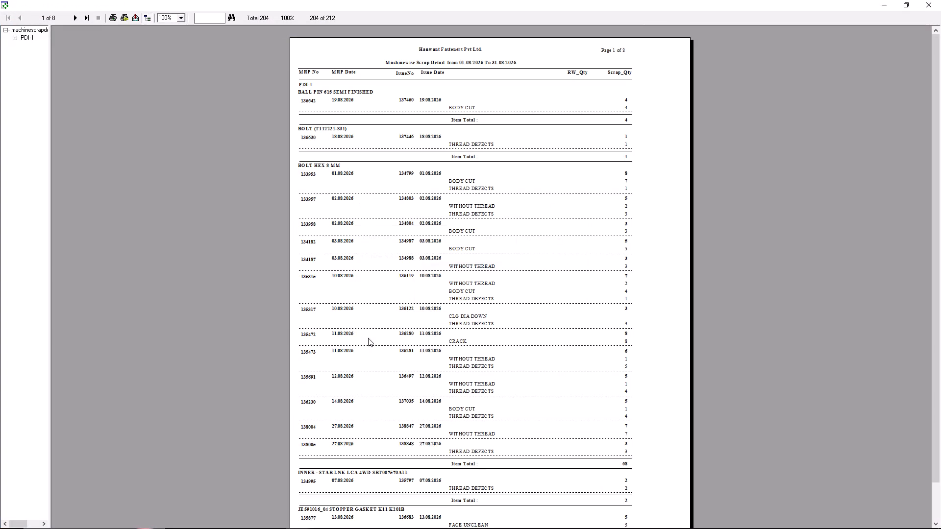
Export the report in Excel 5.0 format to Downloads as machinescrapdetailreasonwise, overwriting the existing file, and close the preview.
{"action": "left_click", "coordinate": [136, 21], "text": "alt"}
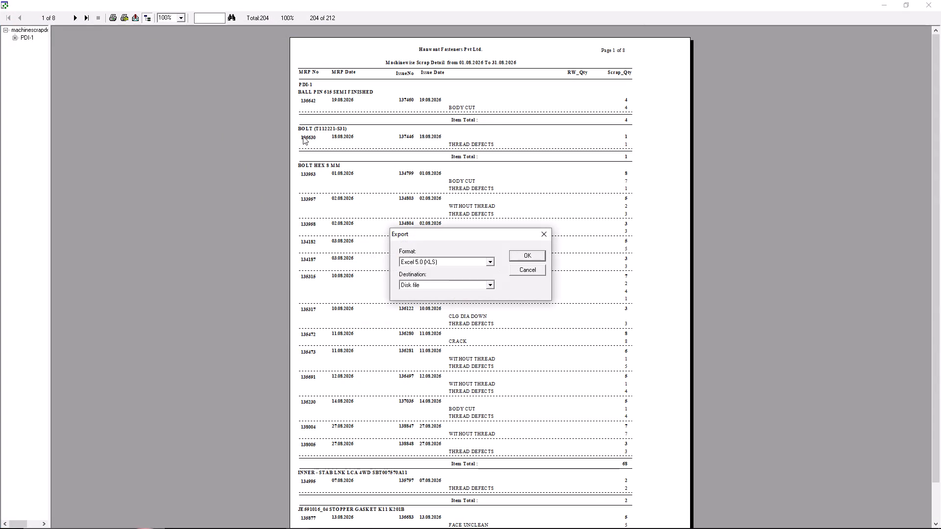
{"action": "left_click", "coordinate": [520, 256], "text": "alt"}
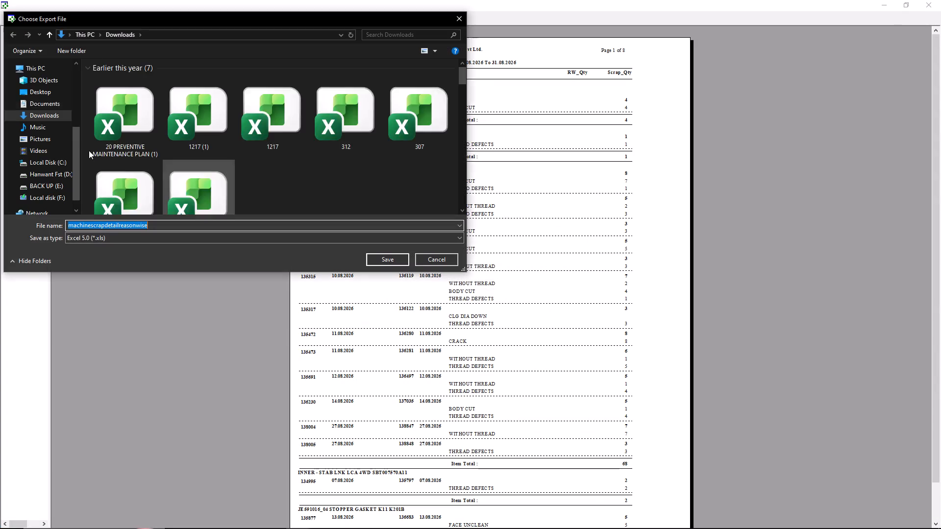
{"action": "left_click", "coordinate": [37, 114], "text": "alt"}
{"action": "left_click", "coordinate": [391, 256], "text": "alt"}
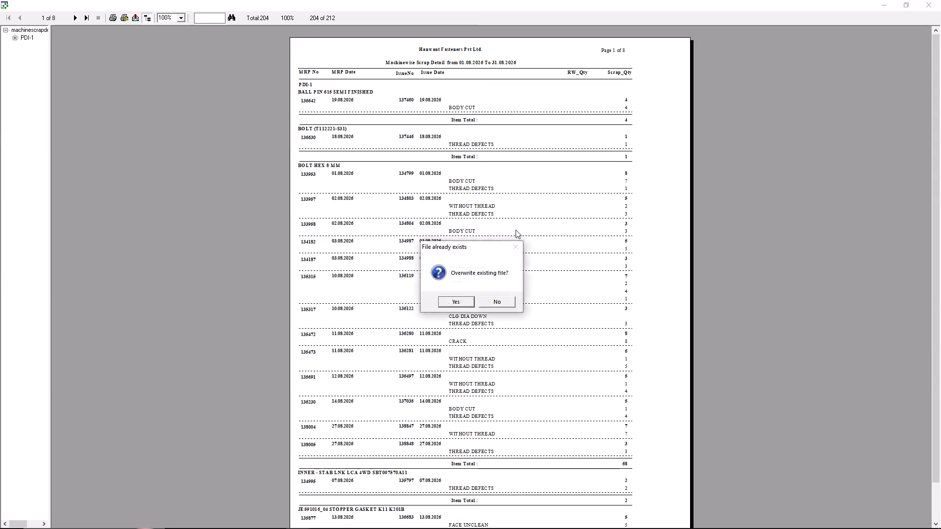
{"action": "left_click", "coordinate": [456, 298], "text": "alt"}
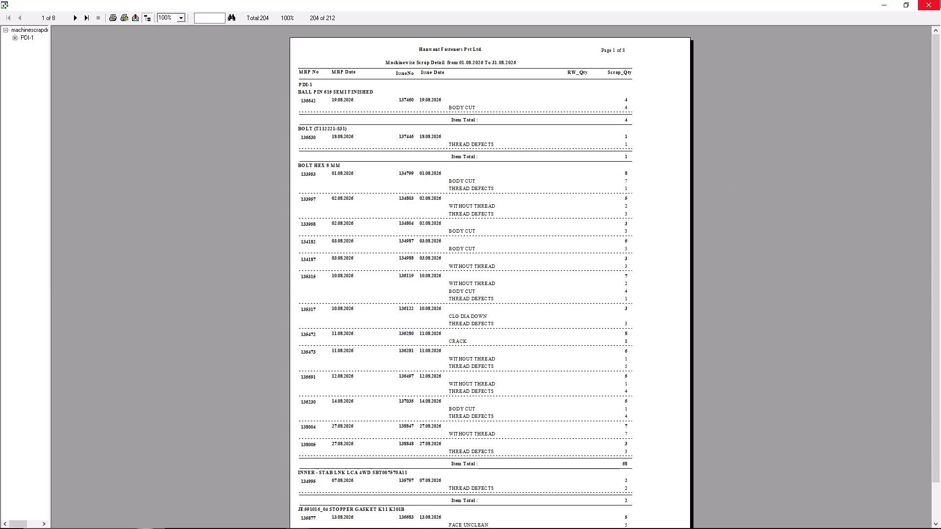
{"action": "left_click", "coordinate": [940, 0], "text": "alt"}
Switch to File Explorer and open machinescrapdetailreasonwise from Downloads in Excel, accepting the file repair and dismissing its report.
{"action": "left_click", "coordinate": [179, 525], "text": "alt"}
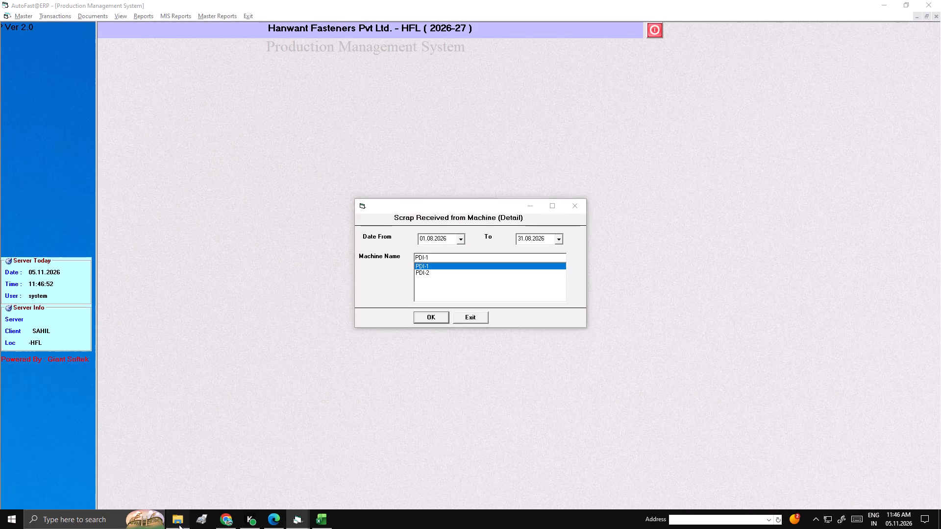
{"action": "left_click", "coordinate": [63, 137], "text": "alt"}
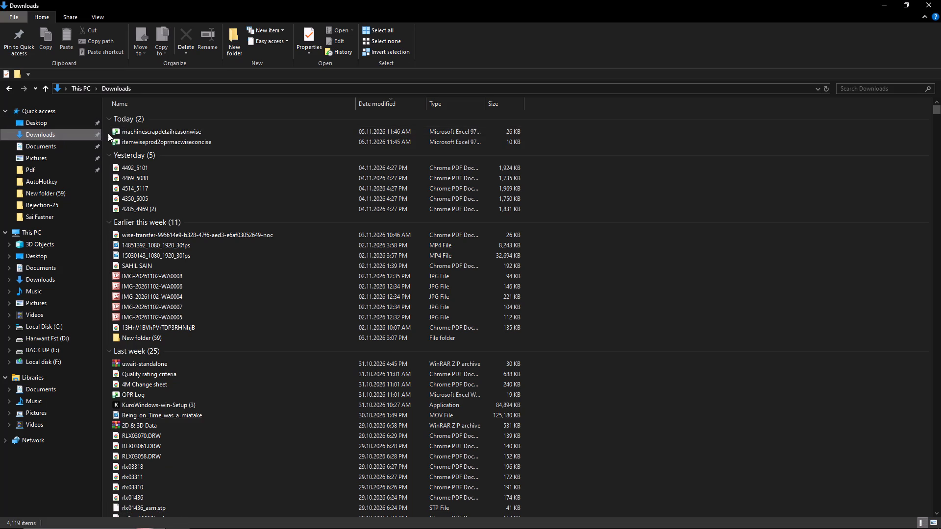
{"action": "double_click", "coordinate": [131, 132], "text": "alt"}
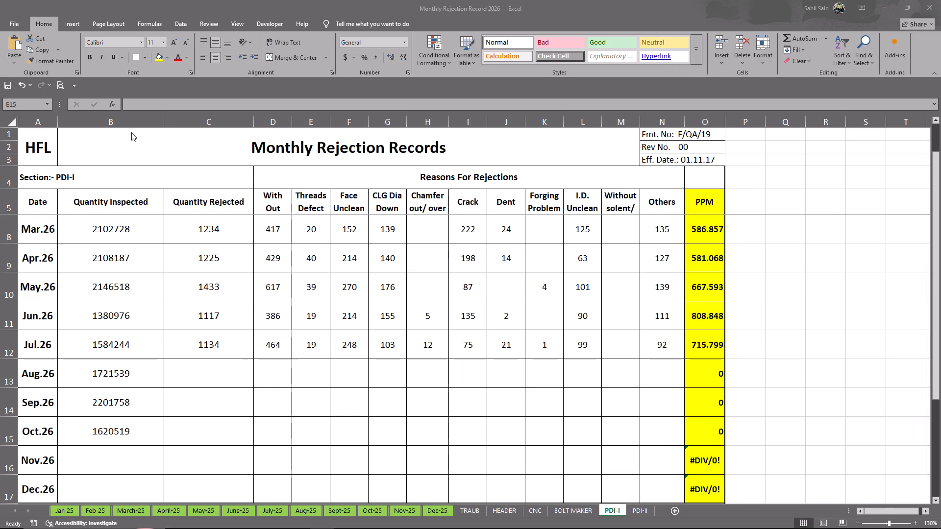
{"action": "left_click", "coordinate": [502, 299], "text": "alt"}
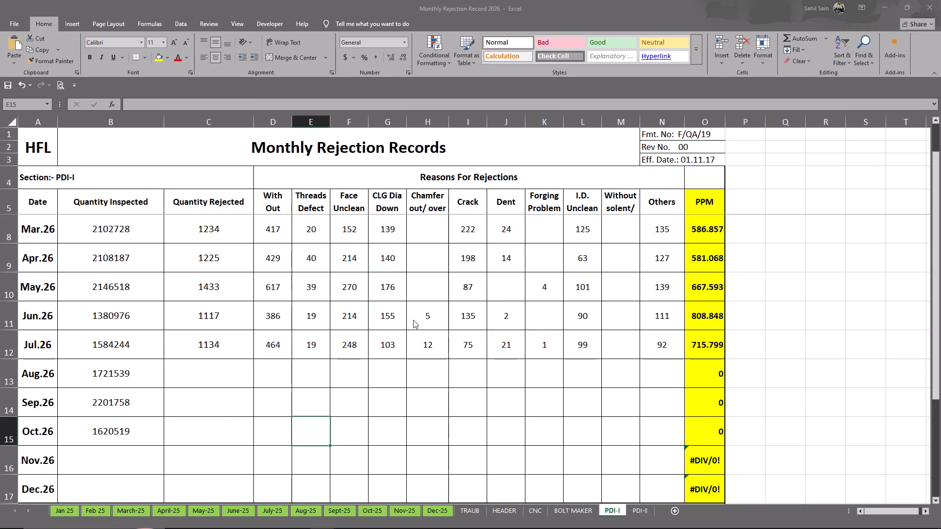
{"action": "left_click", "coordinate": [540, 293], "text": "alt"}
{"action": "left_click", "coordinate": [344, 274], "text": "alt"}
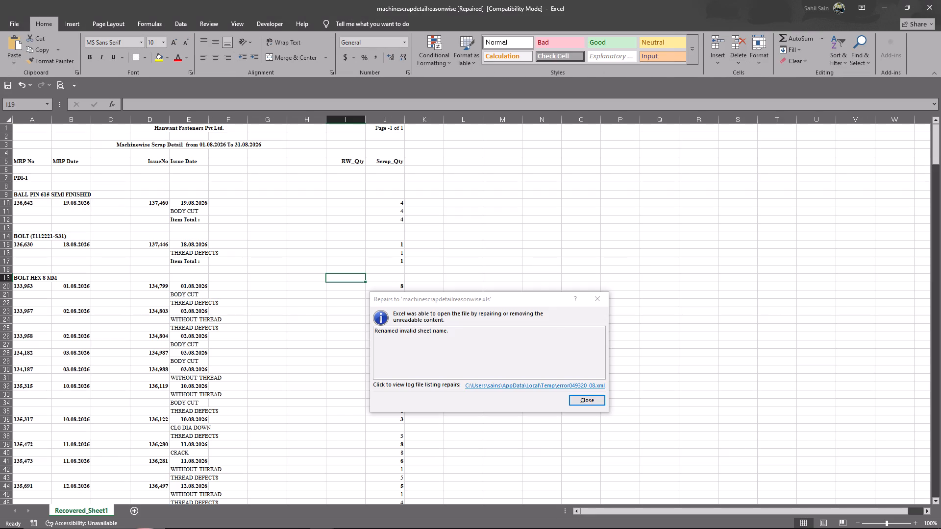
{"action": "left_click", "coordinate": [599, 299], "text": "alt"}
Delete the first six rows with the report title and column headings above the PDI-1 line.
{"action": "left_click", "coordinate": [196, 199], "text": "alt"}
{"action": "scroll", "coordinate": [124, 168], "scroll_direction": "up", "scroll_amount": 3, "text": "alt"}
{"action": "scroll", "coordinate": [121, 176], "scroll_direction": "up", "scroll_amount": 12}
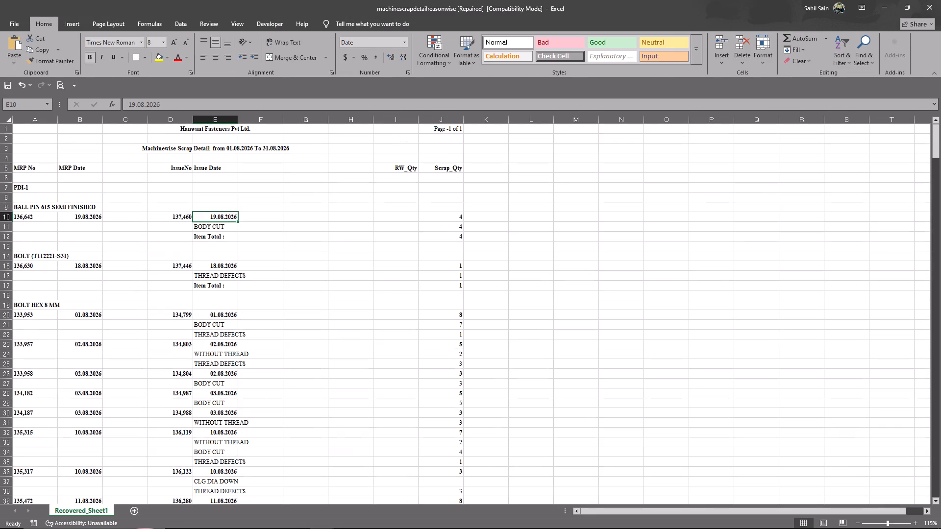
{"action": "scroll", "coordinate": [96, 215], "scroll_direction": "up", "scroll_amount": 14, "text": "ctrl"}
{"action": "left_click", "coordinate": [175, 226]}
{"action": "left_click_drag", "start_coordinate": [175, 226], "coordinate": [0, 233]}
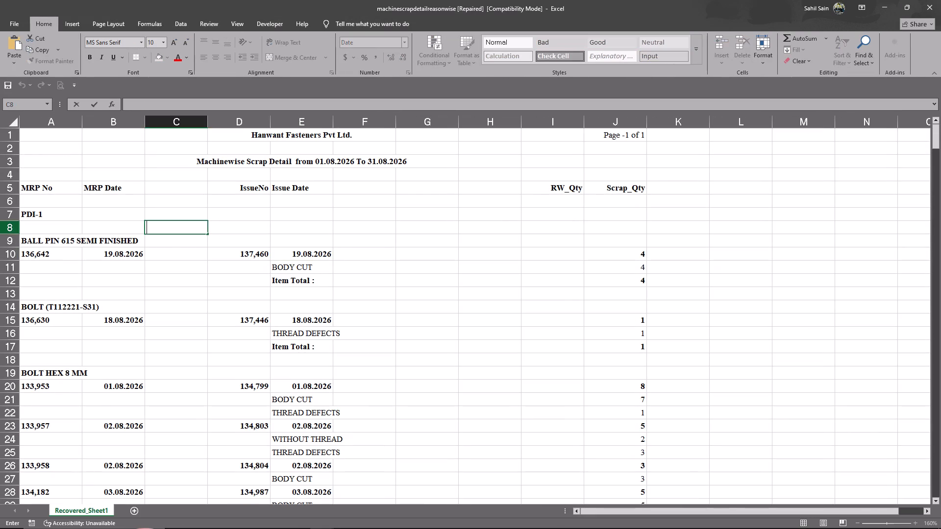
{"action": "left_click", "coordinate": [65, 268]}
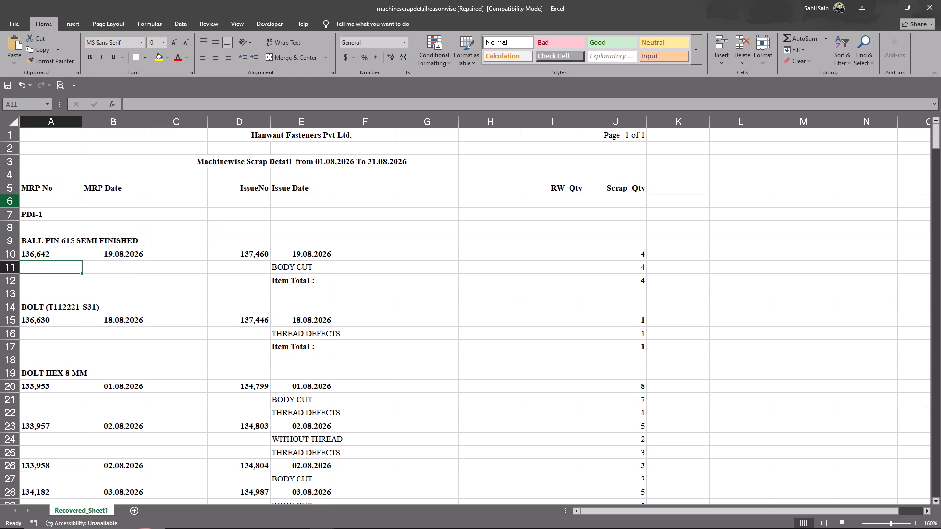
{"action": "left_click_drag", "start_coordinate": [0, 203], "coordinate": [0, 0]}
{"action": "key", "text": "ctrl+minus"}
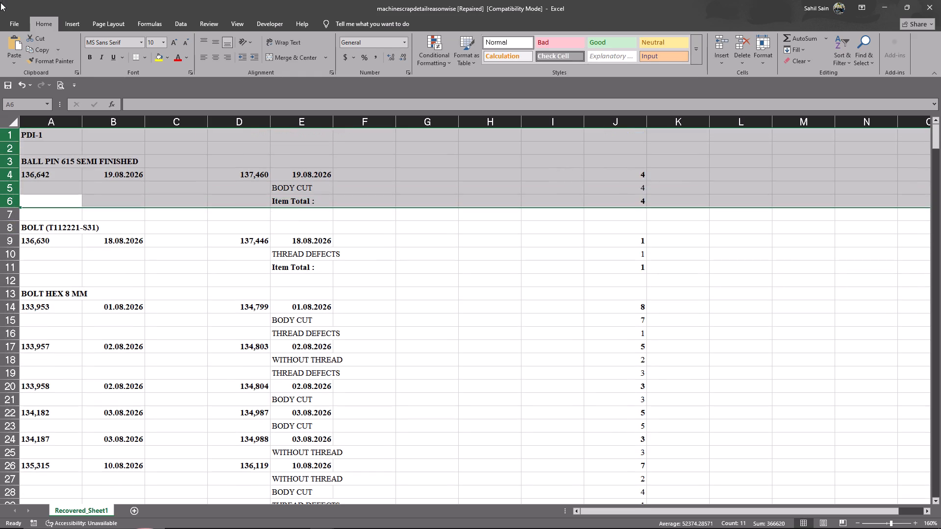
{"action": "left_click", "coordinate": [128, 144]}
Turn on filtering for the entire scrap detail sheet.
{"action": "left_click", "coordinate": [10, 126]}
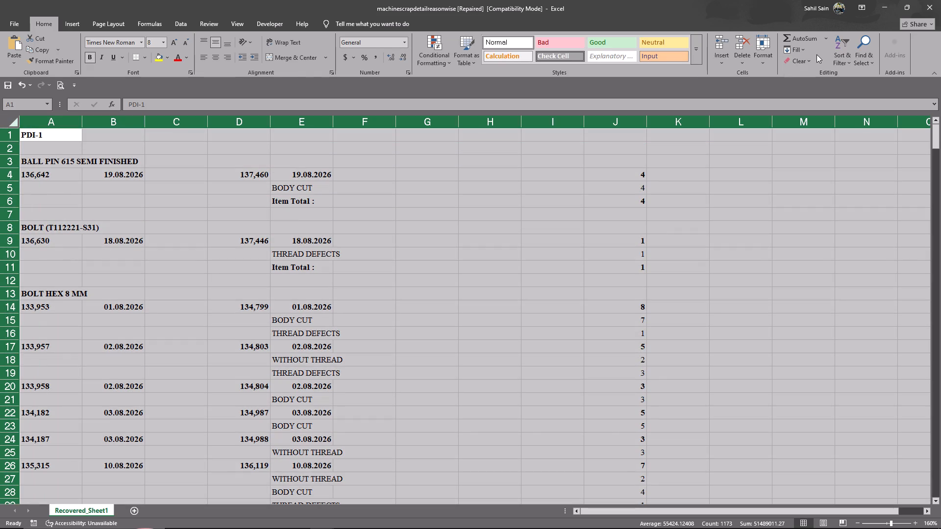
{"action": "left_click", "coordinate": [838, 44]}
{"action": "left_click", "coordinate": [852, 107]}
{"action": "left_click", "coordinate": [477, 180]}
Filter column E to show only rejection reasons, excluding the 2026 dates, Item Total, Total and blanks.
{"action": "left_click", "coordinate": [329, 137]}
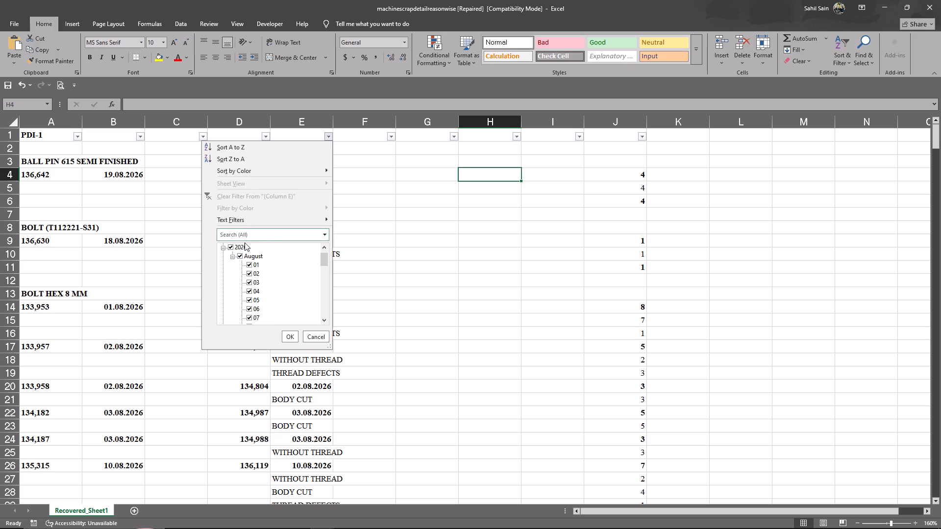
{"action": "left_click", "coordinate": [231, 249]}
{"action": "scroll", "coordinate": [291, 321], "scroll_direction": "down", "scroll_amount": 20}
{"action": "scroll", "coordinate": [291, 321], "scroll_direction": "down", "scroll_amount": 13}
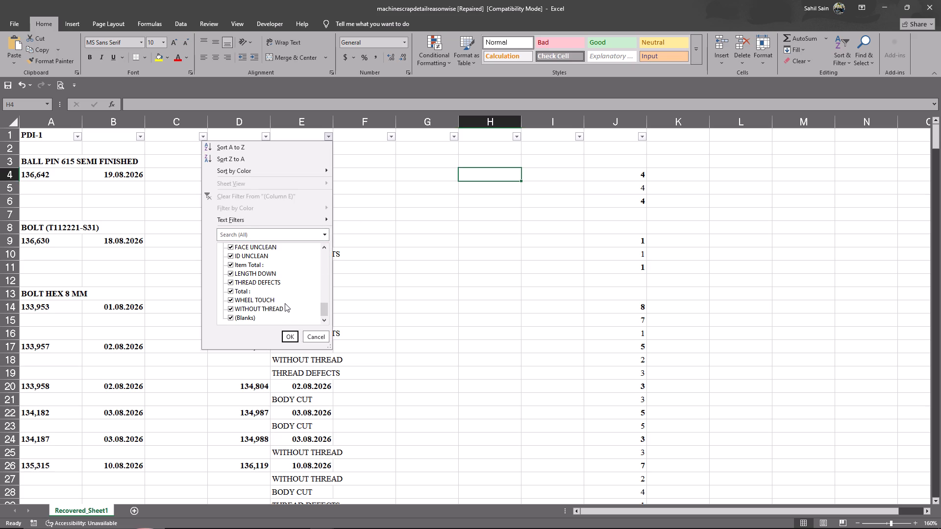
{"action": "left_click", "coordinate": [237, 291]}
{"action": "left_click", "coordinate": [238, 316]}
{"action": "left_click", "coordinate": [239, 264]}
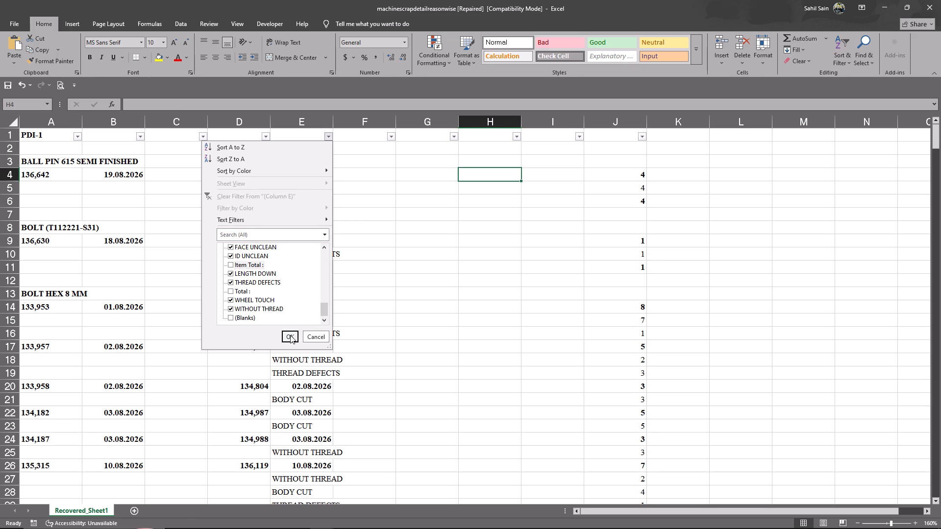
{"action": "left_click", "coordinate": [290, 335]}
Delete the empty columns F to I so the scrap quantities sit beside the rejection reasons.
{"action": "left_click", "coordinate": [313, 211]}
{"action": "left_click_drag", "start_coordinate": [367, 123], "coordinate": [369, 123]}
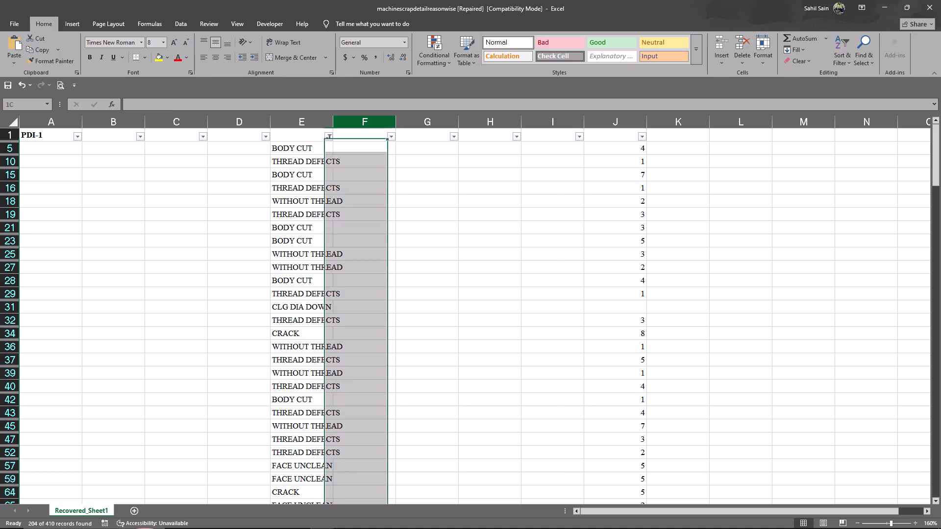
{"action": "left_click_drag", "start_coordinate": [369, 123], "coordinate": [557, 114]}
{"action": "key", "text": "ctrl+minus"}
{"action": "left_click", "coordinate": [566, 210]}
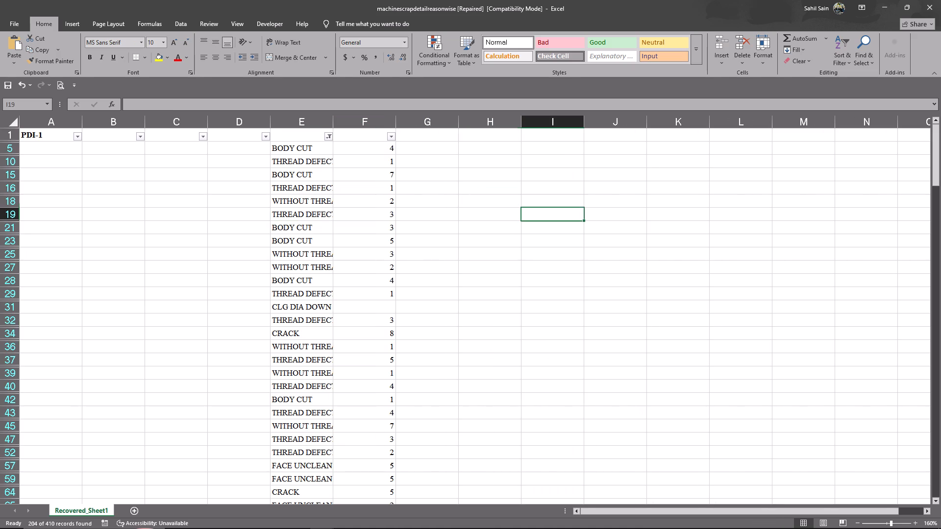
Copy all filtered rejection reasons and their quantities into a new sheet in the same workbook.
{"action": "left_click", "coordinate": [311, 149]}
{"action": "key", "text": "ctrl+shift+Right"}
{"action": "key", "text": "ctrl+shift+Down"}
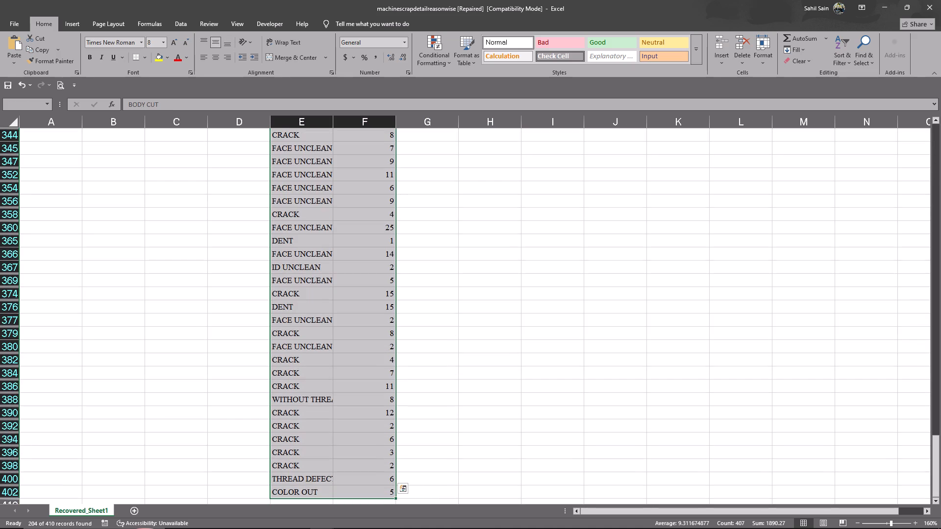
{"action": "key", "text": "ctrl+c"}
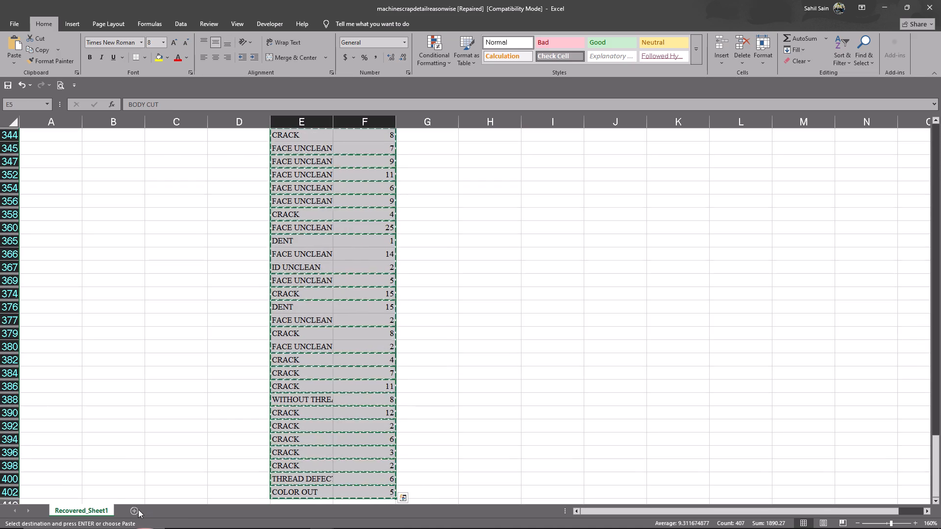
{"action": "left_click", "coordinate": [132, 509]}
{"action": "key", "text": "ctrl+v"}
Insert a row above the copied data and head its two columns "scrap" and "qty".
{"action": "scroll", "coordinate": [33, 157], "scroll_direction": "up", "scroll_amount": 4, "text": "ctrl"}
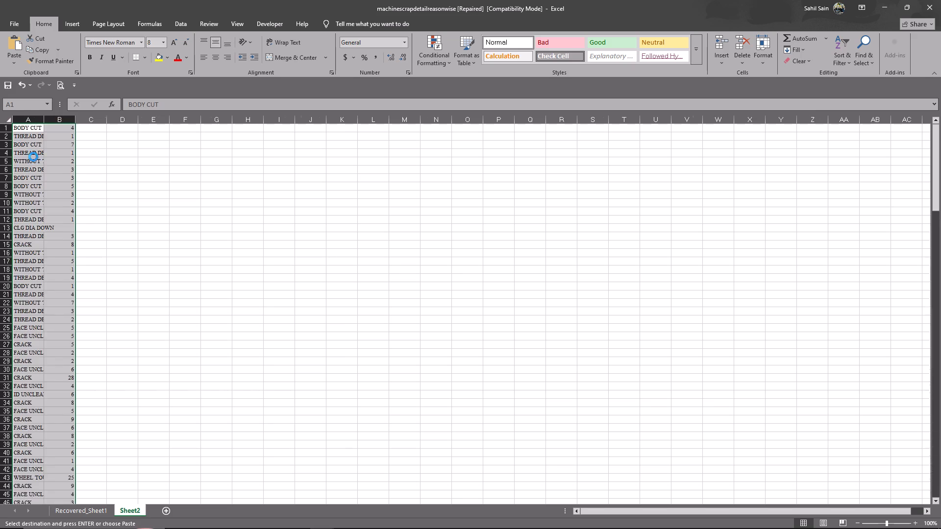
{"action": "scroll", "coordinate": [33, 157], "scroll_direction": "up", "scroll_amount": 5, "text": "ctrl"}
{"action": "left_click", "coordinate": [56, 175]}
{"action": "left_click", "coordinate": [7, 133]}
{"action": "key", "text": "ctrl+plus"}
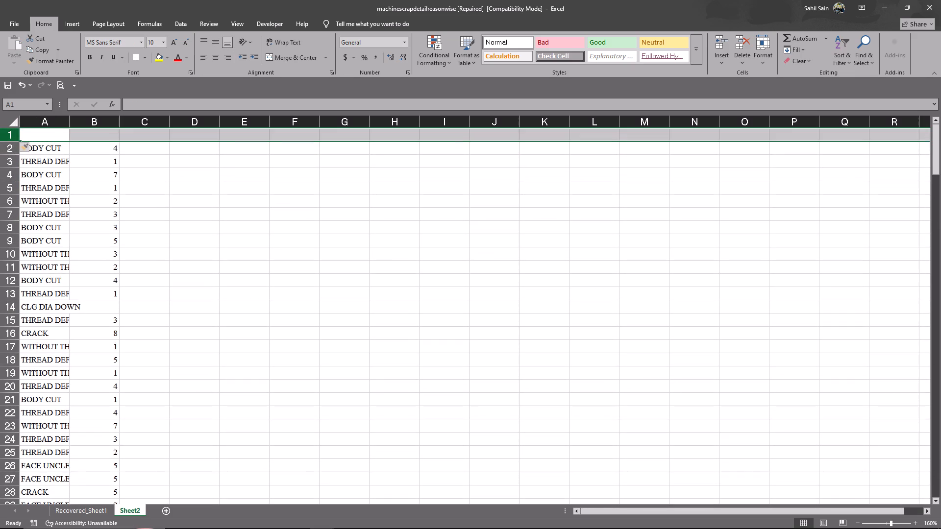
{"action": "key", "text": "Up"}
{"action": "type", "text": "scrap"}
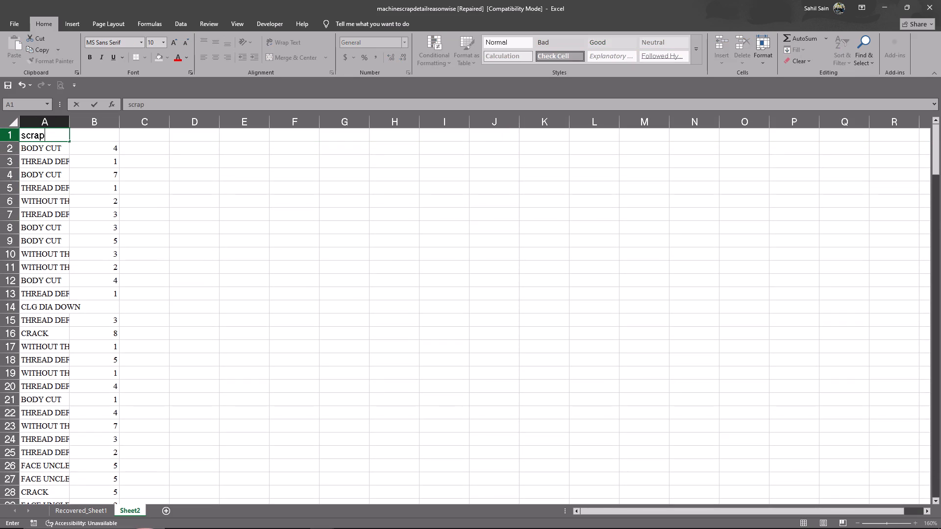
{"action": "key", "text": "Right"}
{"action": "type", "text": "qty"}
{"action": "key", "text": "Down"}
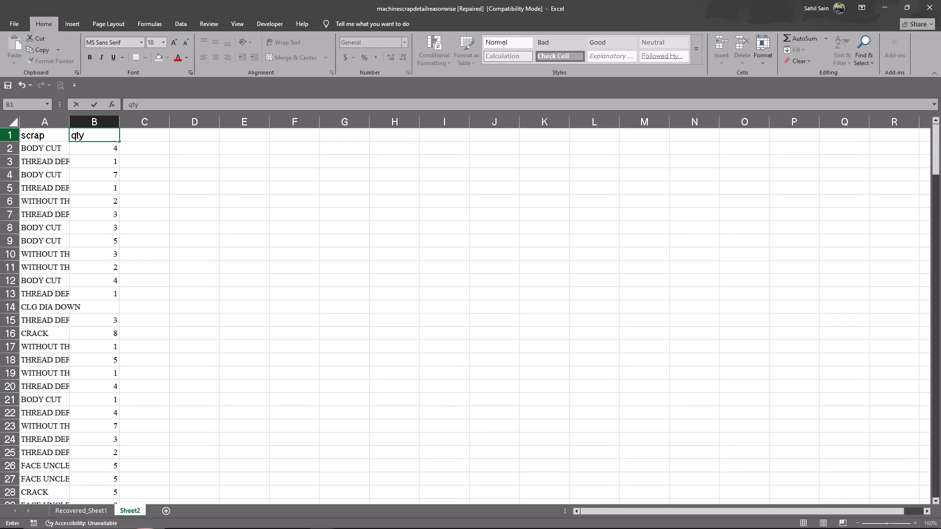
Insert a PivotTable from the scrap and qty data in A1:B205, placed at cell D2 of the same sheet.
{"action": "key", "text": "Left"}
{"action": "key", "text": "Up"}
{"action": "key", "text": "ctrl+shift+Right"}
{"action": "key", "text": "ctrl+shift+Down"}
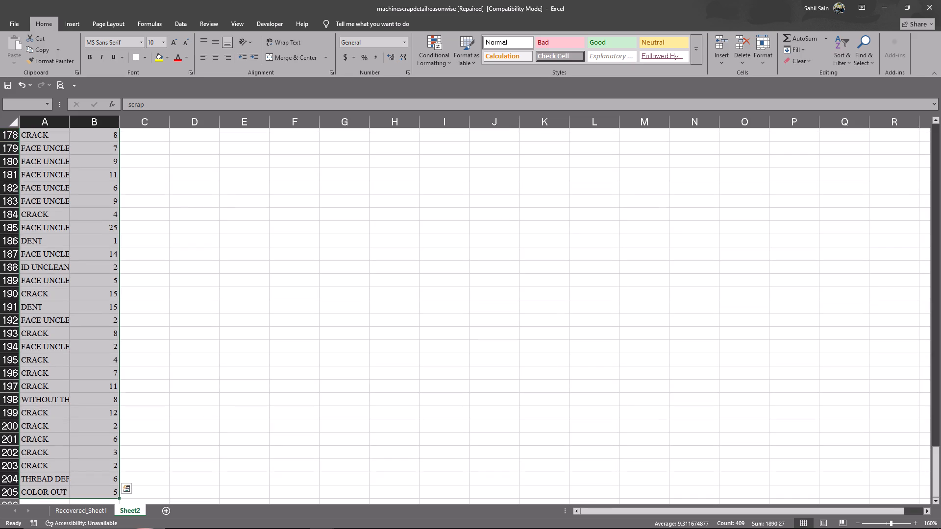
{"action": "left_click", "coordinate": [70, 24]}
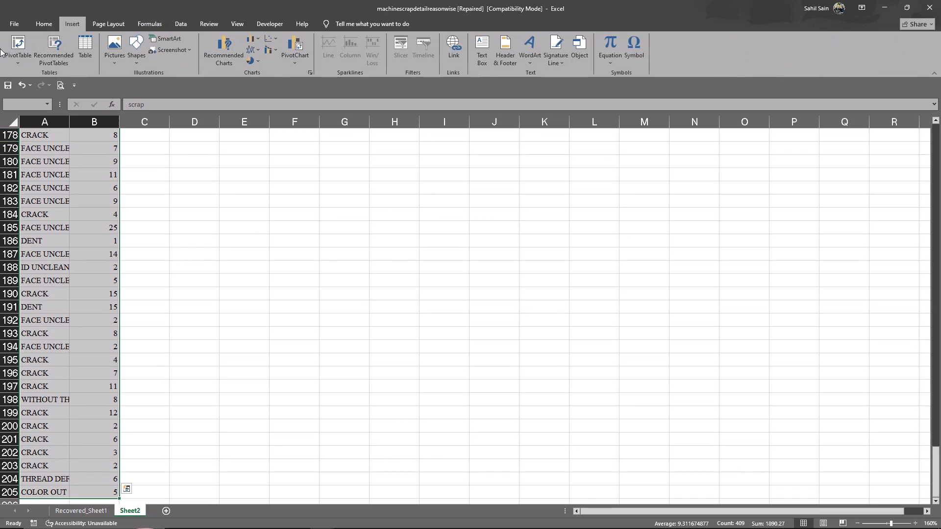
{"action": "left_click", "coordinate": [0, 48]}
{"action": "left_click", "coordinate": [4, 48]}
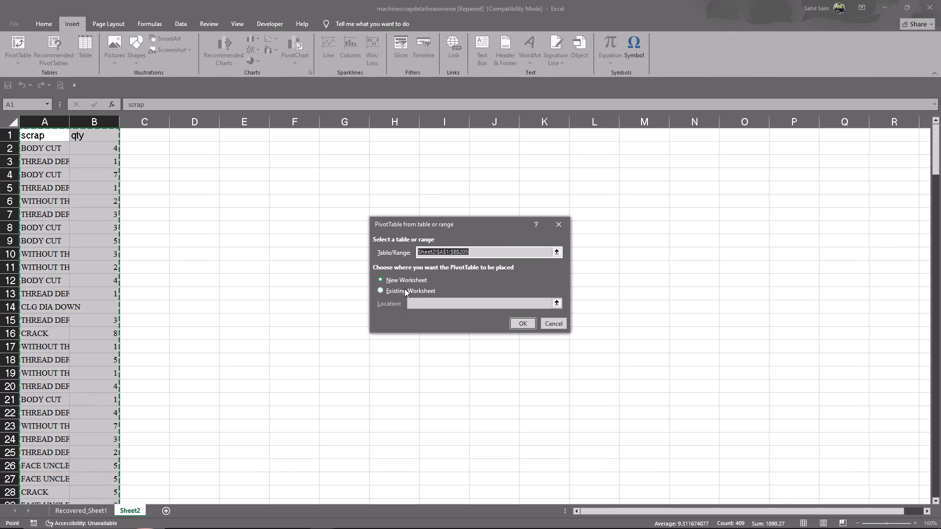
{"action": "left_click", "coordinate": [404, 289]}
{"action": "left_click", "coordinate": [201, 151]}
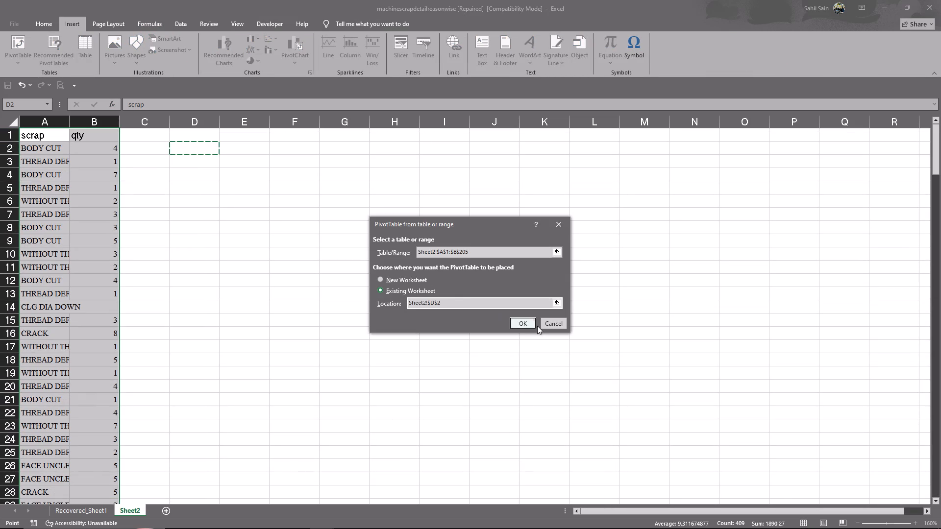
{"action": "left_click", "coordinate": [523, 320]}
Lay out the PivotTable with scrap as the row field and the sum of qty as the values.
{"action": "left_click_drag", "start_coordinate": [791, 186], "coordinate": [802, 251]}
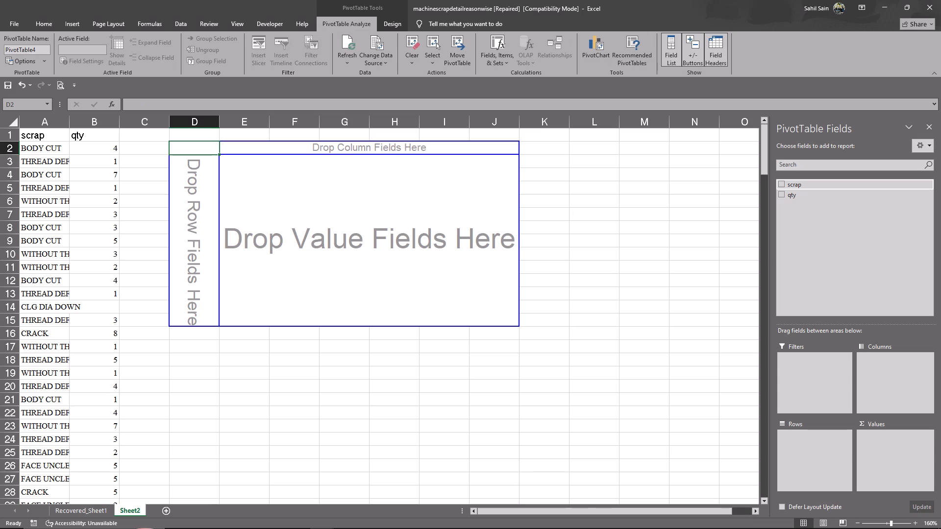
{"action": "left_click_drag", "start_coordinate": [802, 251], "coordinate": [805, 463]}
{"action": "left_click_drag", "start_coordinate": [791, 196], "coordinate": [939, 413]}
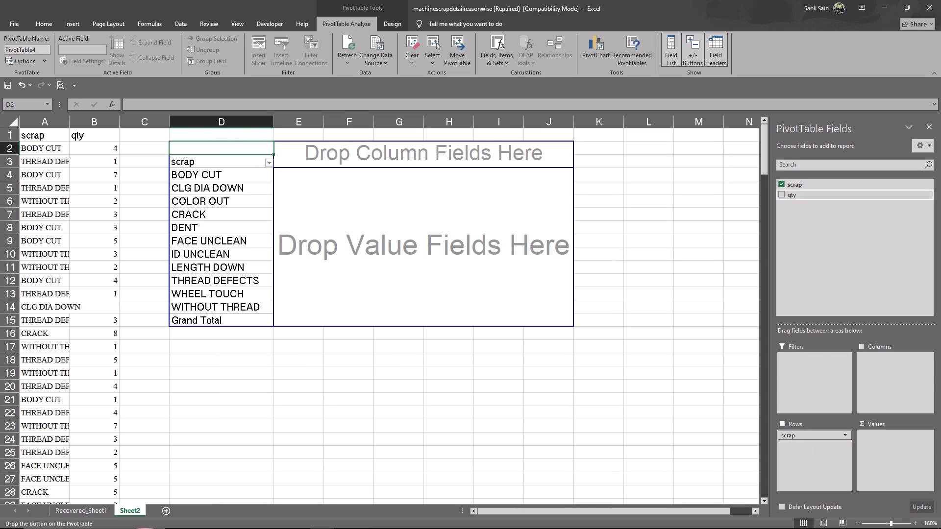
{"action": "left_click_drag", "start_coordinate": [939, 413], "coordinate": [890, 447]}
{"action": "left_click", "coordinate": [487, 350]}
{"action": "left_click", "coordinate": [679, 294]}
{"action": "double_click", "coordinate": [226, 239]}
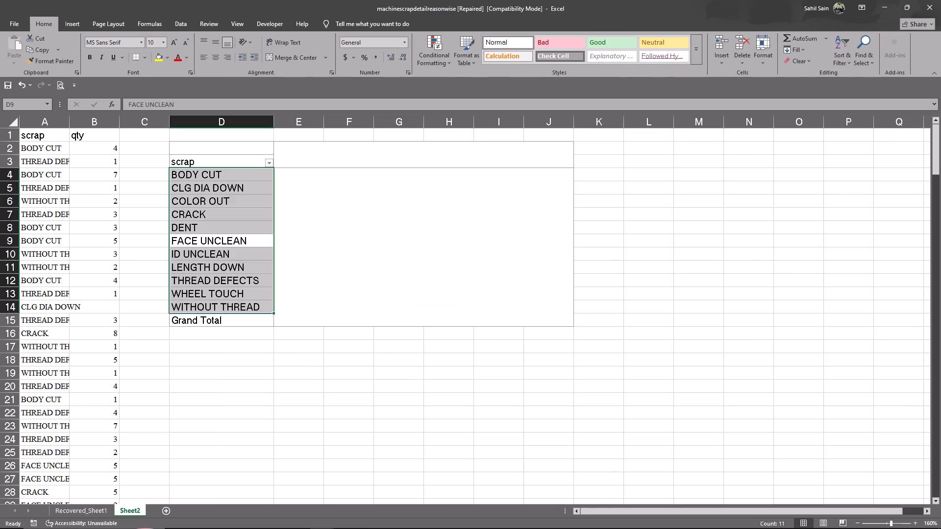
{"action": "left_click", "coordinate": [792, 194]}
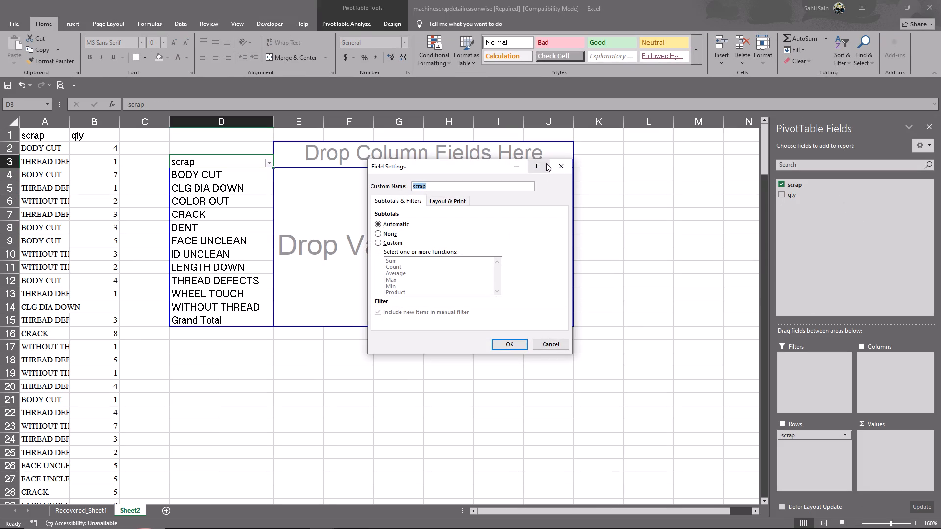
{"action": "left_click", "coordinate": [557, 167]}
{"action": "left_click_drag", "start_coordinate": [786, 198], "coordinate": [875, 451]}
{"action": "left_click", "coordinate": [429, 328]}
{"action": "scroll", "coordinate": [235, 216], "scroll_direction": "up", "scroll_amount": 3, "text": "ctrl"}
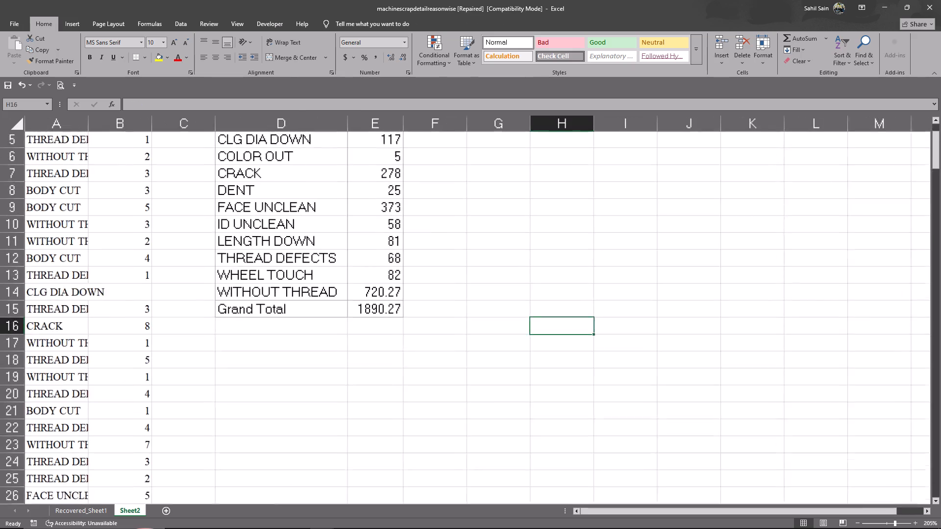
{"action": "scroll", "coordinate": [238, 216], "scroll_direction": "up", "scroll_amount": 8}
{"action": "left_click", "coordinate": [425, 195]}
In the Monthly Rejection Record 2026 workbook's Aug.26 row, enter 83 under Others and 117 under CLG Dia Down.
{"action": "key", "text": "alt+Tab"}
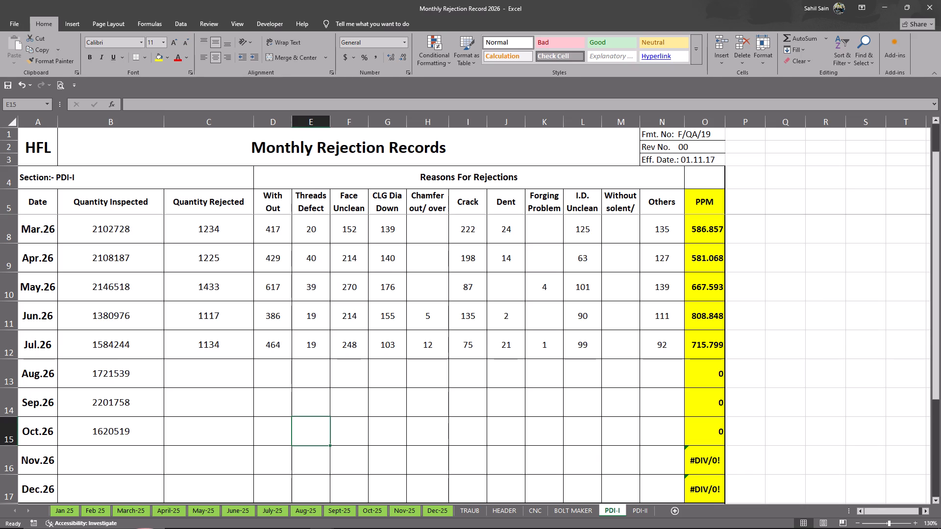
{"action": "left_click", "coordinate": [667, 368]}
{"action": "type", "text": "83"}
{"action": "key", "text": "Return"}
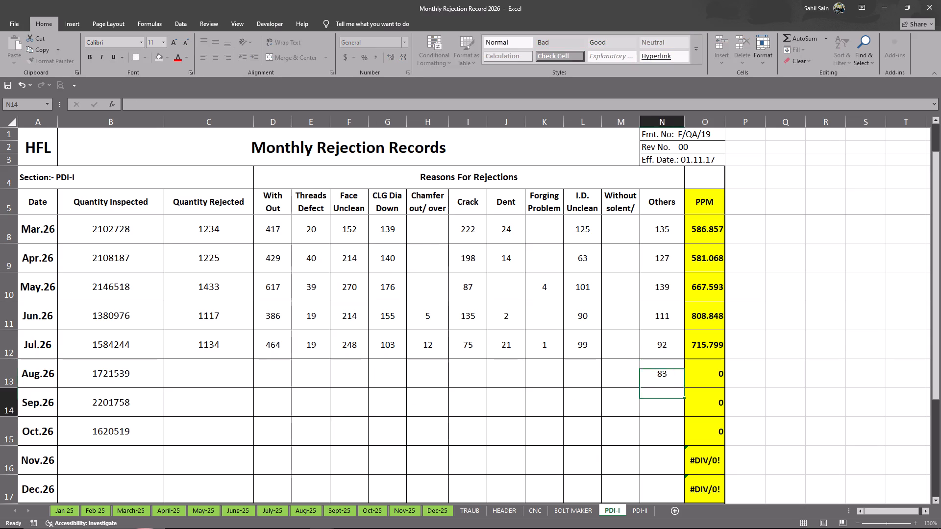
{"action": "key", "text": "alt+Tab"}
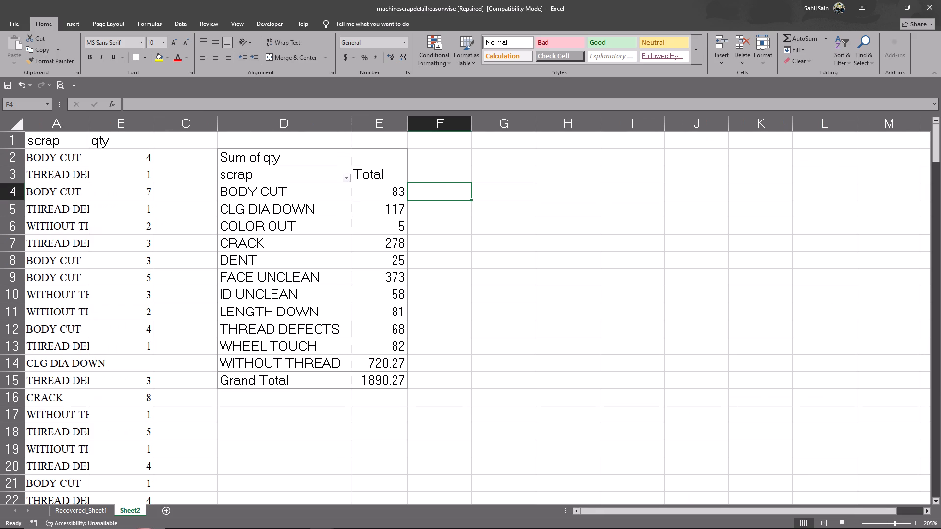
{"action": "key", "text": "alt+Tab"}
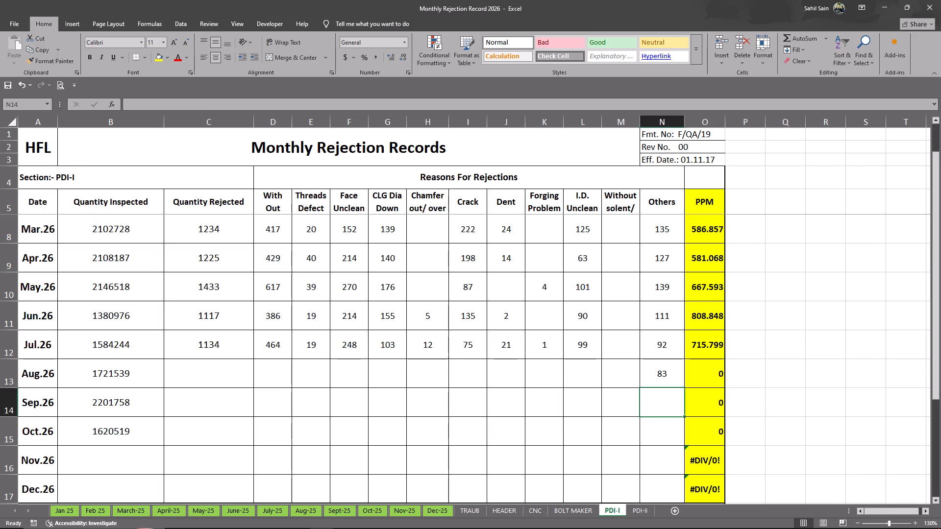
{"action": "left_click", "coordinate": [389, 364]}
{"action": "type", "text": "11"}
{"action": "key", "text": "Return"}
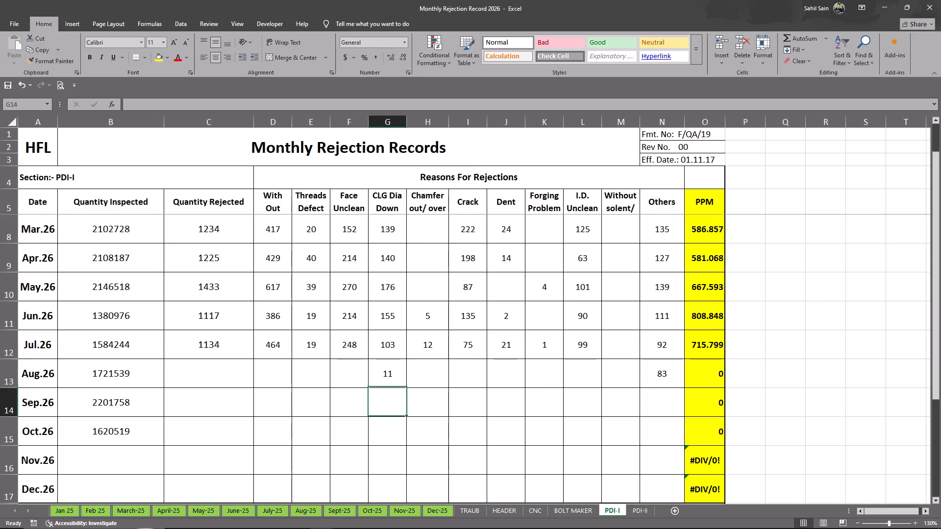
{"action": "double_click", "coordinate": [397, 370]}
{"action": "key", "text": "7"}
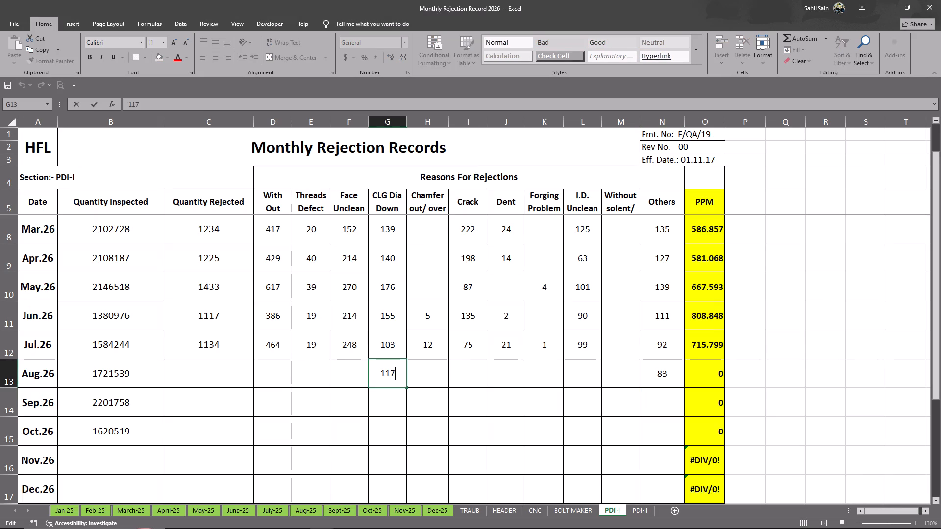
{"action": "key", "text": "Return"}
Fill the Jul.26 Quantity Rejected sum formula down through the Dec.26 row.
{"action": "double_click", "coordinate": [239, 337]}
{"action": "key", "text": "Escape"}
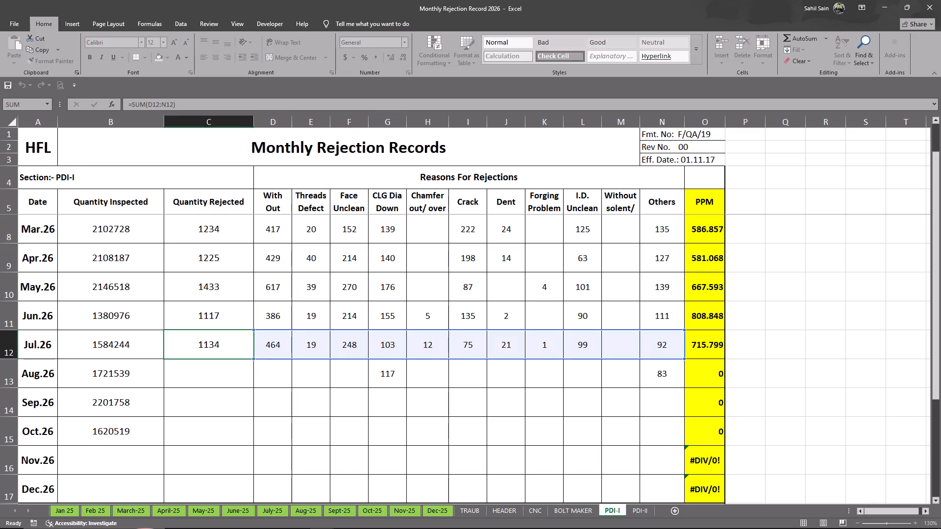
{"action": "left_click_drag", "start_coordinate": [254, 360], "coordinate": [247, 486]}
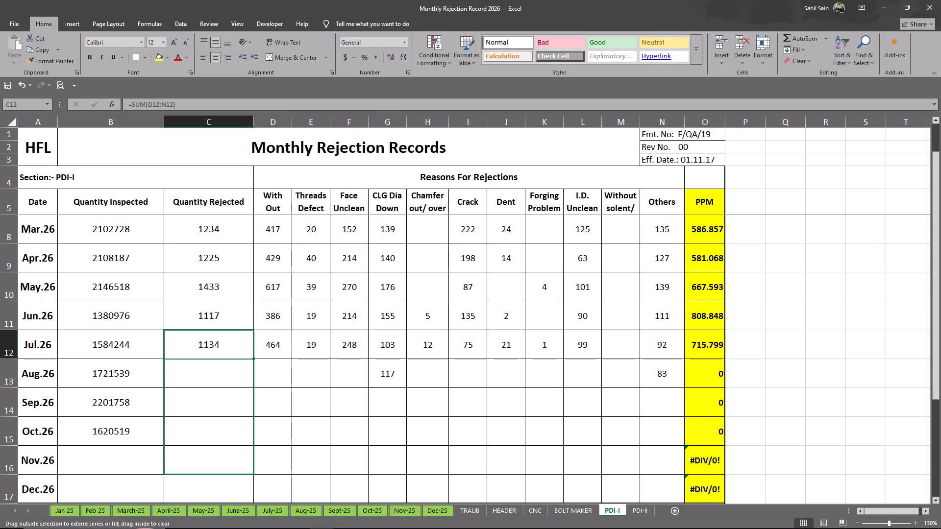
{"action": "left_click_drag", "start_coordinate": [247, 486], "coordinate": [248, 498]}
{"action": "left_click", "coordinate": [272, 414]}
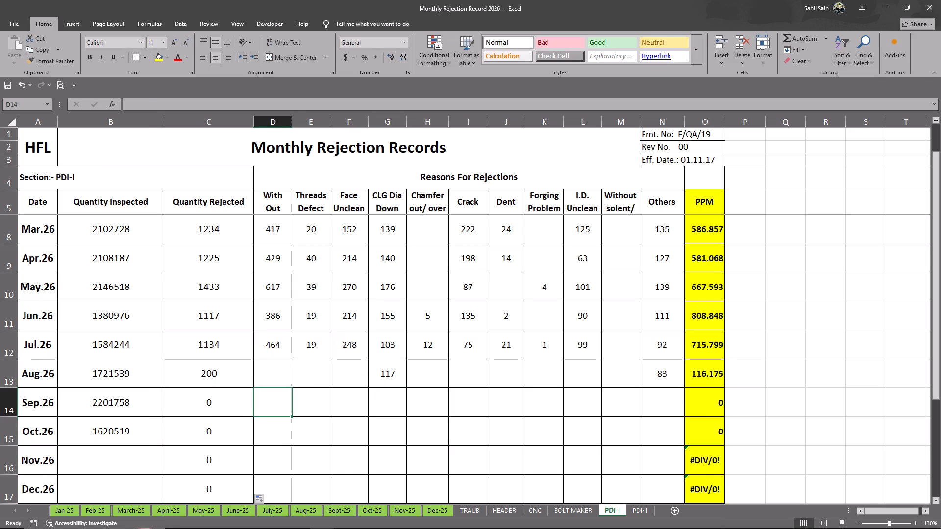
{"action": "scroll", "coordinate": [272, 414], "scroll_direction": "down", "scroll_amount": 3}
{"action": "scroll", "coordinate": [272, 414], "scroll_direction": "up", "scroll_amount": 1}
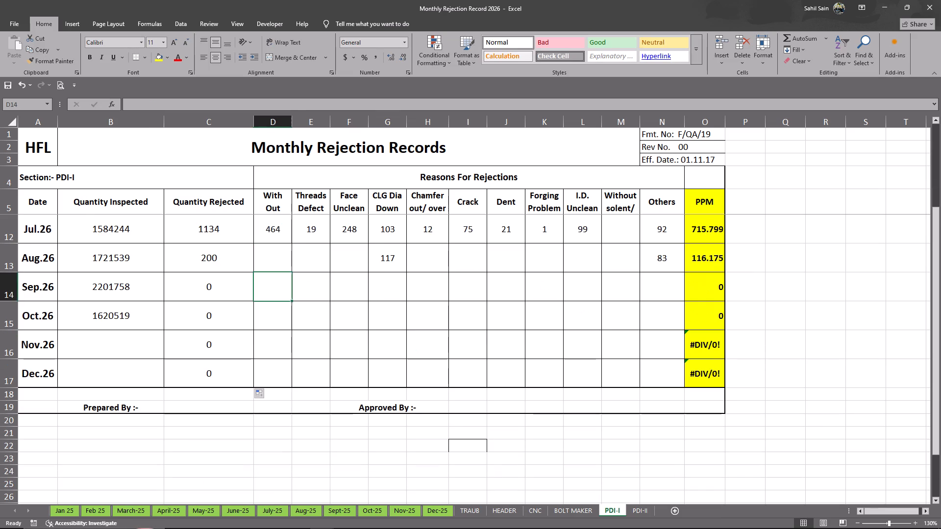
Add the COLOR OUT quantity to the Aug.26 Others entry, making it 83+5.
{"action": "key", "text": "alt+Tab"}
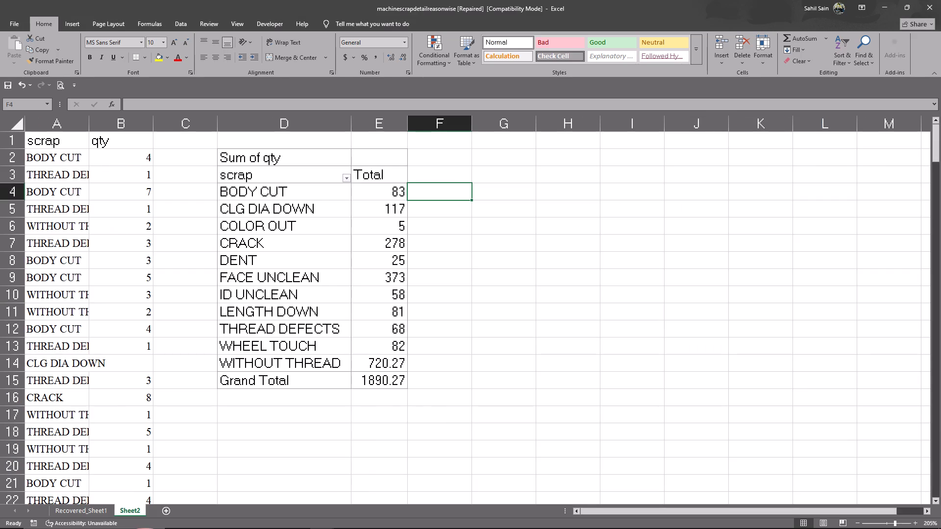
{"action": "key", "text": "alt+Tab"}
{"action": "scroll", "coordinate": [363, 280], "scroll_direction": "up", "scroll_amount": 1}
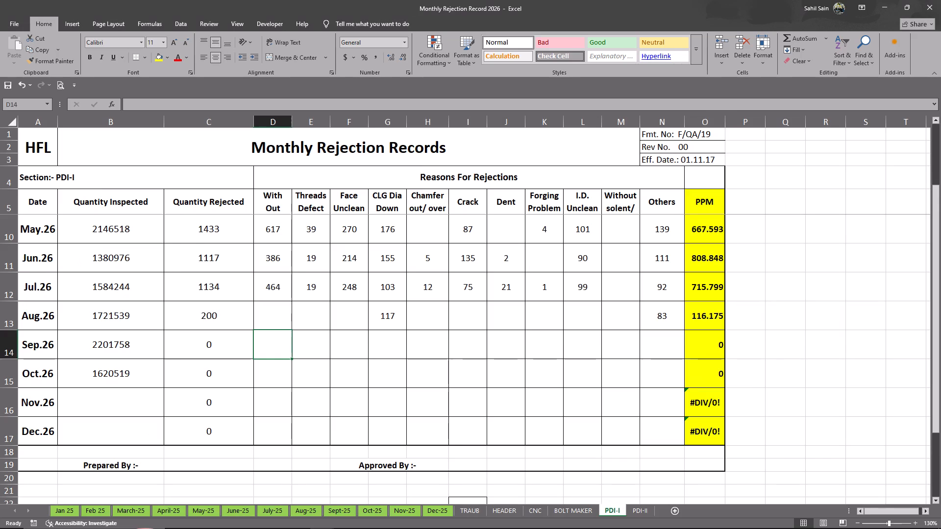
{"action": "key", "text": "alt+Tab"}
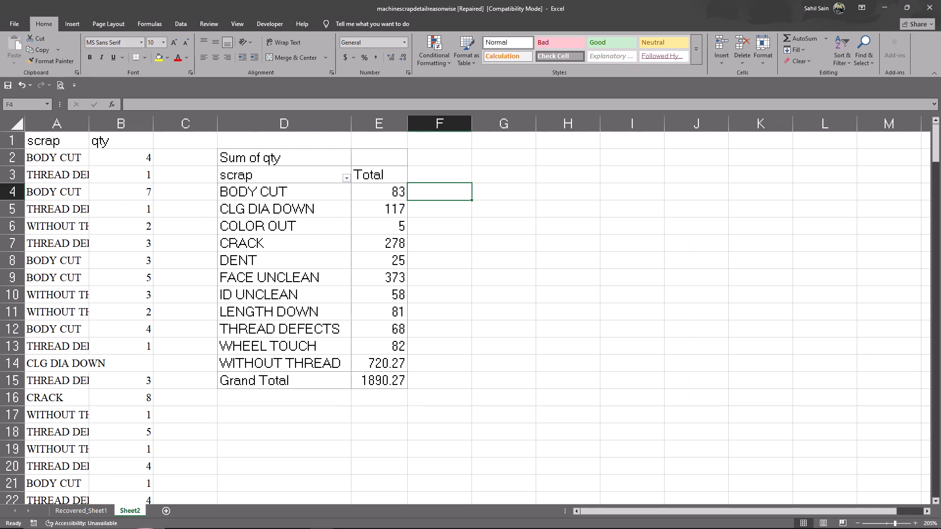
{"action": "key", "text": "alt+Tab"}
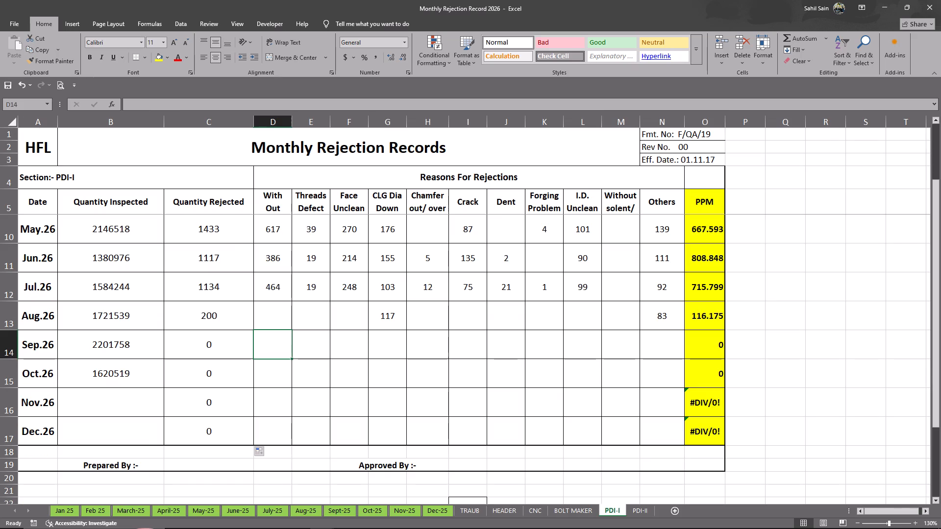
{"action": "double_click", "coordinate": [670, 316]}
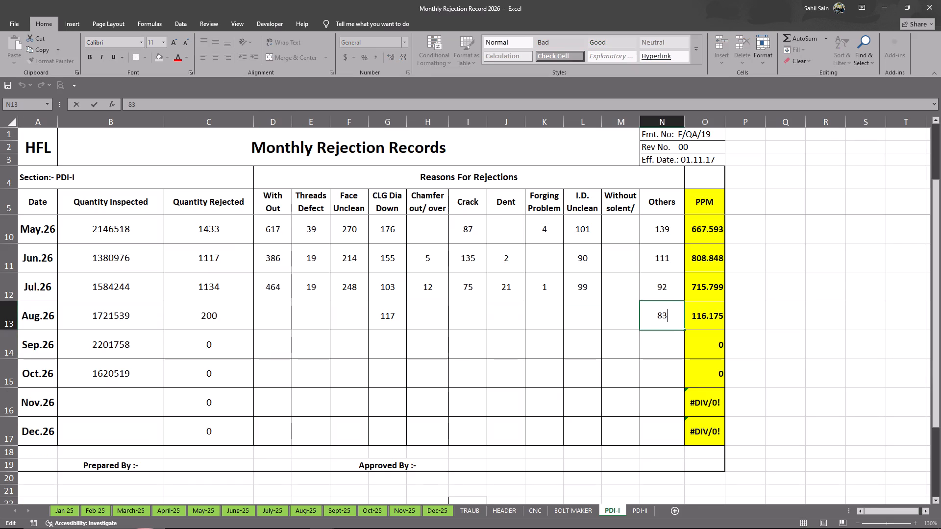
{"action": "type", "text": "+5"}
{"action": "key", "text": "Return"}
Enter the August Crack quantity 278 and Dent quantity 25 from the PivotTable in the Aug.26 row.
{"action": "key", "text": "alt+Tab"}
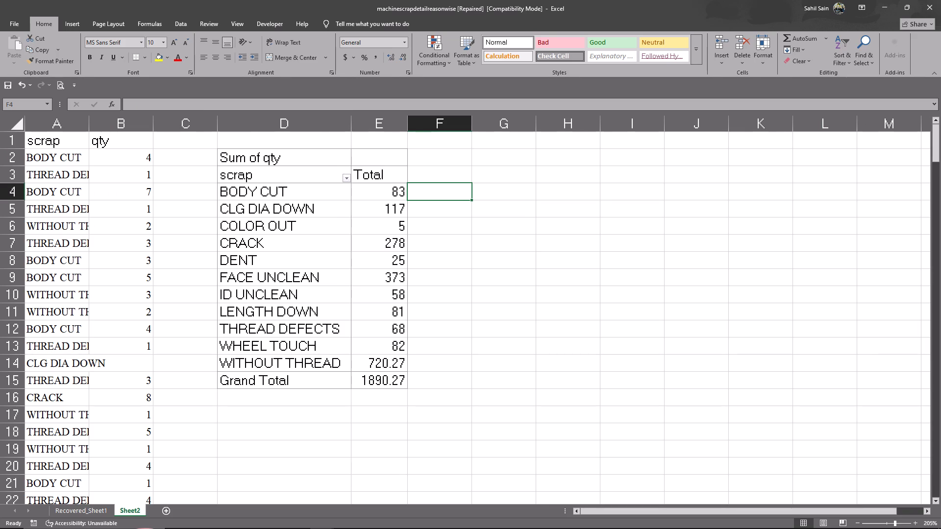
{"action": "key", "text": "alt+Tab"}
{"action": "left_click", "coordinate": [467, 322]}
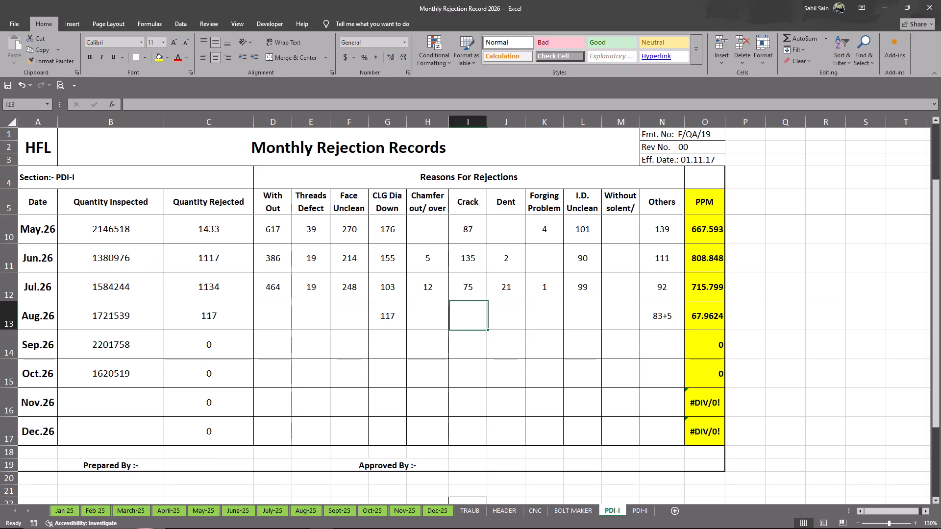
{"action": "type", "text": "278"}
{"action": "key", "text": "Return"}
{"action": "key", "text": "alt+Tab"}
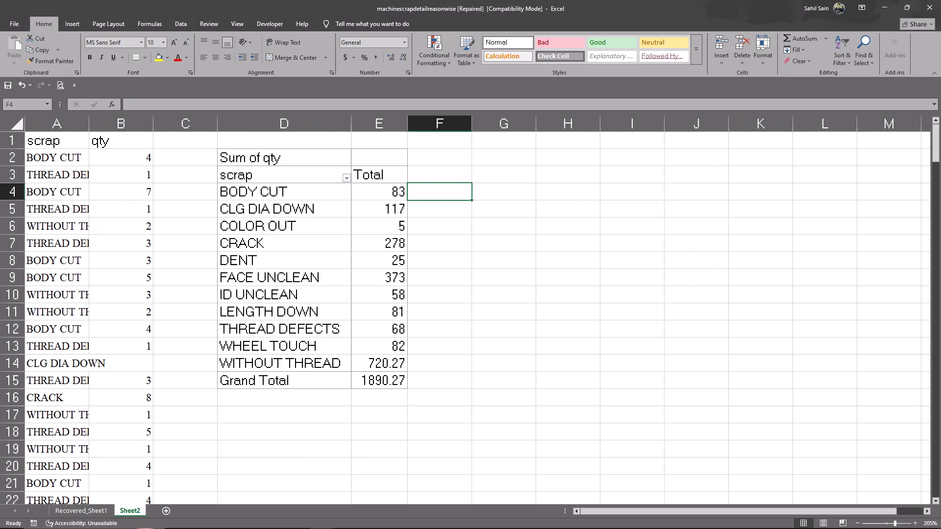
{"action": "key", "text": "alt+Tab"}
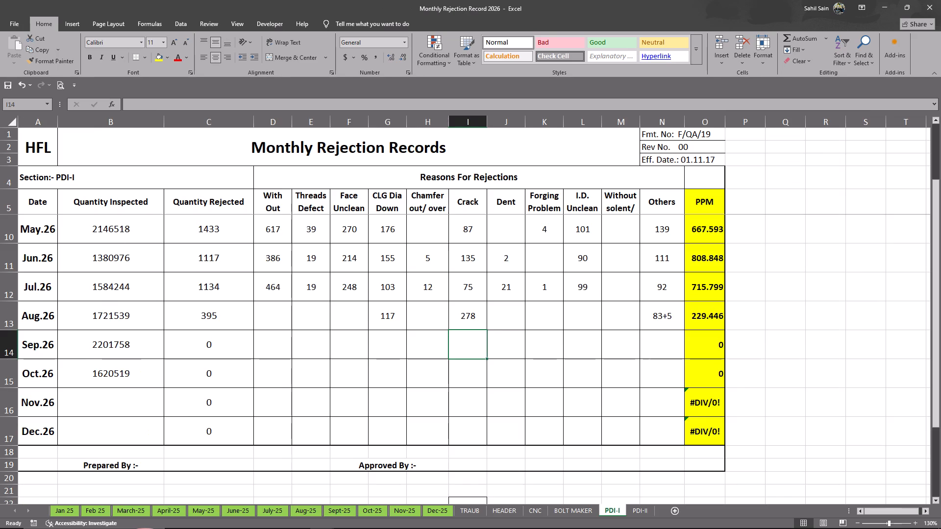
{"action": "left_click", "coordinate": [505, 320]}
{"action": "type", "text": "25"}
{"action": "key", "text": "Return"}
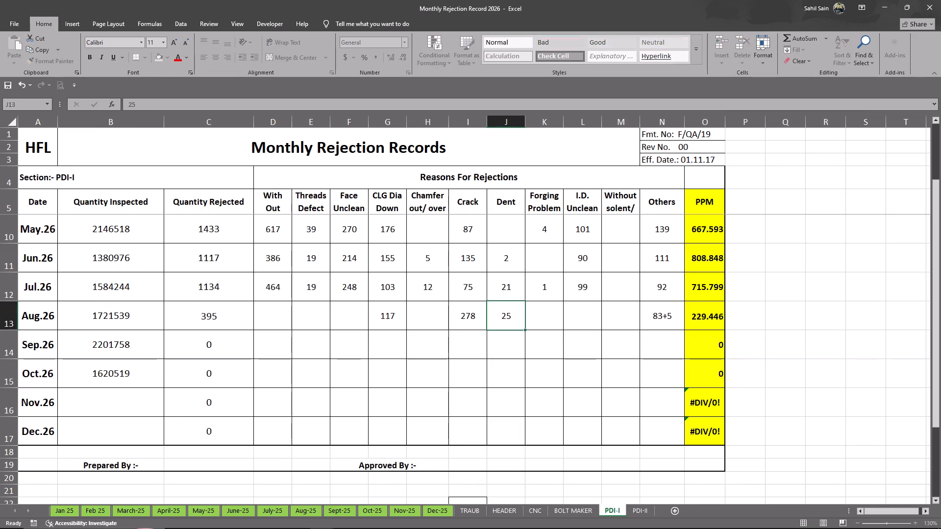
Enter the August Face Unclean quantity 373 and I.D. Unclean quantity 58 from the PivotTable in the Aug.26 row.
{"action": "key", "text": "alt+Tab"}
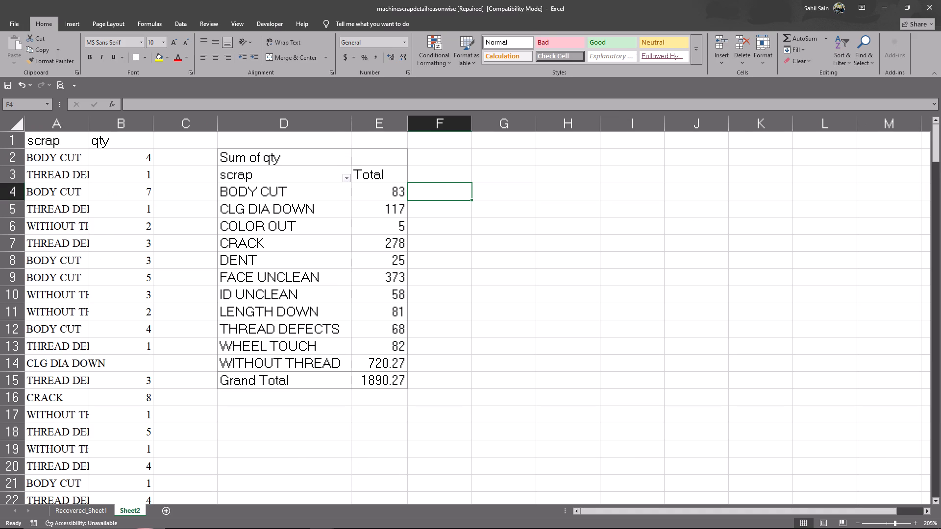
{"action": "key", "text": "alt+Tab"}
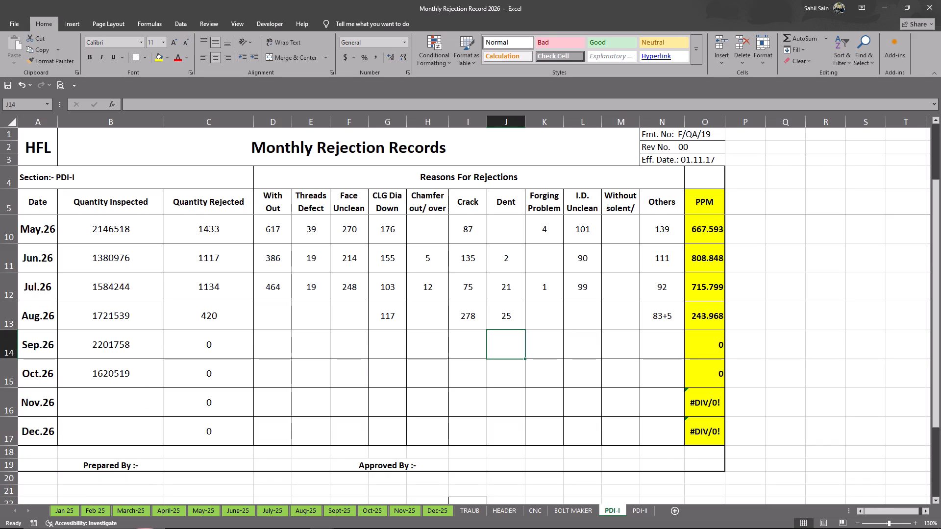
{"action": "left_click", "coordinate": [350, 312]}
{"action": "type", "text": "373"}
{"action": "key", "text": "Return"}
{"action": "key", "text": "alt+Tab"}
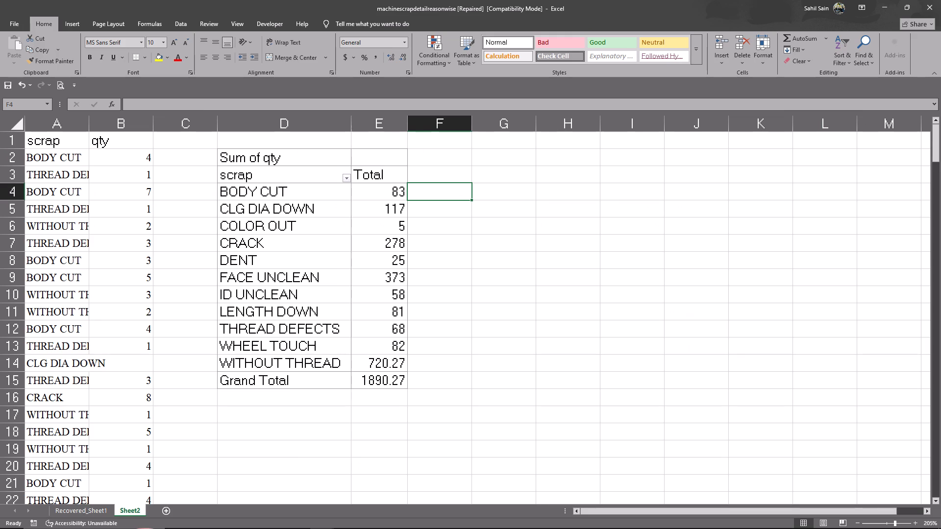
{"action": "key", "text": "alt+Tab"}
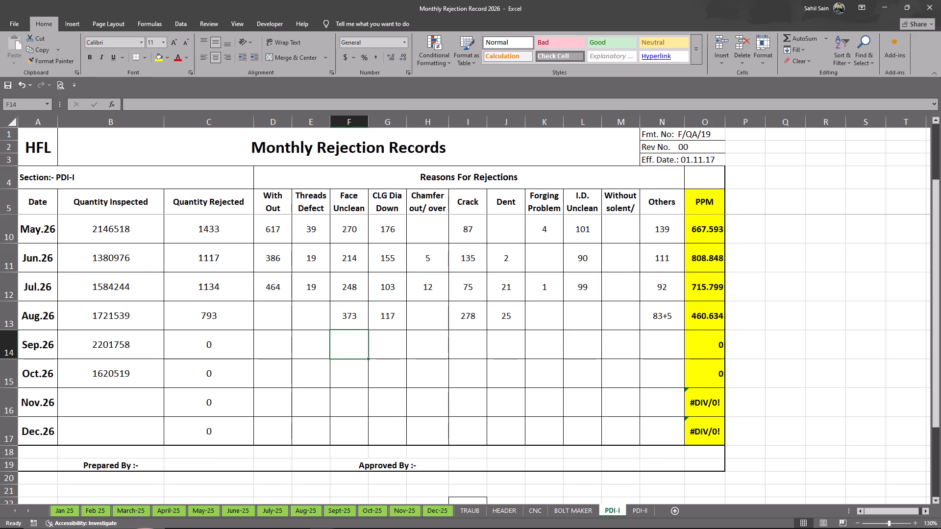
{"action": "left_click", "coordinate": [574, 318]}
{"action": "type", "text": "58"}
{"action": "key", "text": "Return"}
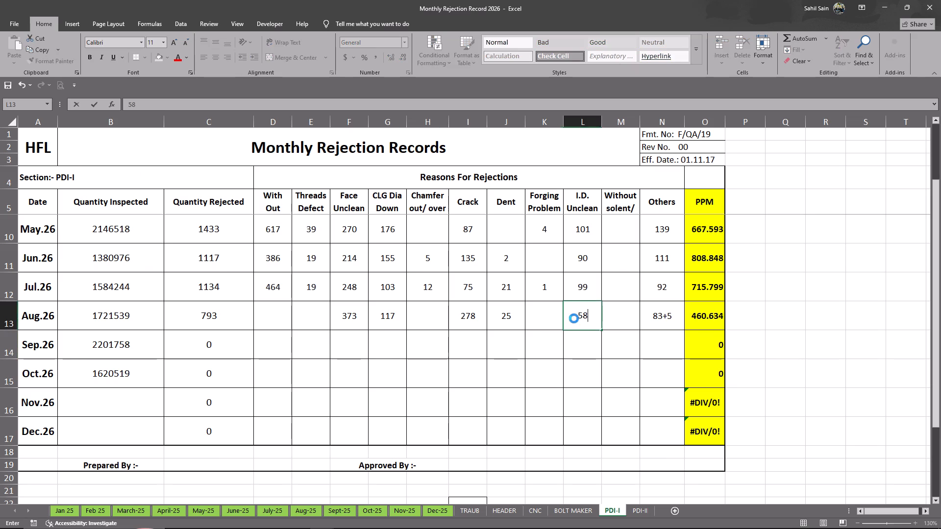
{"action": "key", "text": "alt+Tab"}
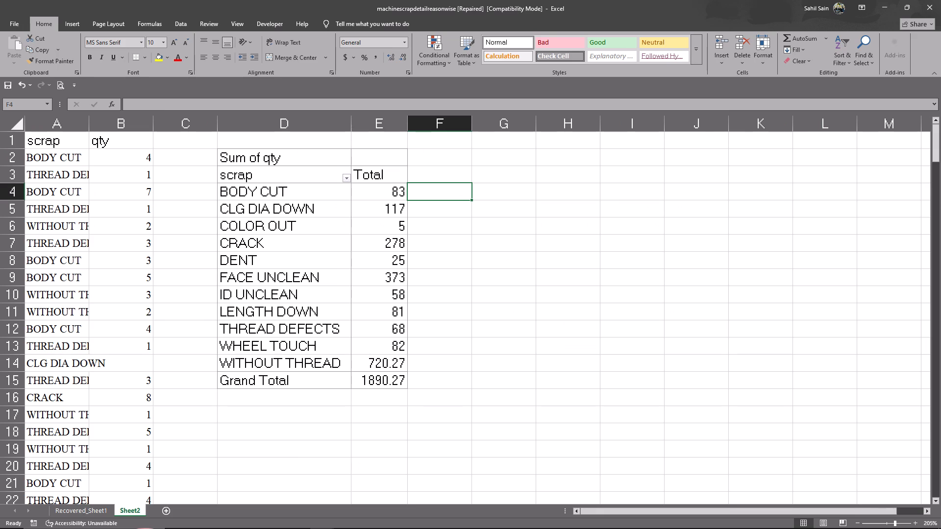
Add the LENGTH DOWN quantity from the PivotTable to the Aug.26 Others entry, making it 83+5+81.
{"action": "key", "text": "alt+Tab"}
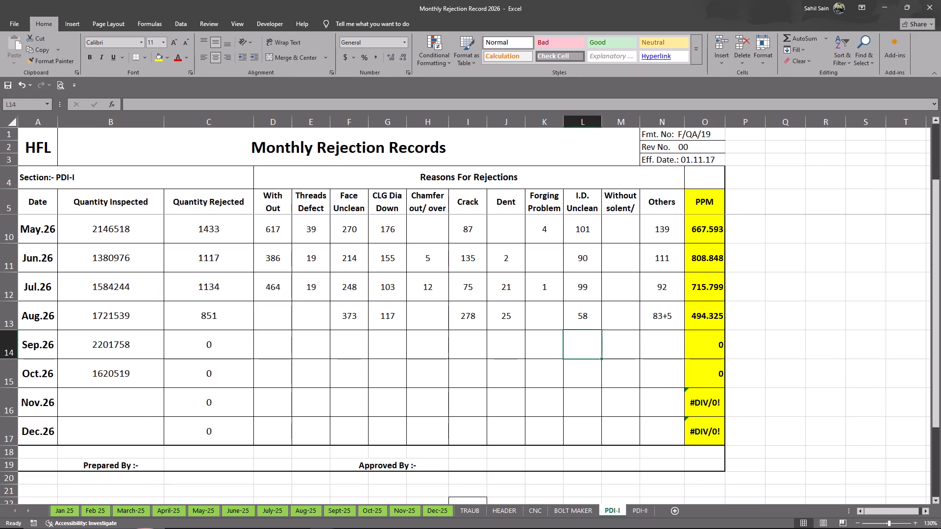
{"action": "double_click", "coordinate": [675, 314]}
{"action": "type", "text": "+81"}
{"action": "key", "text": "Return"}
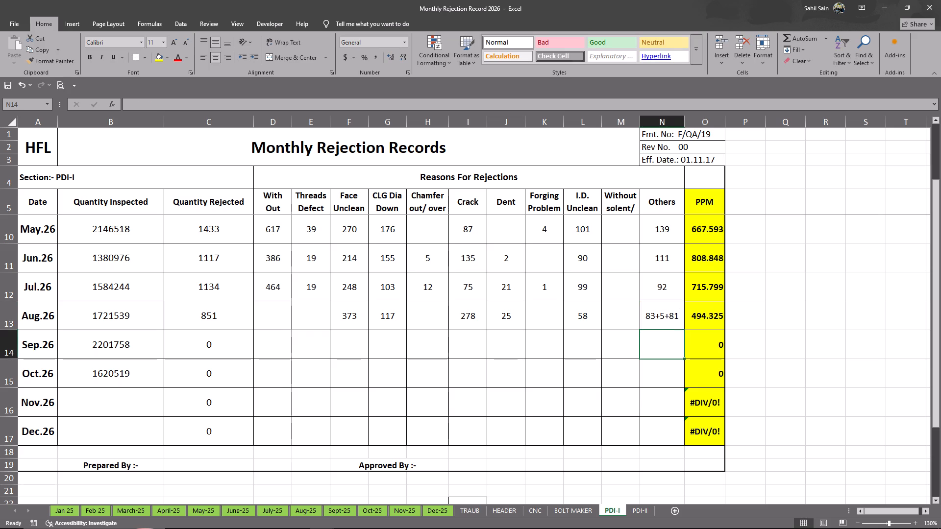
Enter the August THREAD DEFECTS quantity 68 from the PivotTable under Threads Defect in the Aug.26 row.
{"action": "key", "text": "alt+Tab"}
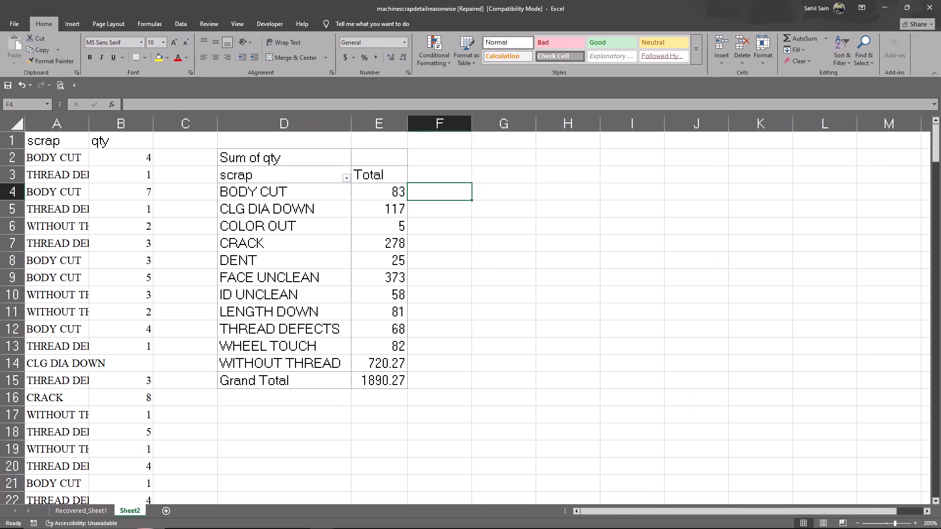
{"action": "key", "text": "alt+Tab"}
{"action": "left_click", "coordinate": [308, 312]}
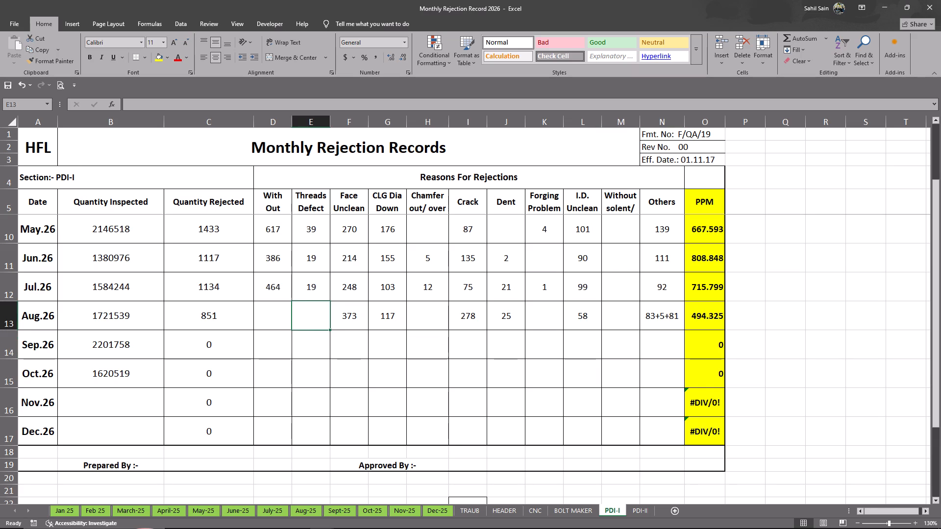
{"action": "type", "text": "67"}
{"action": "key", "text": "BackSpace"}
{"action": "key", "text": "8"}
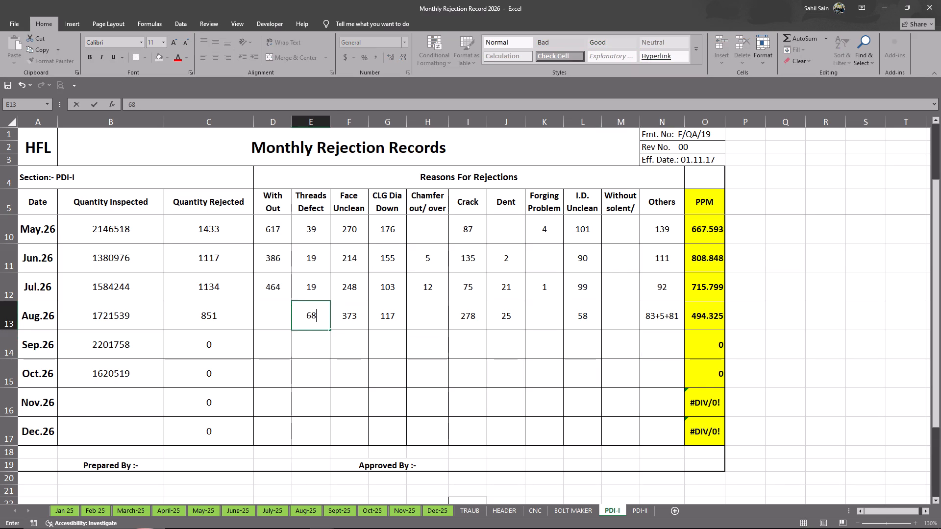
{"action": "key", "text": "Return"}
Add the WHEEL TOUCH quantity from the PivotTable to the Aug.26 Others entry, making it 83+5+81+82.
{"action": "key", "text": "alt+Tab"}
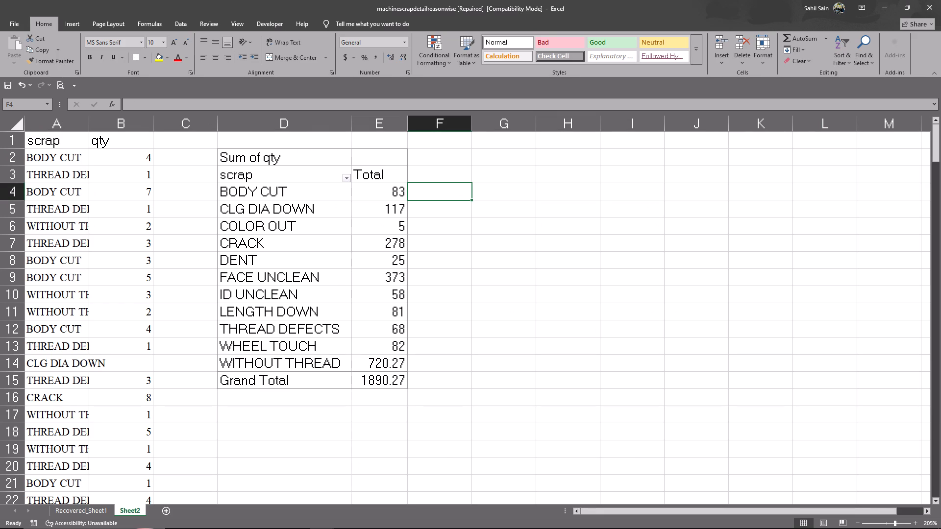
{"action": "key", "text": "alt+Tab"}
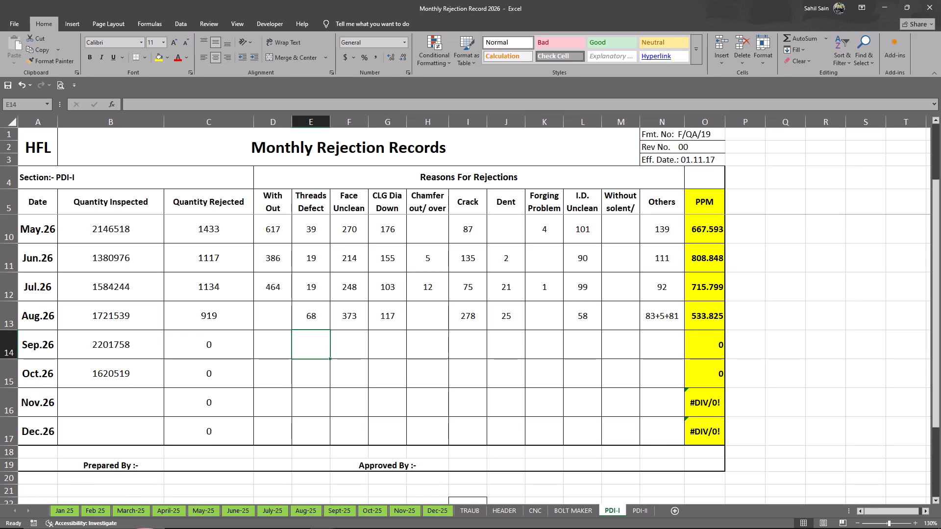
{"action": "double_click", "coordinate": [680, 317]}
{"action": "type", "text": "+82"}
{"action": "key", "text": "Return"}
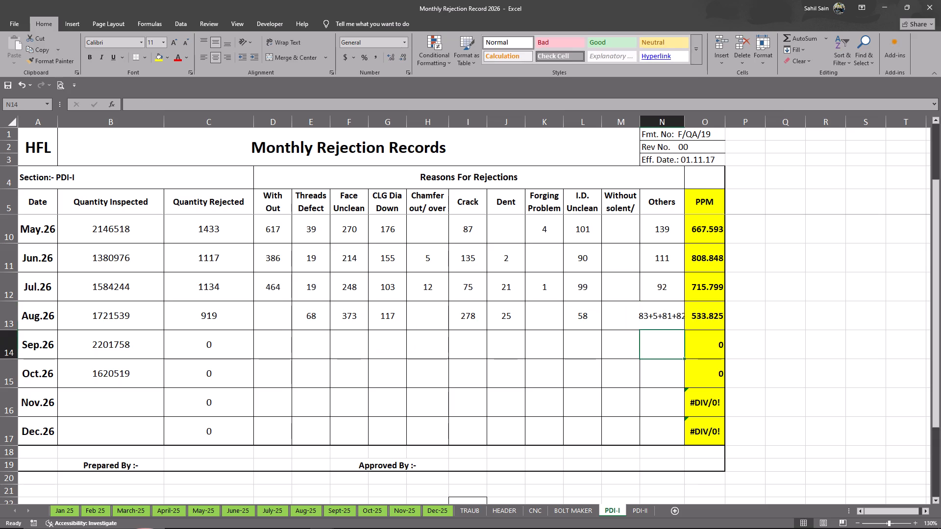
Enter the August WITHOUT THREAD quantity as 720 in the With Out column of the Aug.26 row.
{"action": "key", "text": "alt+Tab"}
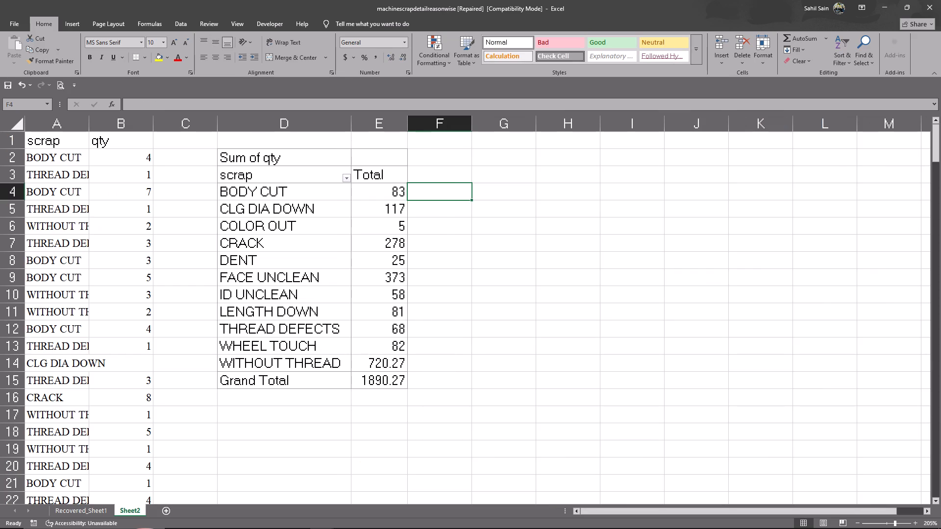
{"action": "key", "text": "alt+Tab"}
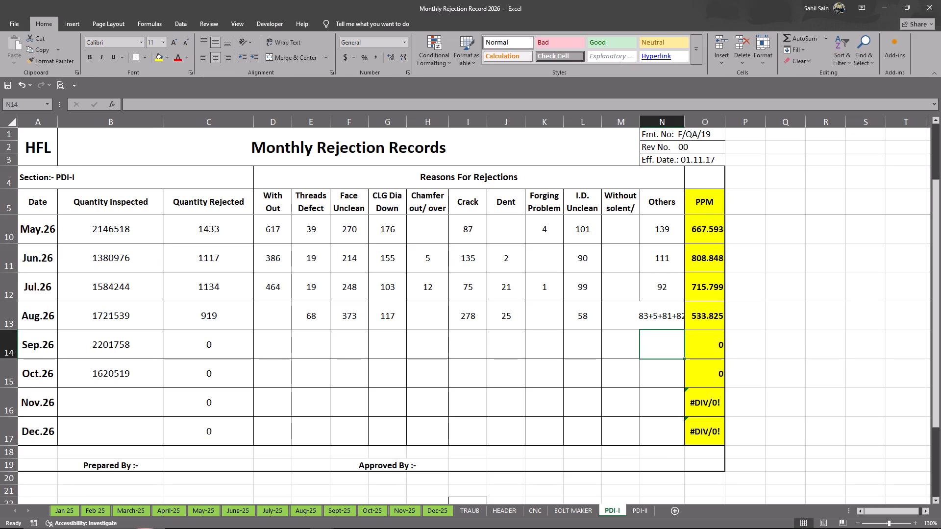
{"action": "left_click", "coordinate": [284, 201]}
{"action": "left_click", "coordinate": [278, 314]}
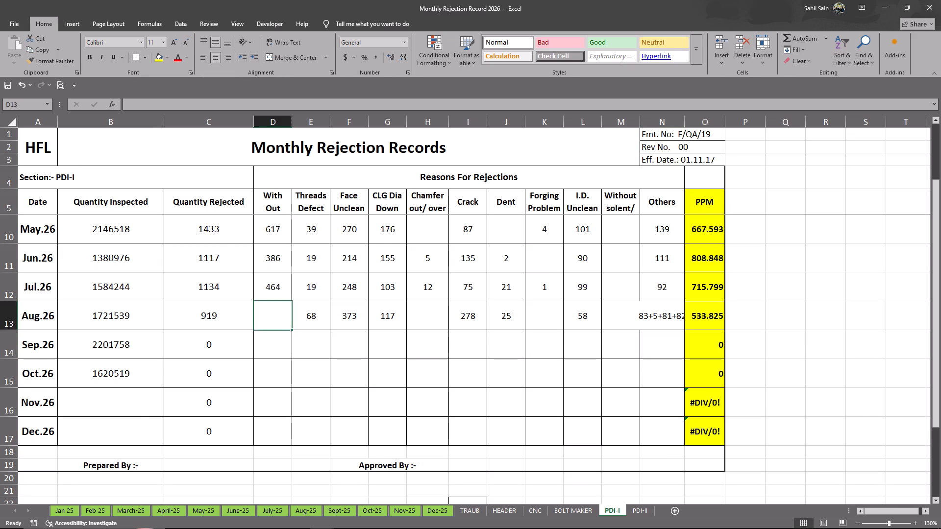
{"action": "key", "text": "alt+Tab"}
{"action": "key", "text": "alt+Tab"}
{"action": "type", "text": "720"}
{"action": "key", "text": "Return"}
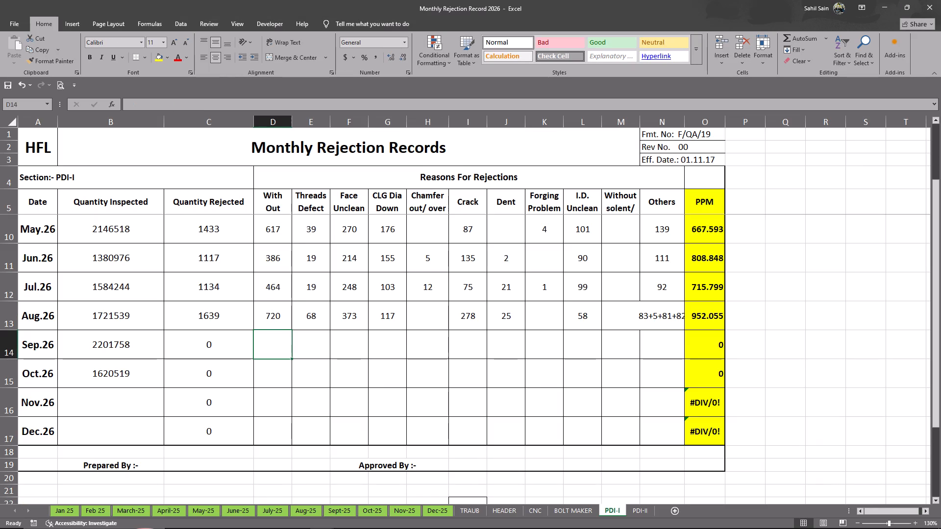
Turn the Aug.26 Others entry into the formula =83+5+81+82.
{"action": "double_click", "coordinate": [656, 315]}
{"action": "left_click", "coordinate": [636, 316]}
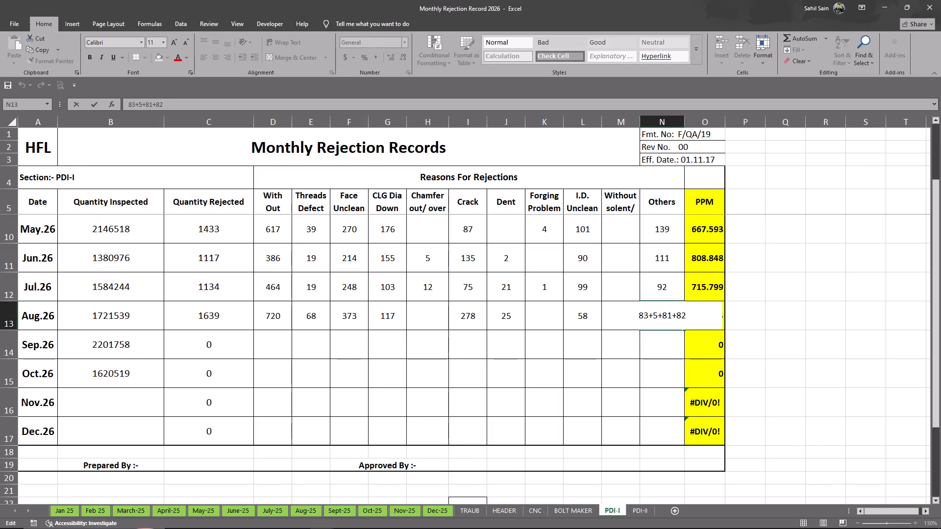
{"action": "key", "text": "equal"}
{"action": "key", "text": "Return"}
{"action": "double_click", "coordinate": [512, 347]}
{"action": "left_click", "coordinate": [513, 381]}
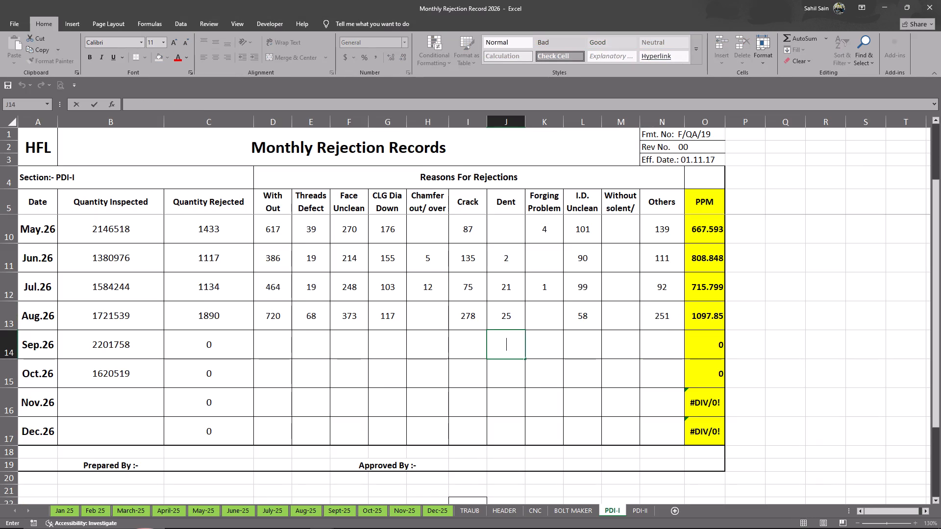
Check the sum of the whole qty column on Sheet2 of the scrap workbook against the August rejected total.
{"action": "key", "text": "alt+Tab"}
{"action": "left_click", "coordinate": [528, 398]}
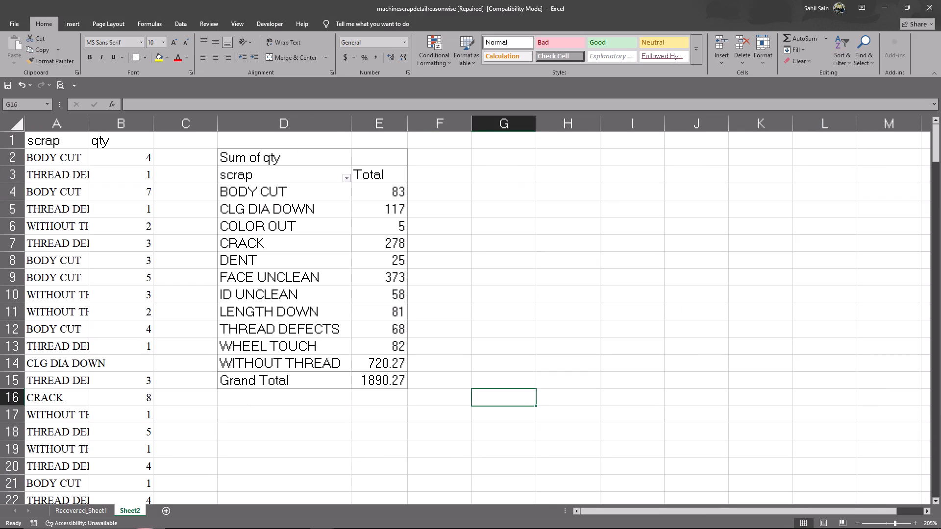
{"action": "scroll", "coordinate": [160, 377], "scroll_direction": "down", "scroll_amount": 16}
{"action": "scroll", "coordinate": [146, 367], "scroll_direction": "down", "scroll_amount": 20}
{"action": "scroll", "coordinate": [146, 367], "scroll_direction": "down", "scroll_amount": 11}
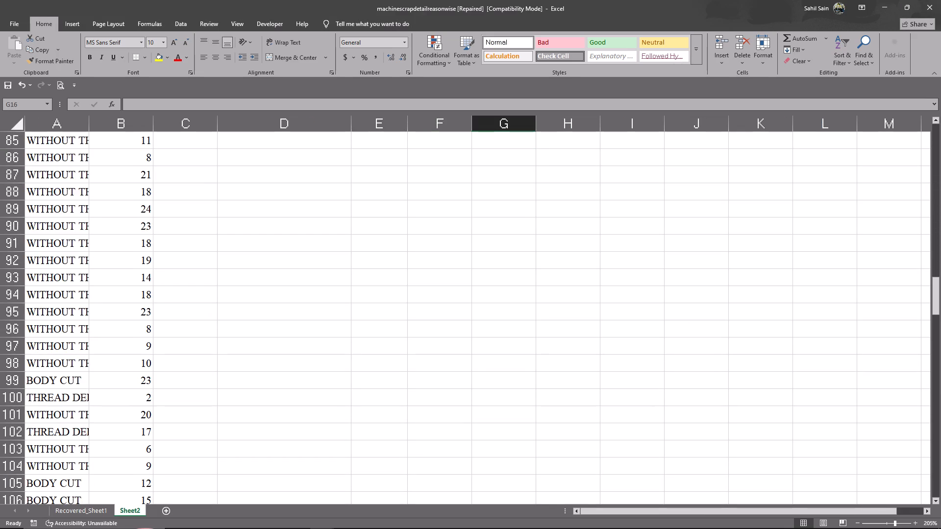
{"action": "scroll", "coordinate": [143, 369], "scroll_direction": "down", "scroll_amount": 20}
{"action": "scroll", "coordinate": [143, 369], "scroll_direction": "down", "scroll_amount": 8}
{"action": "scroll", "coordinate": [134, 404], "scroll_direction": "down", "scroll_amount": 18}
{"action": "scroll", "coordinate": [132, 413], "scroll_direction": "down", "scroll_amount": 7}
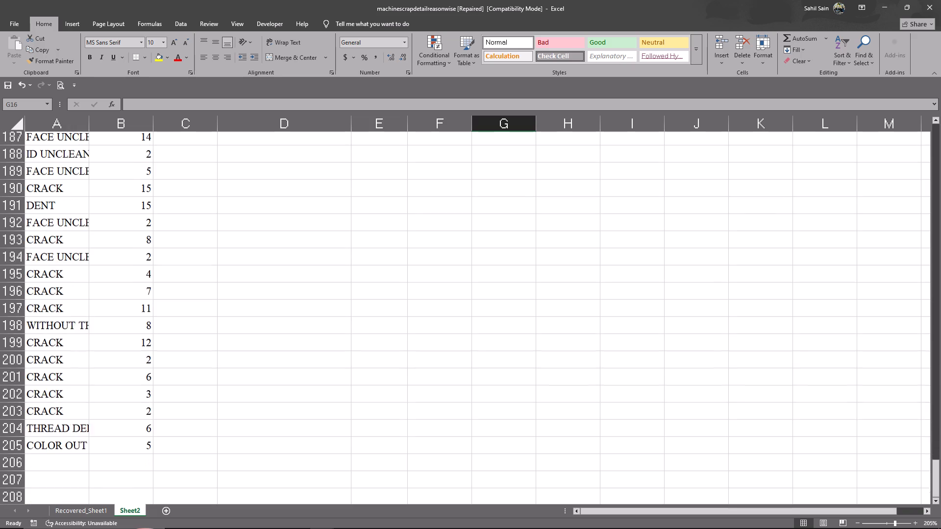
{"action": "scroll", "coordinate": [128, 411], "scroll_direction": "up", "scroll_amount": 5}
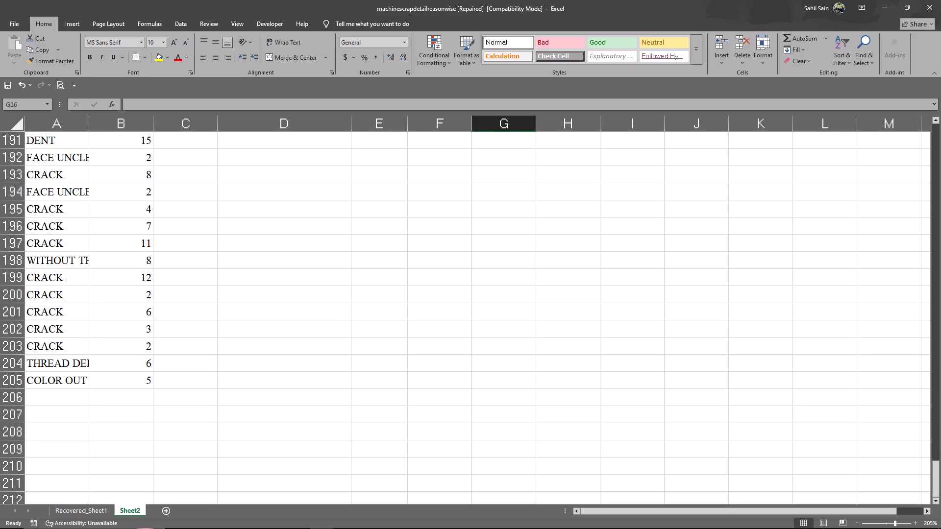
{"action": "left_click", "coordinate": [135, 377]}
{"action": "key", "text": "ctrl+shift+Up"}
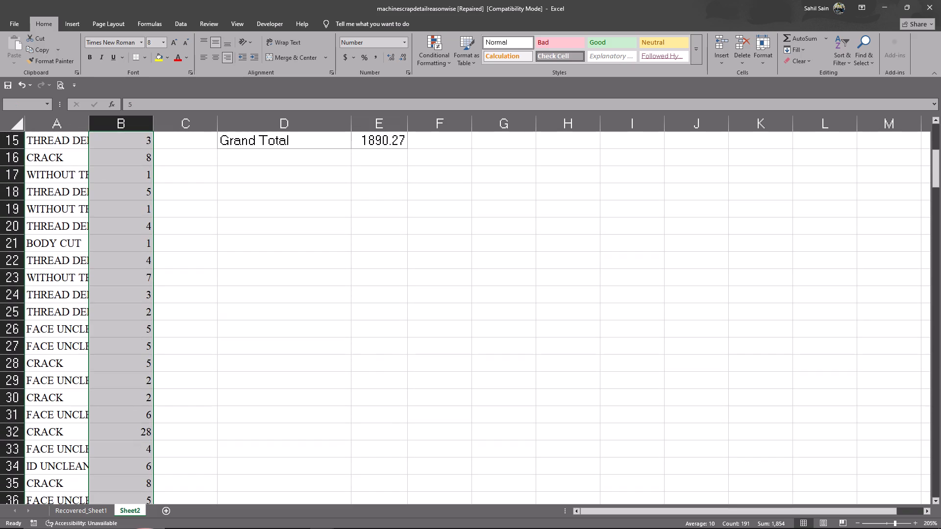
{"action": "scroll", "coordinate": [169, 277], "scroll_direction": "up", "scroll_amount": 9}
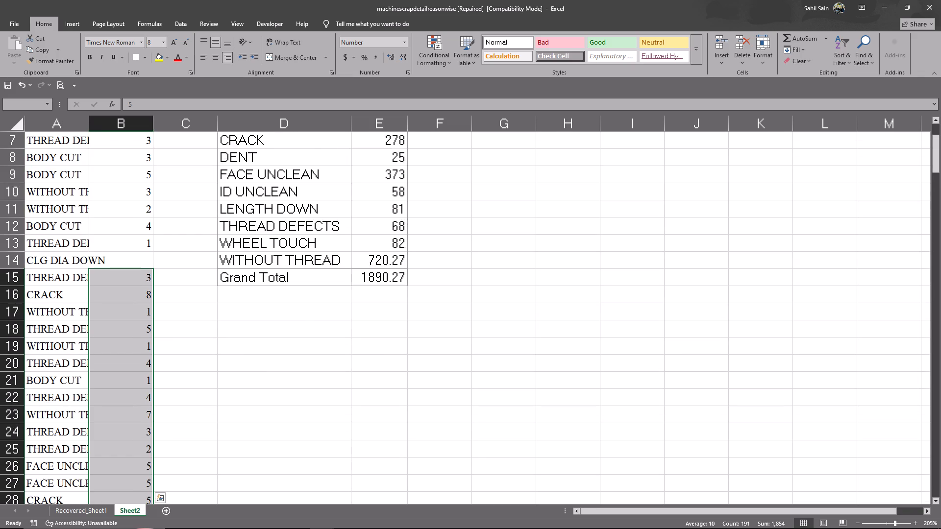
{"action": "scroll", "coordinate": [169, 277], "scroll_direction": "up", "scroll_amount": 7}
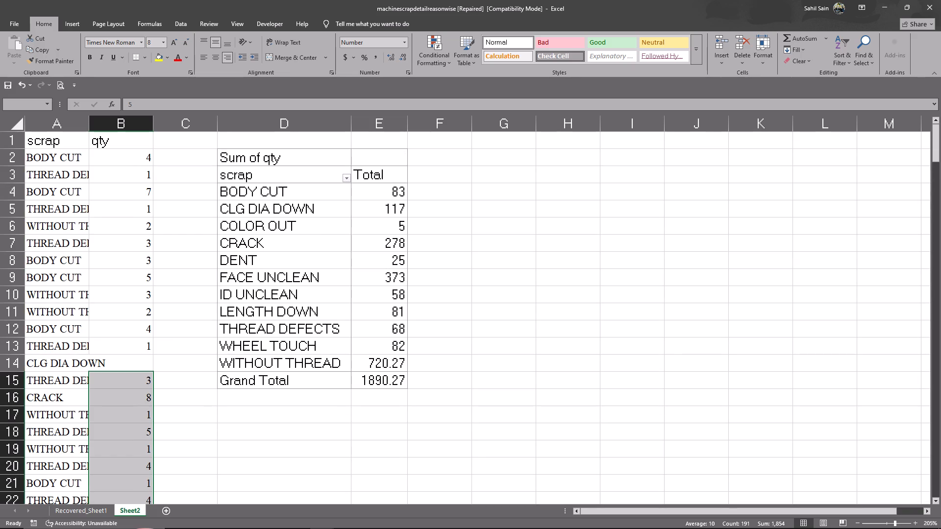
{"action": "key", "text": "ctrl+shift+Up"}
{"action": "key", "text": "ctrl+shift+Up"}
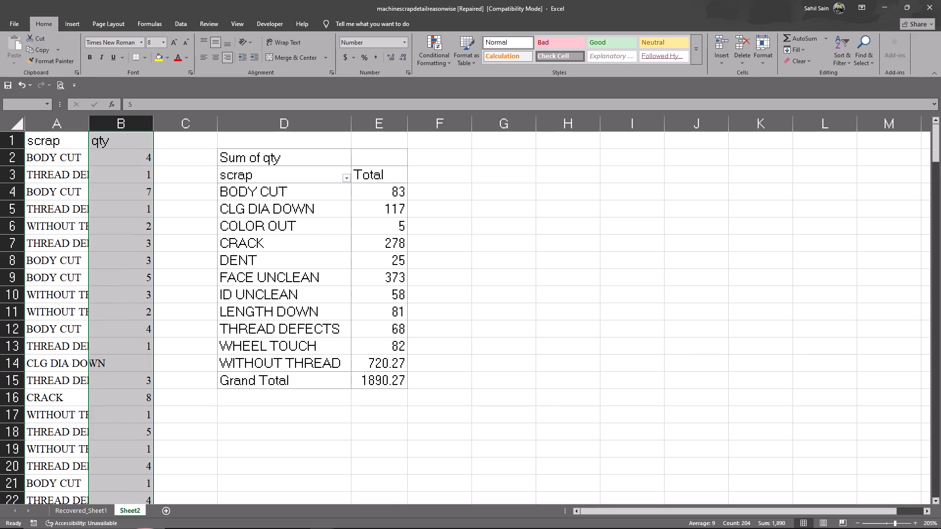
{"action": "key", "text": "shift+Down"}
{"action": "key", "text": "shift+Down"}
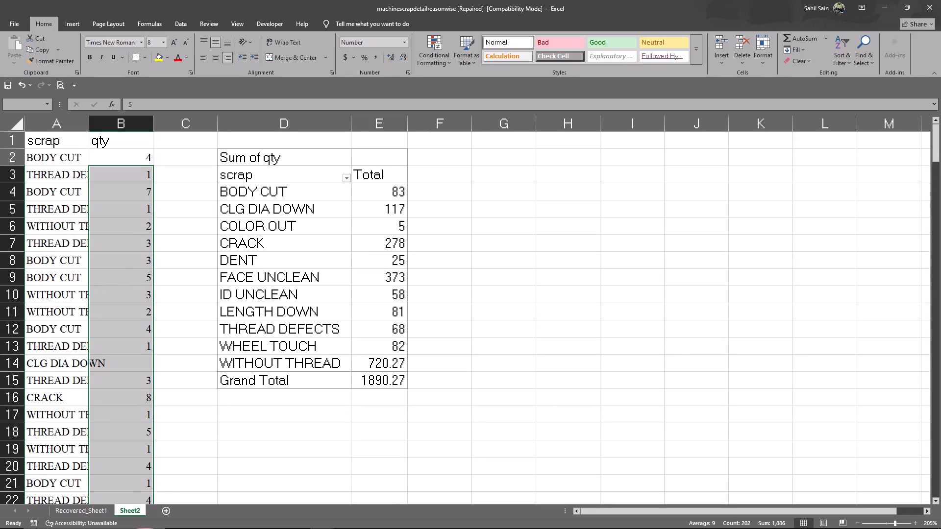
{"action": "key", "text": "shift+Up"}
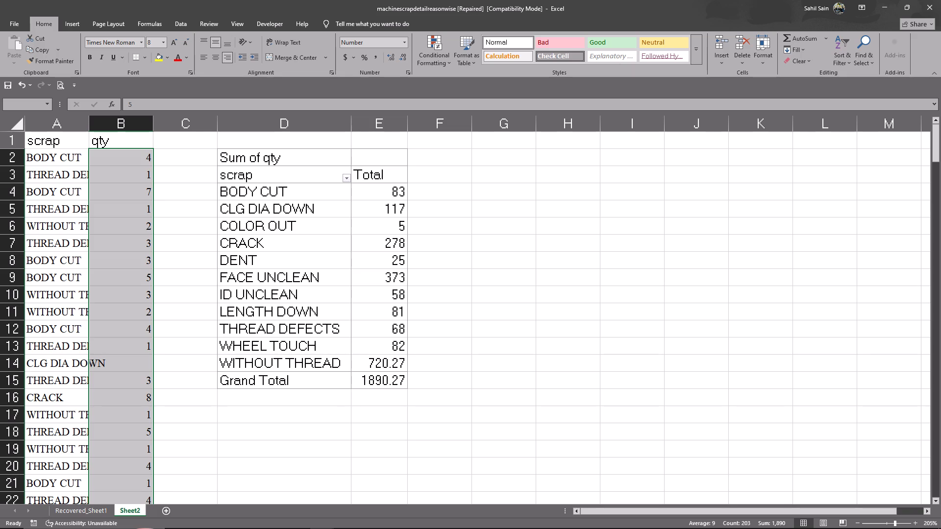
Close the machinescrapdetailreasonwise workbook without saving its changes.
{"action": "left_click", "coordinate": [512, 259]}
{"action": "left_click", "coordinate": [940, 0]}
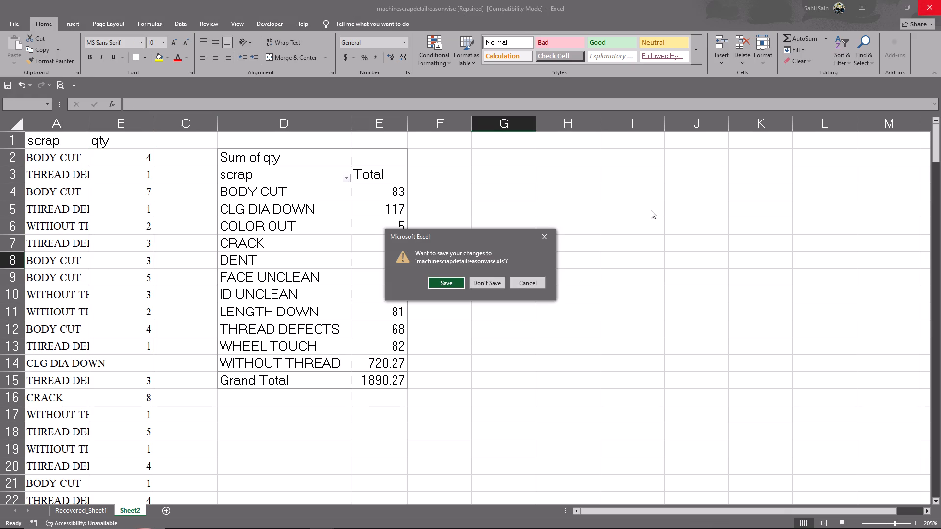
{"action": "left_click", "coordinate": [494, 284]}
Save the Monthly Rejection Record 2026 workbook.
{"action": "left_click", "coordinate": [357, 367]}
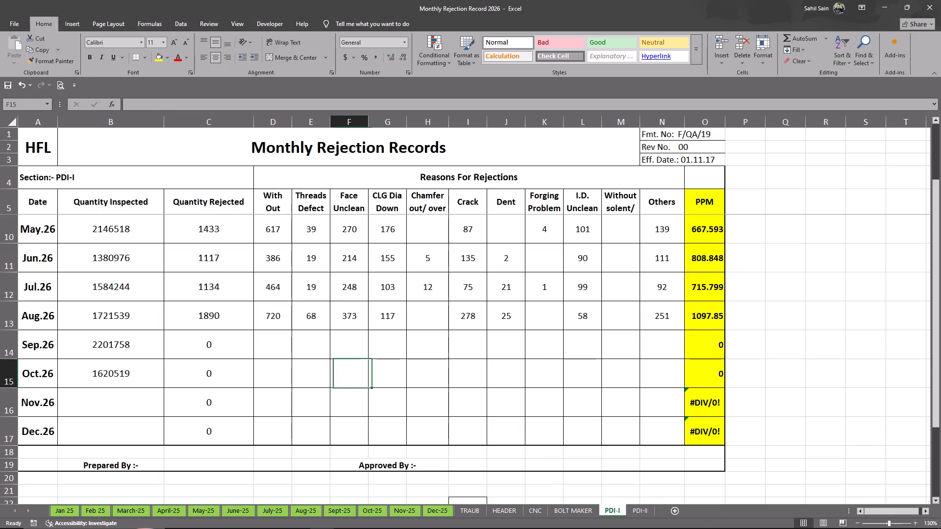
{"action": "key", "text": "ctrl+s"}
In the ERP, generate the Scrap Received from Machine (Detail) report for PDI-1 from 01.09.2026 to 30.09.2026.
{"action": "left_click", "coordinate": [310, 375]}
{"action": "key", "text": "alt+Tab"}
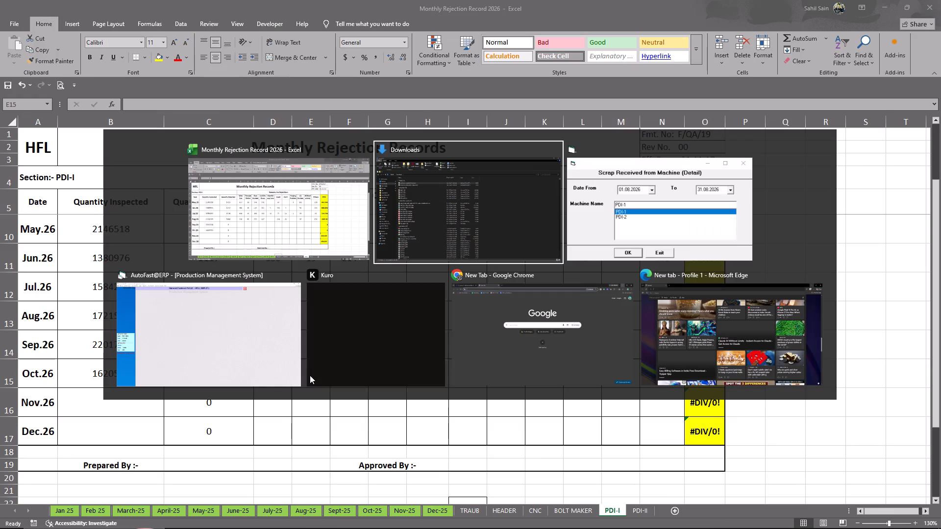
{"action": "key", "text": "alt+Tab"}
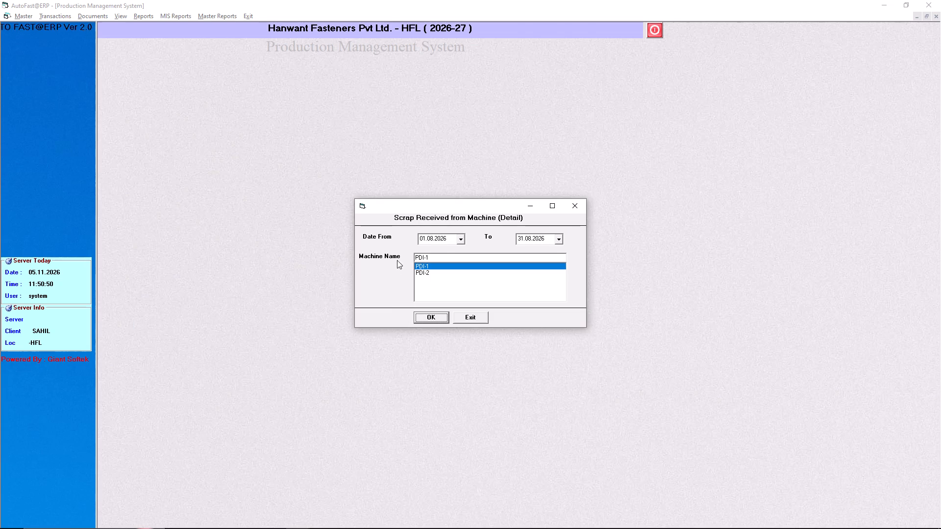
{"action": "left_click", "coordinate": [429, 239]}
{"action": "key", "text": "Up"}
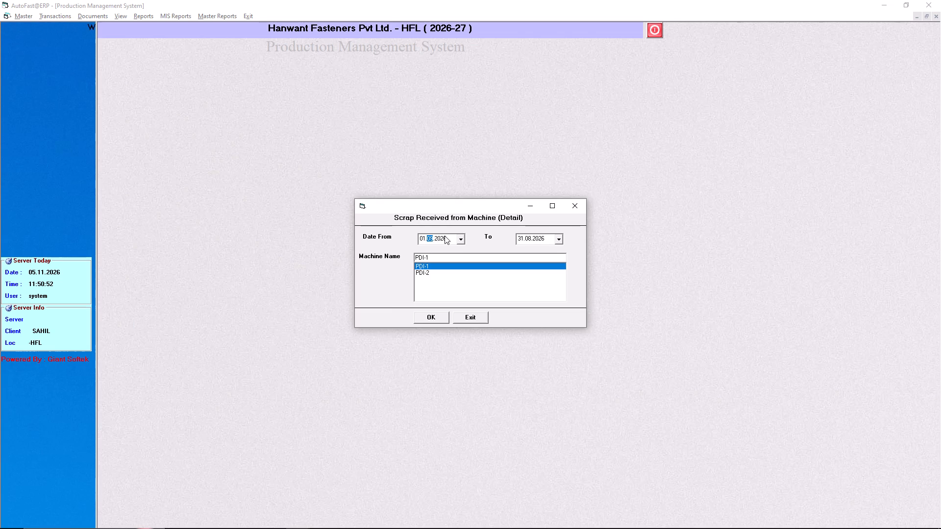
{"action": "key", "text": "Return"}
{"action": "key", "text": "Right"}
{"action": "key", "text": "Up"}
{"action": "key", "text": "Return"}
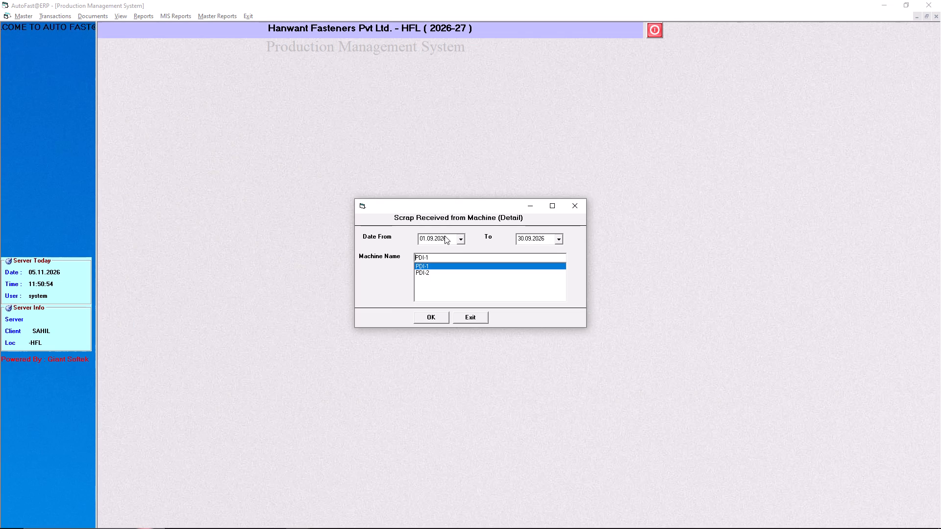
{"action": "key", "text": "Return"}
{"action": "key", "text": "Return"}
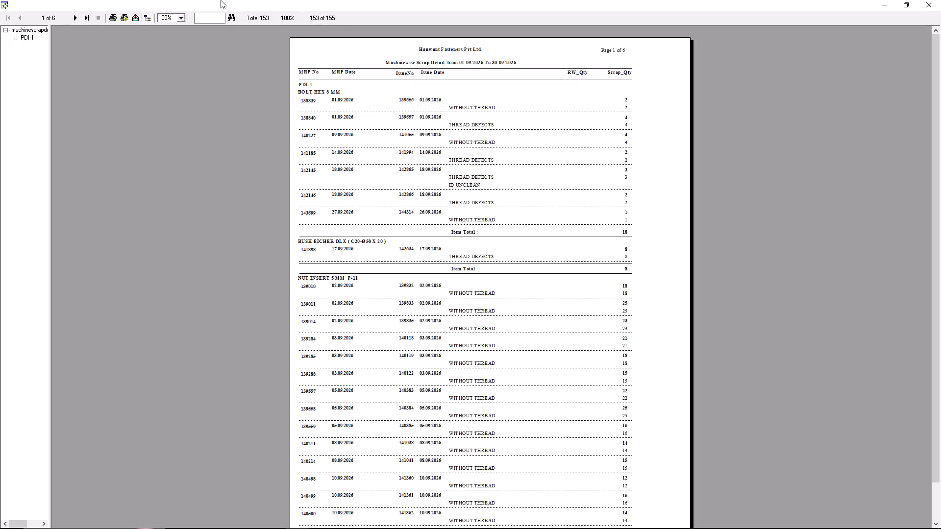
Export the September scrap report to Downloads as an Excel file, overwriting the existing machinescrapdetailreasonwise file, and close the preview.
{"action": "left_click", "coordinate": [135, 17]}
{"action": "key", "text": "Return"}
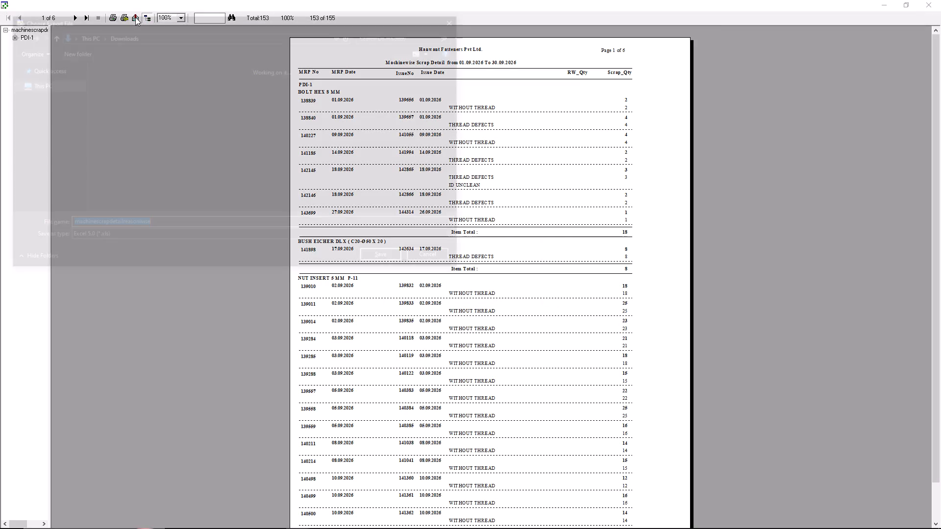
{"action": "key", "text": "Return"}
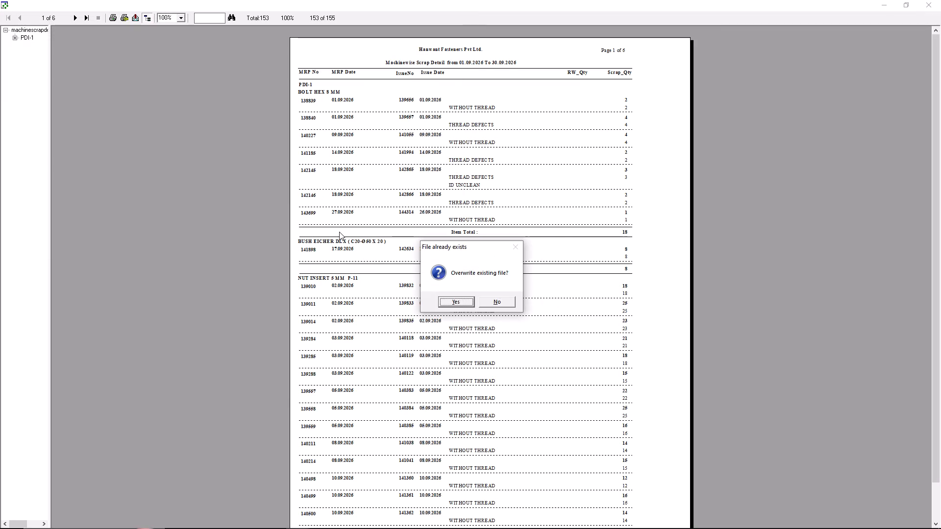
{"action": "key", "text": "Return"}
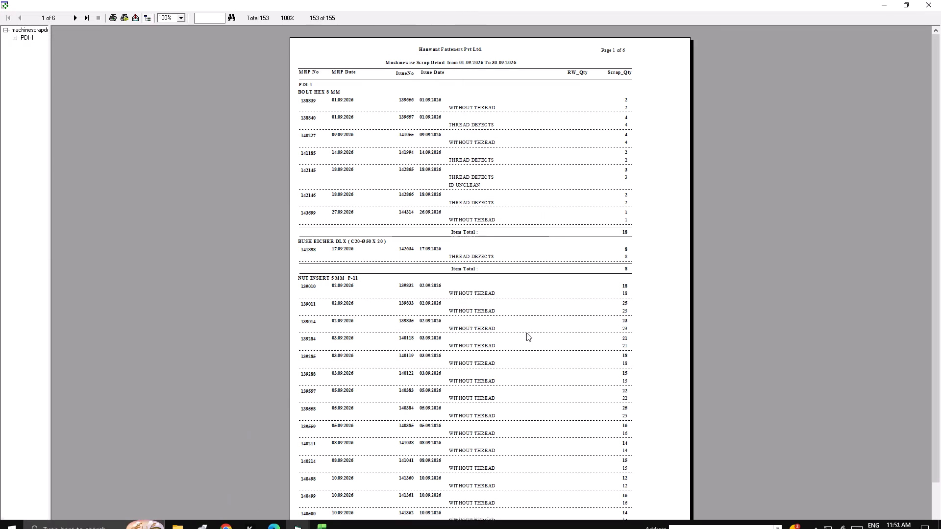
{"action": "left_click", "coordinate": [940, 0]}
Open the September machinescrapdetailreasonwise workbook from Downloads, letting Excel recover its content, and close the repair report.
{"action": "key", "text": "alt+Tab"}
{"action": "key", "text": "alt+Tab"}
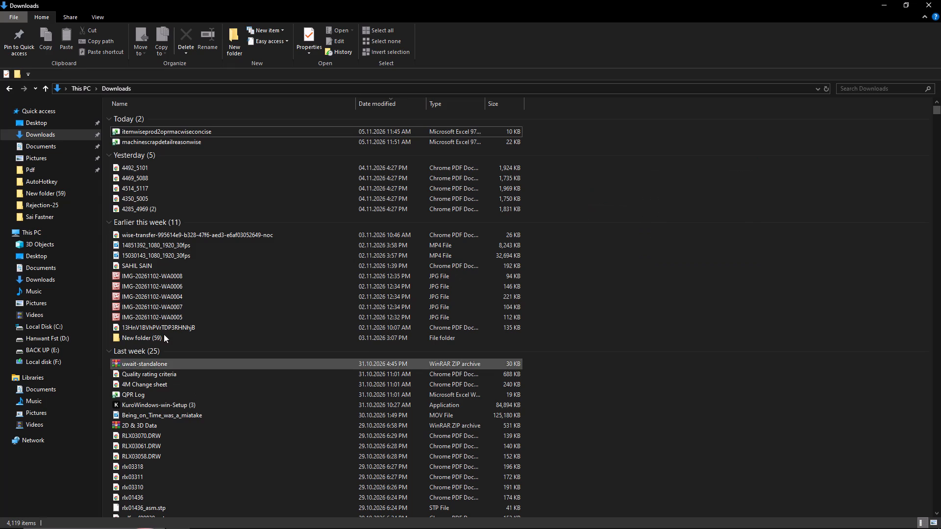
{"action": "triple_click", "coordinate": [63, 132]}
{"action": "double_click", "coordinate": [144, 130]}
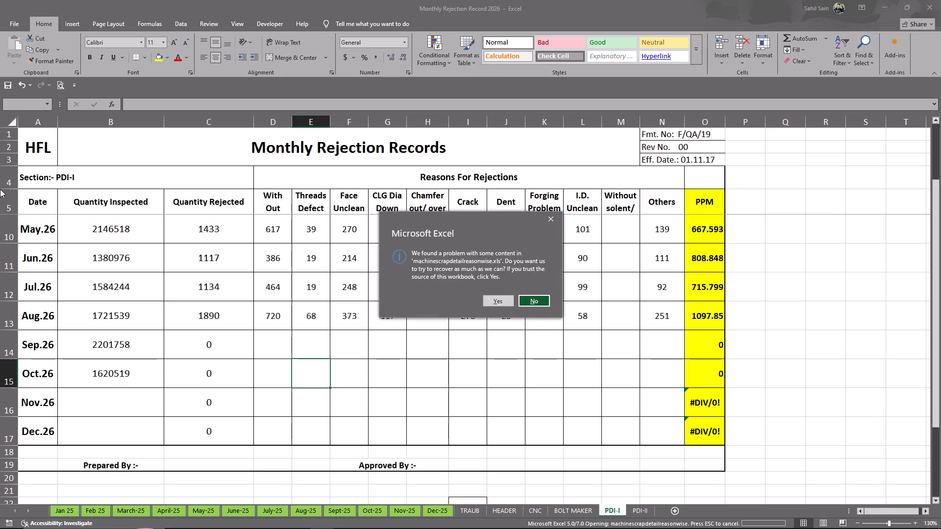
{"action": "left_click", "coordinate": [503, 302]}
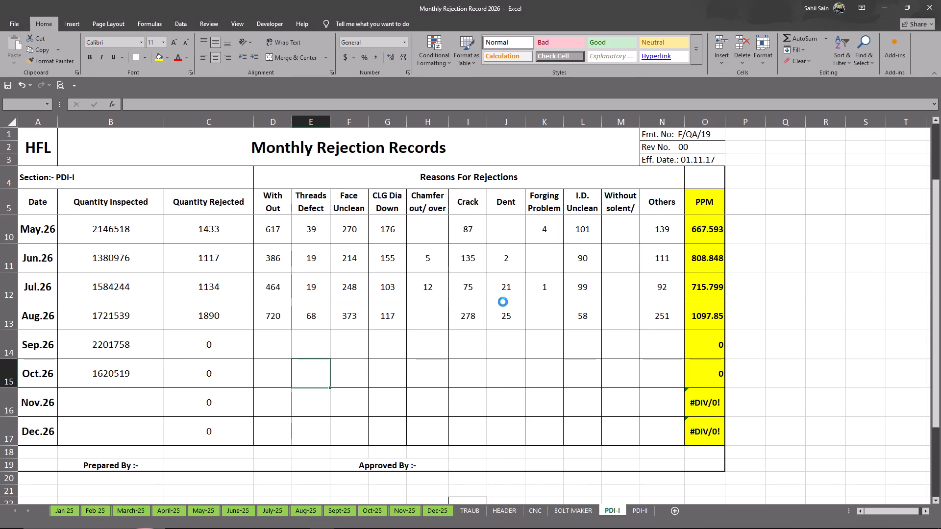
{"action": "left_click", "coordinate": [536, 293]}
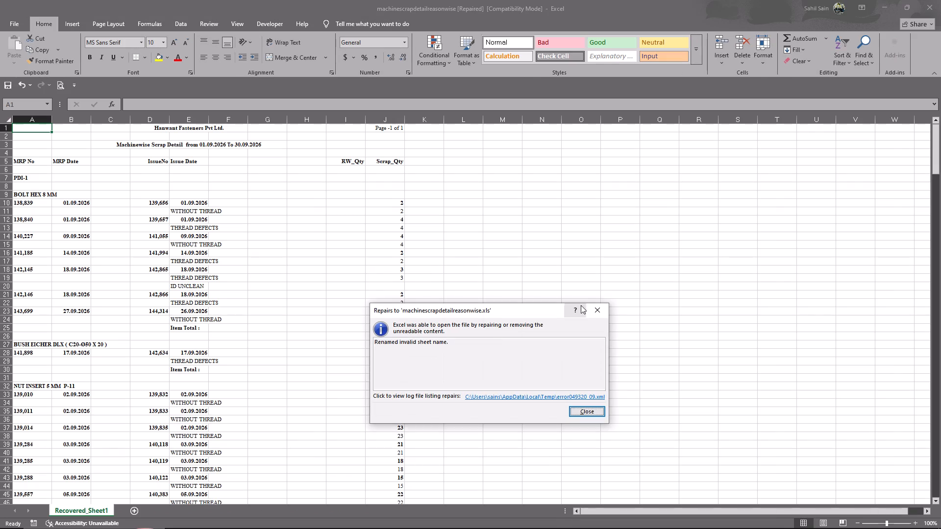
{"action": "left_click", "coordinate": [594, 310]}
Delete heading rows 1 to 6 above the PDI-1 line in the September scrap sheet.
{"action": "left_click", "coordinate": [329, 242]}
{"action": "scroll", "coordinate": [105, 197], "scroll_direction": "up", "scroll_amount": 1, "text": "ctrl"}
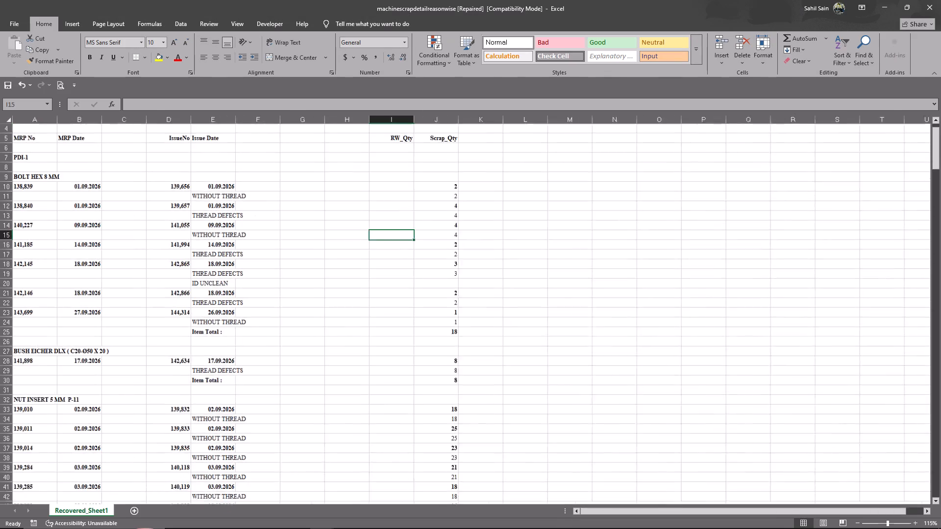
{"action": "scroll", "coordinate": [185, 244], "scroll_direction": "up", "scroll_amount": 12}
{"action": "left_click", "coordinate": [3, 180]}
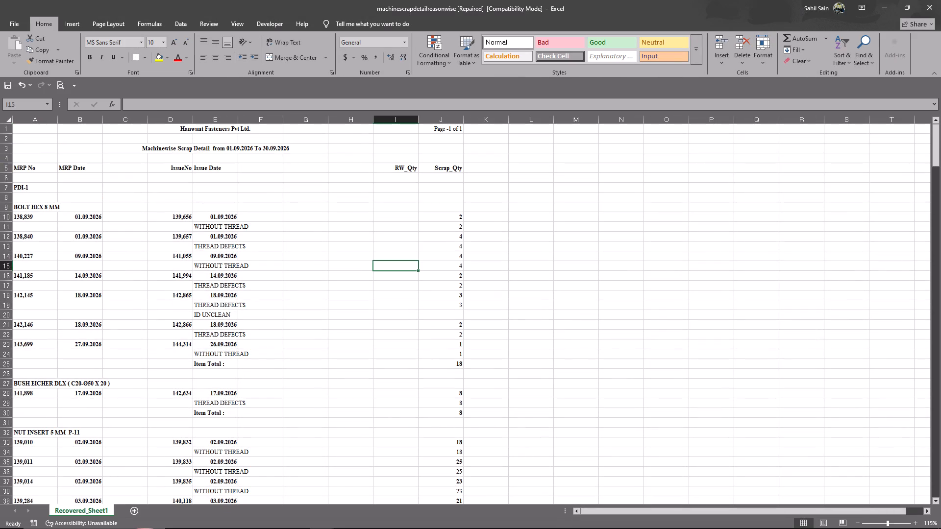
{"action": "left_click_drag", "start_coordinate": [0, 179], "coordinate": [0, 0]}
{"action": "key", "text": "ctrl+minus"}
{"action": "key", "text": "Right"}
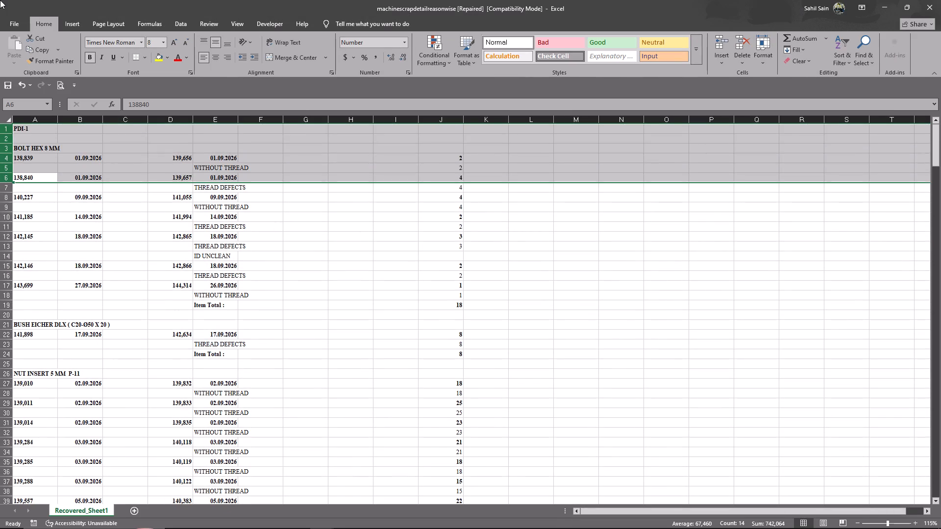
Delete columns A to D with the MRP and issue numbers, and fit the width of the new column A.
{"action": "double_click", "coordinate": [171, 116]}
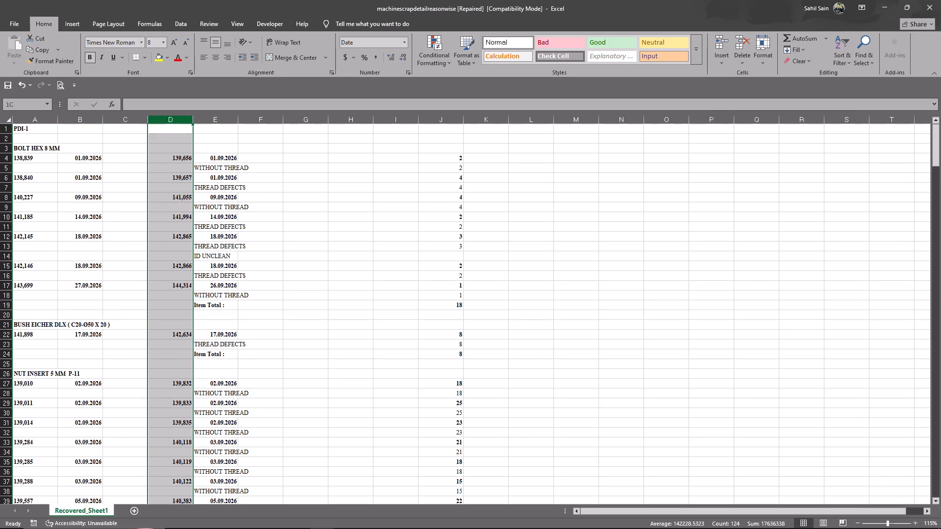
{"action": "left_click_drag", "start_coordinate": [173, 120], "coordinate": [0, 111]}
{"action": "key", "text": "ctrl+minus"}
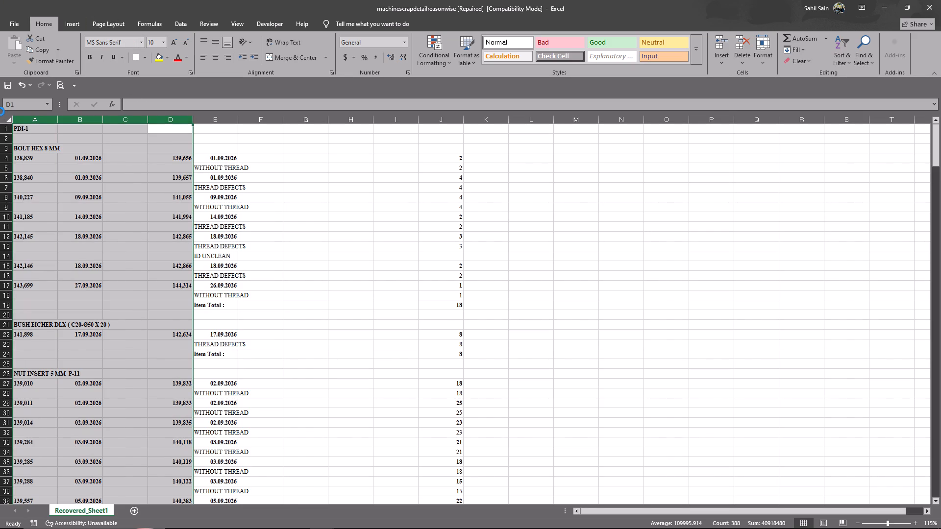
{"action": "left_click", "coordinate": [120, 261]}
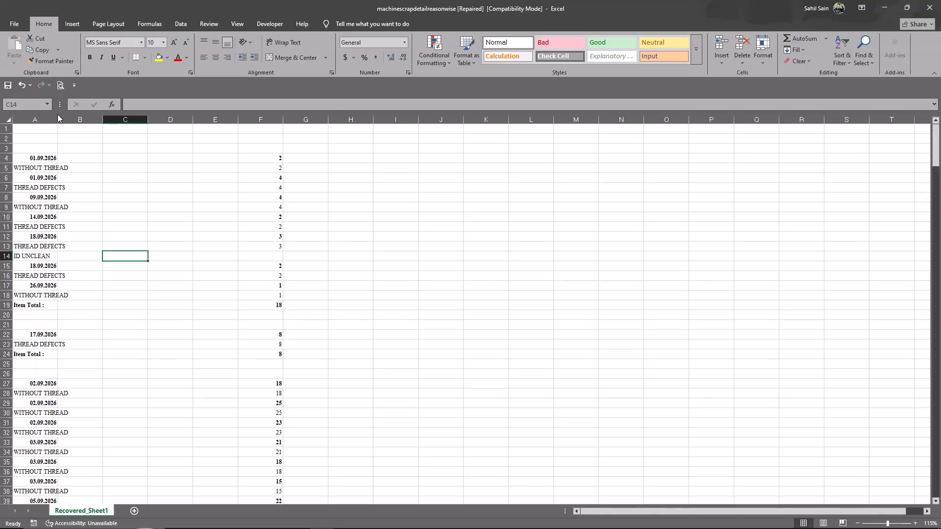
{"action": "left_click", "coordinate": [57, 114]}
{"action": "double_click", "coordinate": [55, 121]}
{"action": "left_click", "coordinate": [184, 215]}
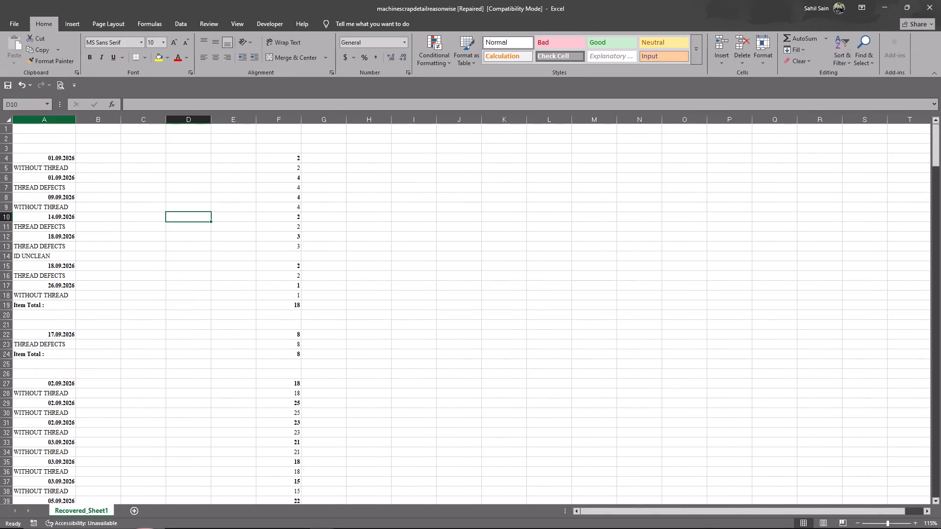
Turn on filtering for the whole sheet and delete the empty columns B to E between reasons and quantities.
{"action": "left_click", "coordinate": [1, 118]}
{"action": "left_click", "coordinate": [842, 51]}
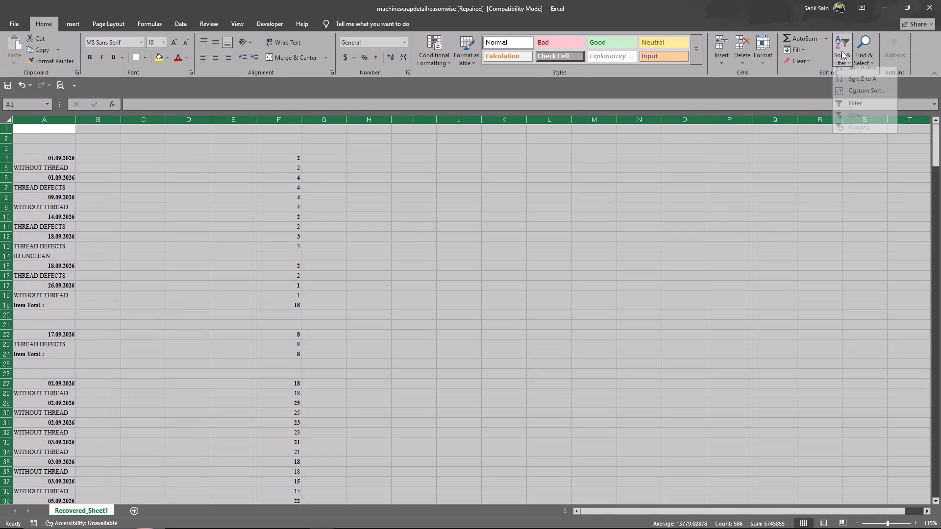
{"action": "left_click", "coordinate": [857, 112]}
{"action": "left_click", "coordinate": [487, 199]}
{"action": "left_click_drag", "start_coordinate": [105, 121], "coordinate": [243, 120]}
{"action": "key", "text": "ctrl+minus"}
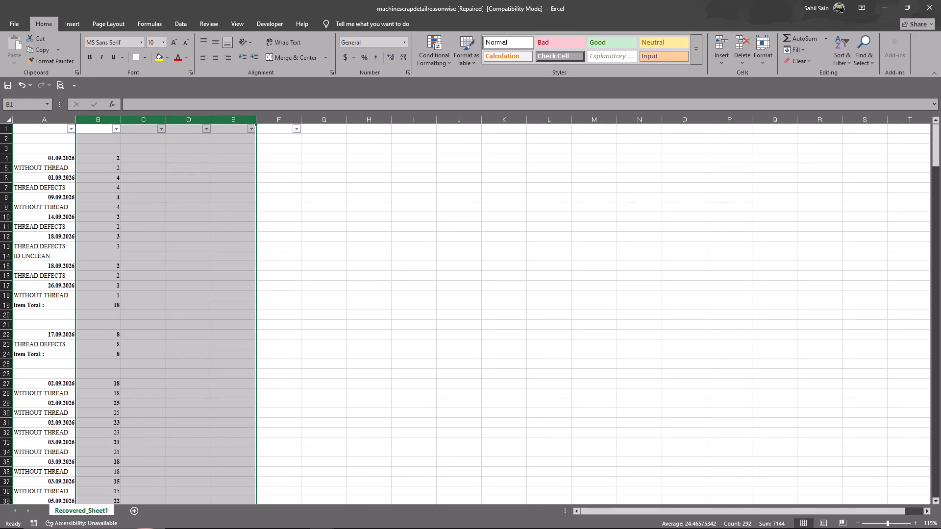
{"action": "left_click", "coordinate": [149, 184]}
Filter column A to show only the rejection reasons, excluding the 2026 dates, Item Total, Total and blanks.
{"action": "left_click", "coordinate": [73, 131]}
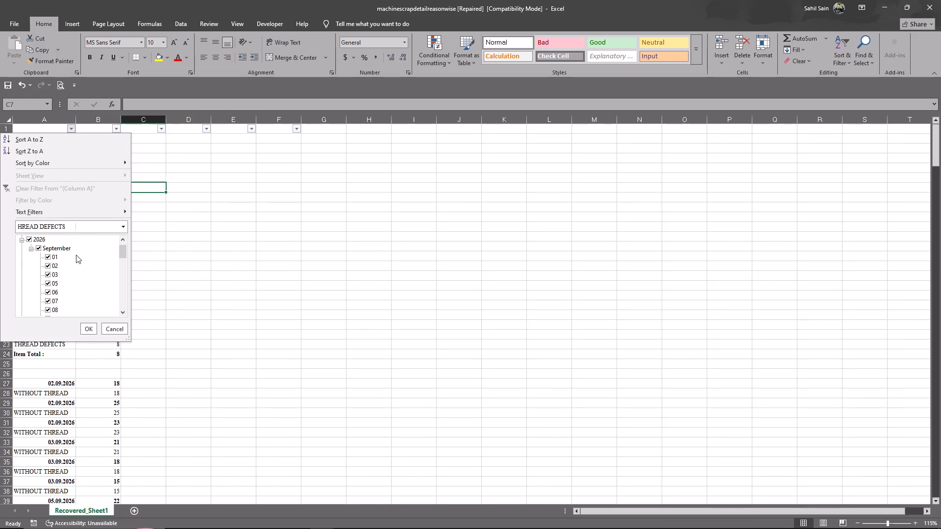
{"action": "scroll", "coordinate": [56, 273], "scroll_direction": "down", "scroll_amount": 4}
{"action": "scroll", "coordinate": [53, 263], "scroll_direction": "up", "scroll_amount": 8}
{"action": "left_click", "coordinate": [35, 240]}
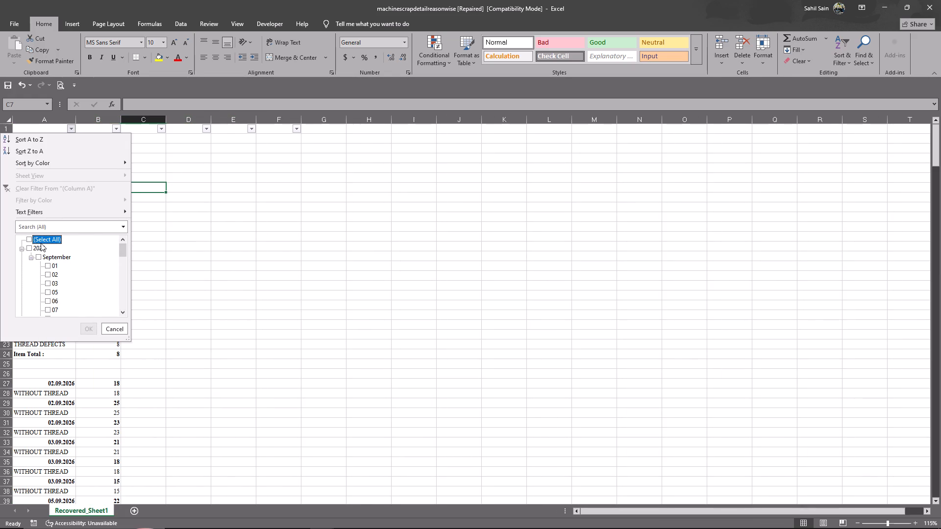
{"action": "left_click", "coordinate": [31, 239]}
{"action": "left_click", "coordinate": [28, 248]}
{"action": "scroll", "coordinate": [96, 298], "scroll_direction": "down", "scroll_amount": 20}
{"action": "scroll", "coordinate": [96, 298], "scroll_direction": "down", "scroll_amount": 1}
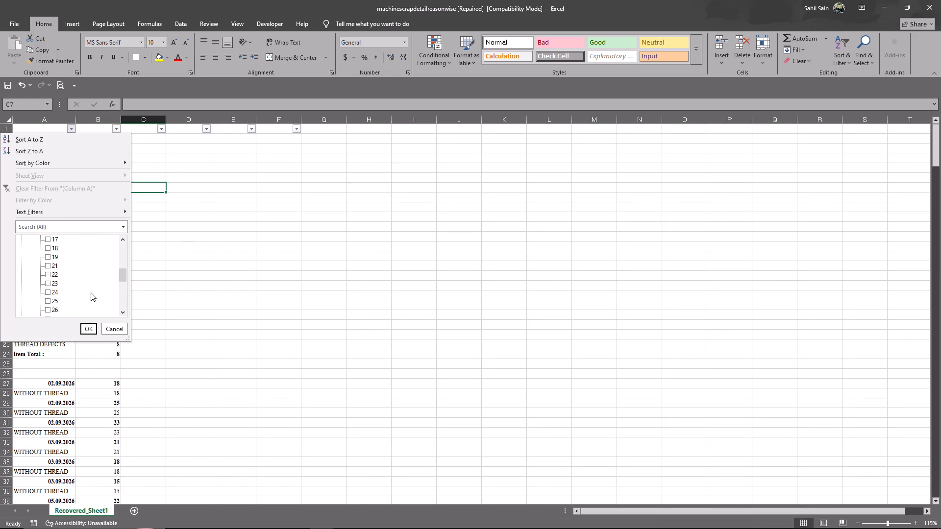
{"action": "scroll", "coordinate": [91, 292], "scroll_direction": "down", "scroll_amount": 18}
{"action": "left_click", "coordinate": [32, 272]}
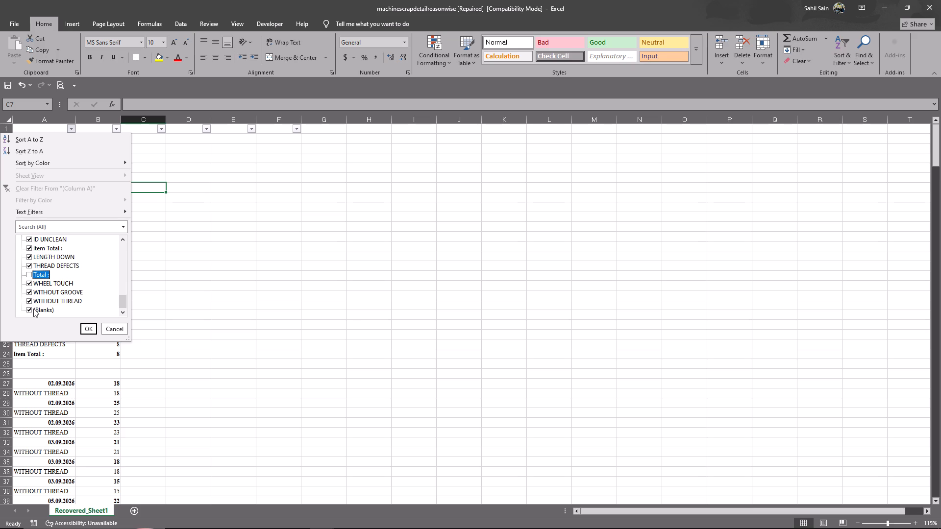
{"action": "left_click", "coordinate": [33, 309]}
{"action": "left_click", "coordinate": [41, 248]}
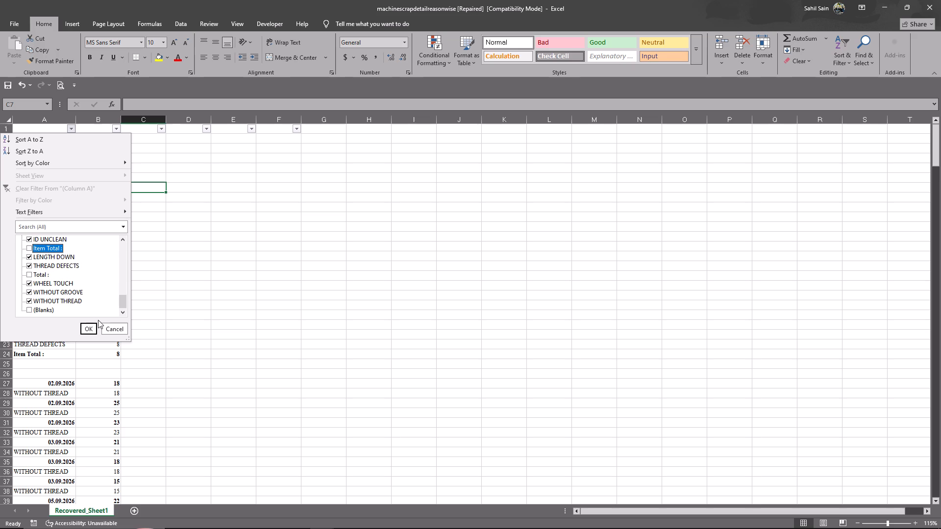
{"action": "left_click", "coordinate": [88, 328]}
{"action": "left_click_drag", "start_coordinate": [156, 235], "coordinate": [156, 230]}
Copy all the filtered reason and quantity rows and paste them into a new sheet.
{"action": "left_click", "coordinate": [50, 140]}
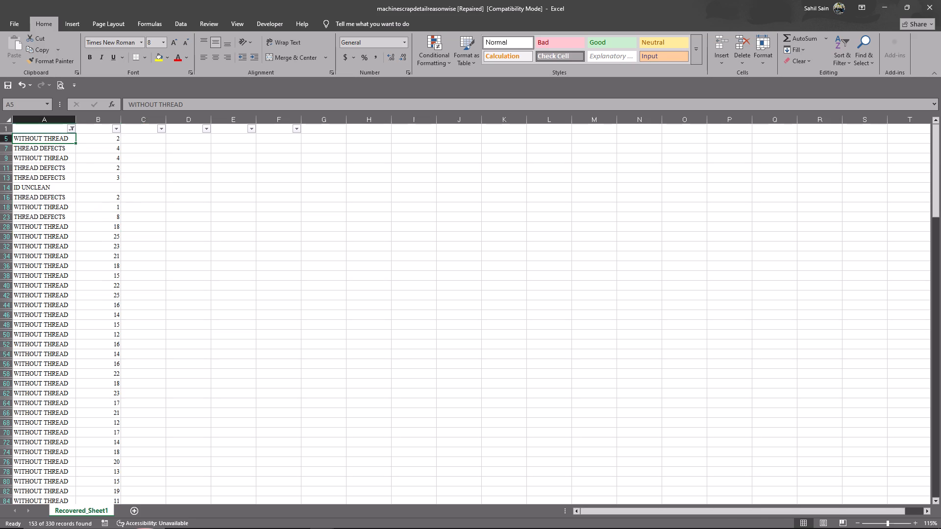
{"action": "key", "text": "ctrl+shift+Right"}
{"action": "key", "text": "ctrl+shift+Down"}
{"action": "scroll", "coordinate": [116, 226], "scroll_direction": "down", "scroll_amount": 1}
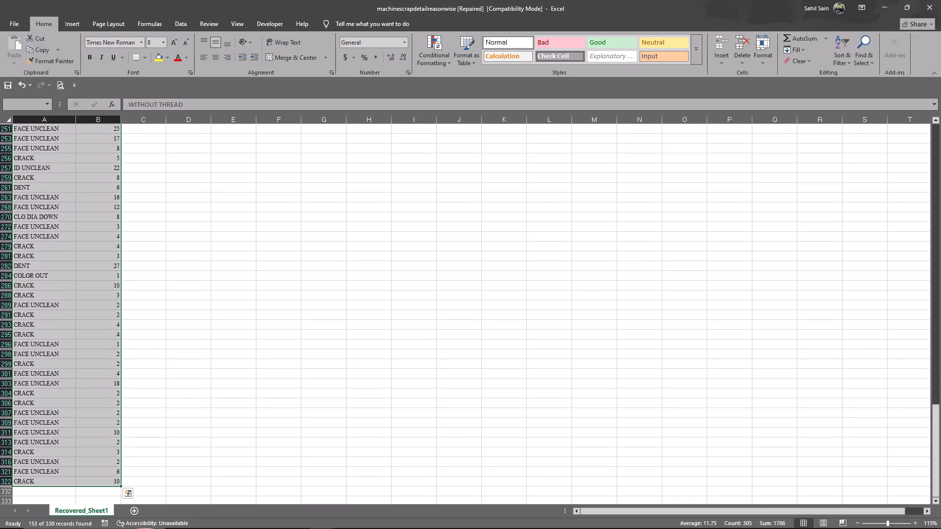
{"action": "key", "text": "ctrl+c"}
{"action": "left_click", "coordinate": [130, 512]}
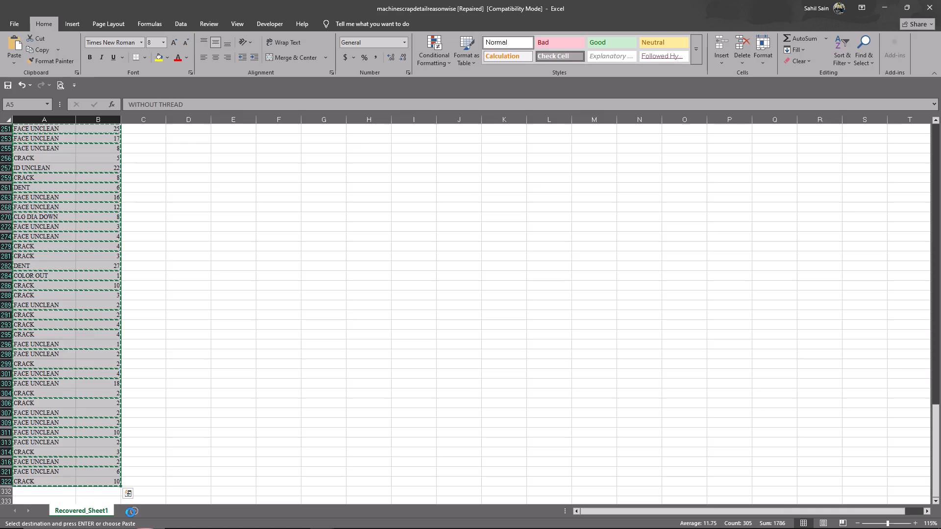
{"action": "key", "text": "ctrl+v"}
Insert a row above the pasted data in Sheet2 and enter the headers "scrap" and "qty.".
{"action": "key", "text": "ctrl+Up"}
{"action": "key", "text": "Left"}
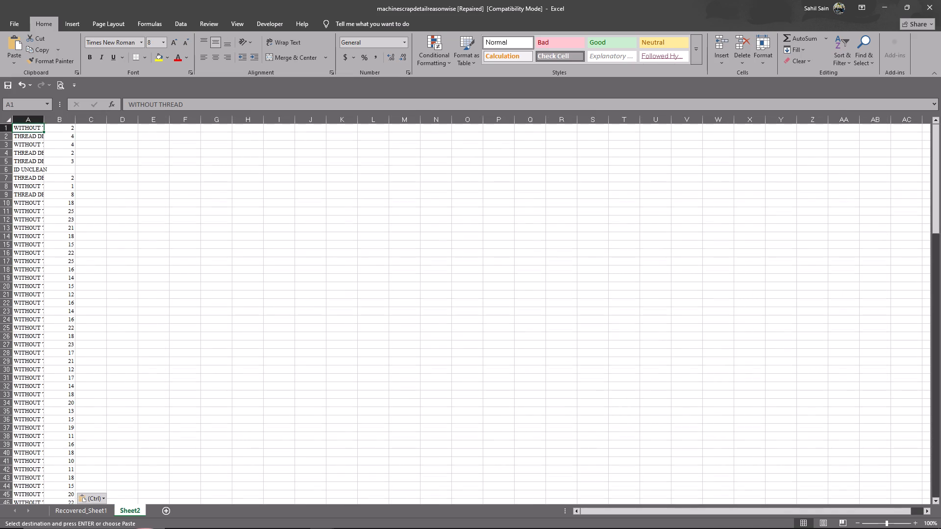
{"action": "key", "text": "ctrl+shift+Right"}
{"action": "key", "text": "ctrl+shift+Right"}
{"action": "key", "text": "ctrl+plus"}
{"action": "key", "text": "Left"}
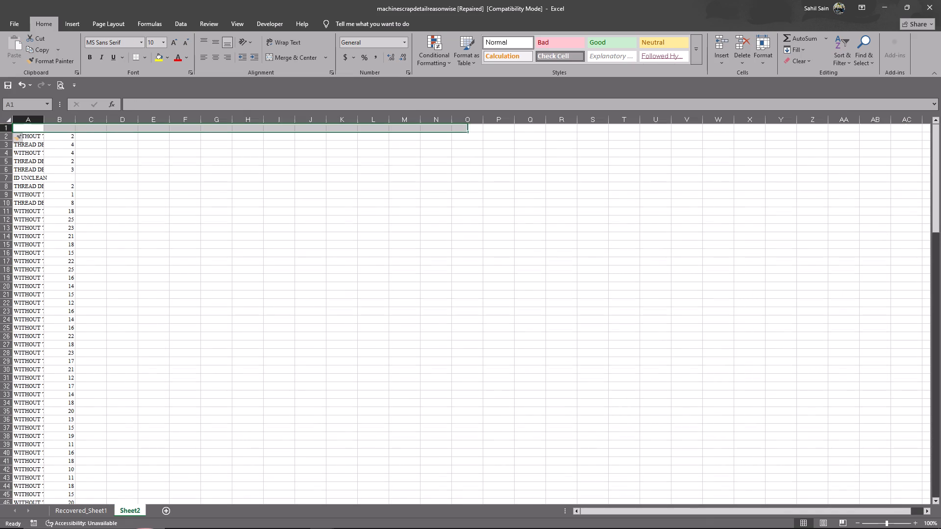
{"action": "type", "text": "sf"}
{"action": "key", "text": "BackSpace"}
{"action": "key", "text": "BackSpace"}
{"action": "key", "text": "BackSpace"}
{"action": "type", "text": "scrap"}
{"action": "key", "text": "Right"}
{"action": "type", "text": "qty."}
Create a PivotTable from Sheet2 range A1:B154, placed on the same sheet at cell E3.
{"action": "key", "text": "Left"}
{"action": "key", "text": "Up"}
{"action": "key", "text": "ctrl+shift+Right"}
{"action": "key", "text": "ctrl+shift+Down"}
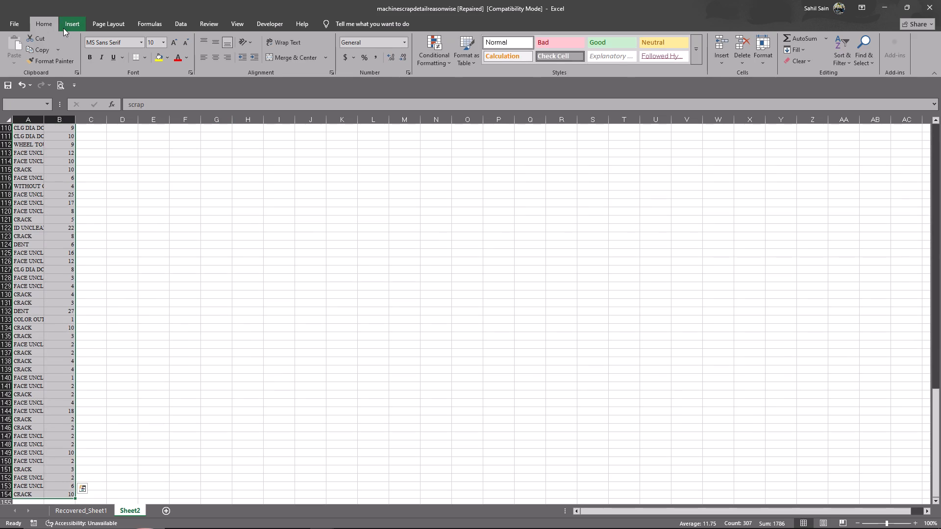
{"action": "left_click", "coordinate": [65, 26]}
{"action": "left_click", "coordinate": [18, 46]}
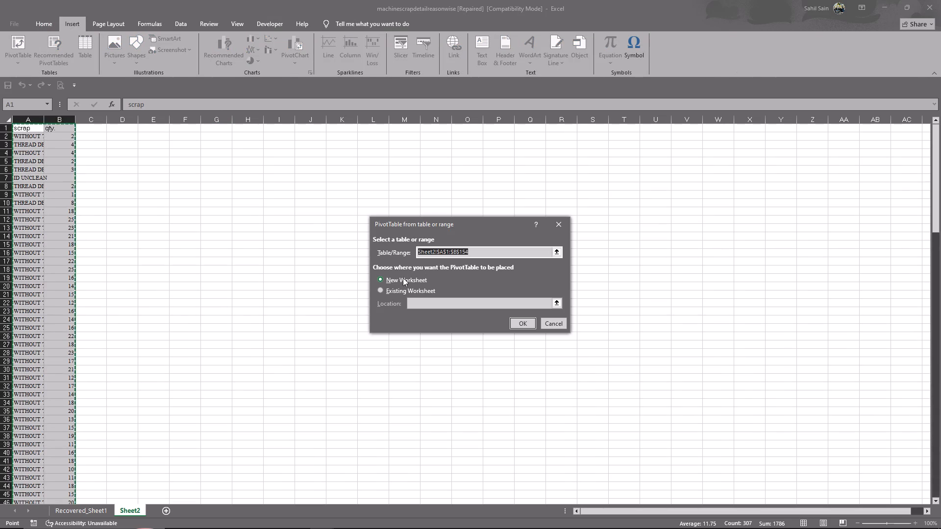
{"action": "left_click", "coordinate": [395, 290]}
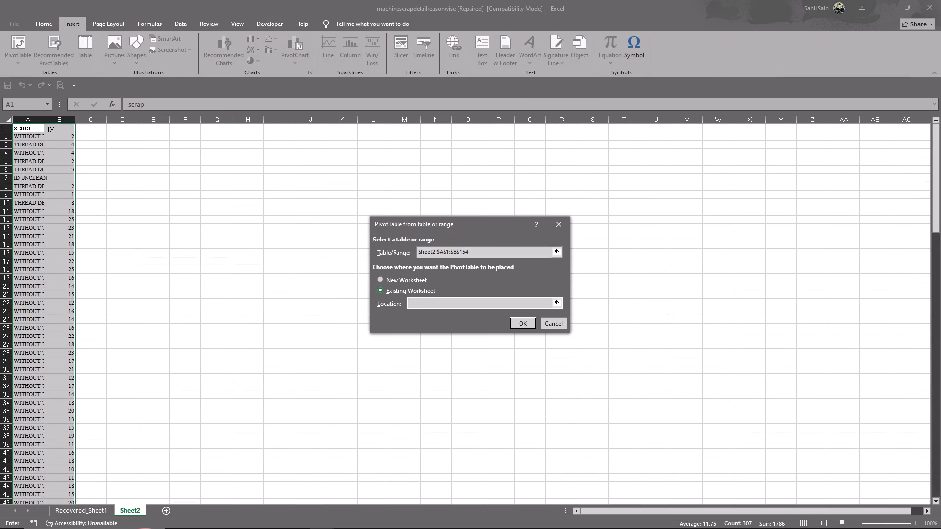
{"action": "left_click", "coordinate": [155, 147]}
{"action": "left_click", "coordinate": [517, 324]}
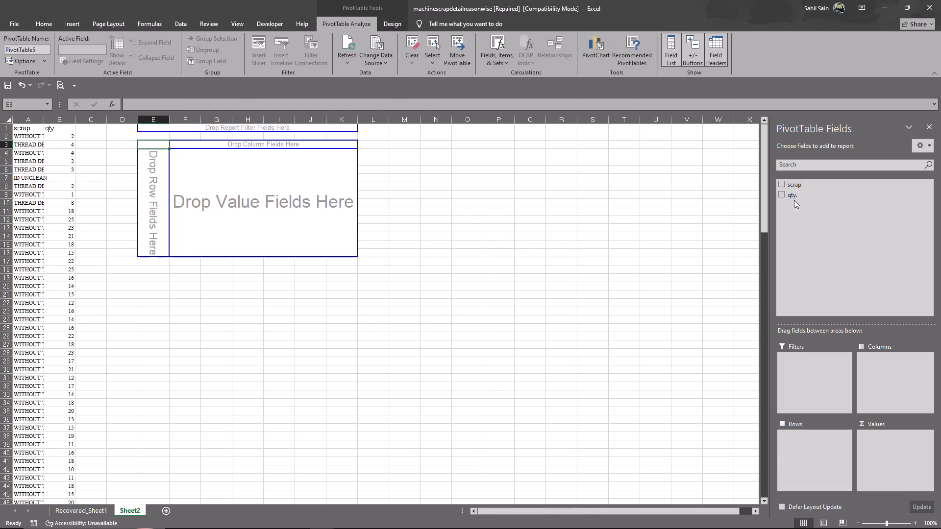
Put scrap in the PivotTable's rows and qty. in its values to sum the quantity per reason.
{"action": "left_click_drag", "start_coordinate": [805, 184], "coordinate": [819, 457]}
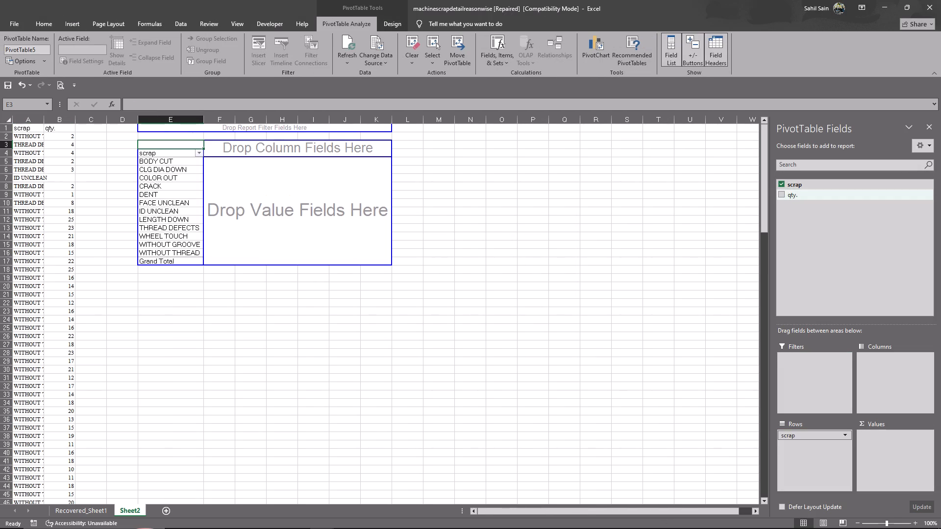
{"action": "left_click_drag", "start_coordinate": [788, 192], "coordinate": [878, 449]}
{"action": "left_click", "coordinate": [438, 256]}
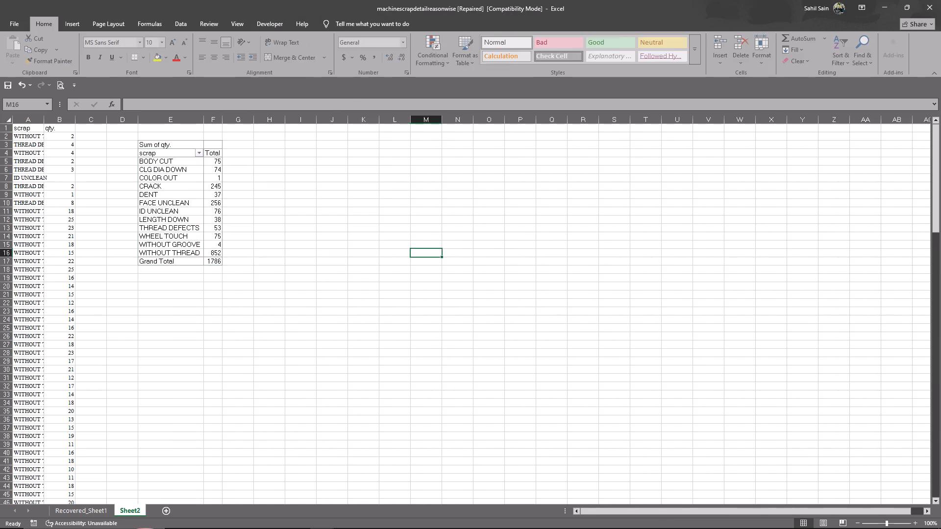
Fit the width of column A in Sheet2 to the full rejection reason names.
{"action": "scroll", "coordinate": [86, 193], "scroll_direction": "up", "scroll_amount": 17, "text": "ctrl"}
{"action": "left_click", "coordinate": [431, 279]}
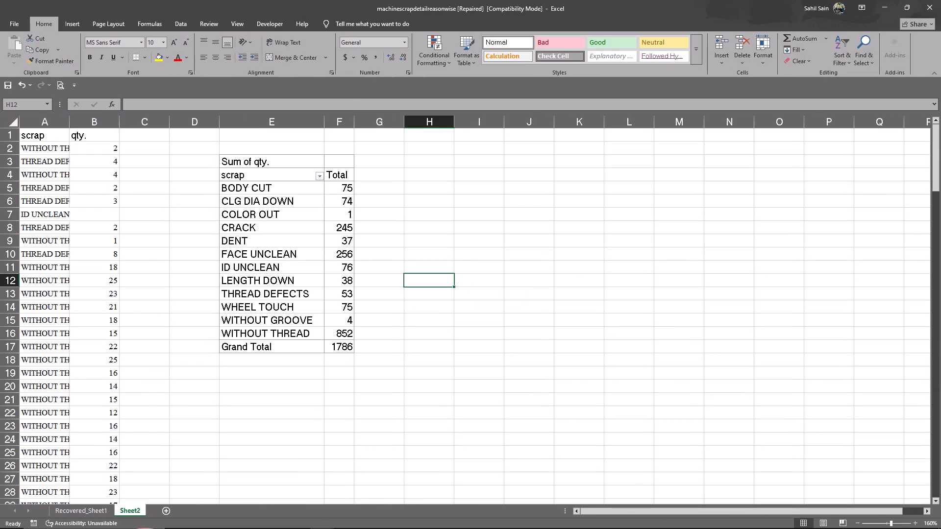
{"action": "double_click", "coordinate": [67, 124]}
{"action": "left_click", "coordinate": [140, 215]}
In the Monthly Rejection Record's Sep.26 row on PDI-I, enter 75 under Others and 74 under CLG Dia Down from the PivotTable.
{"action": "scroll", "coordinate": [259, 229], "scroll_direction": "up", "scroll_amount": 3, "text": "ctrl"}
{"action": "scroll", "coordinate": [455, 335], "scroll_direction": "up", "scroll_amount": 4}
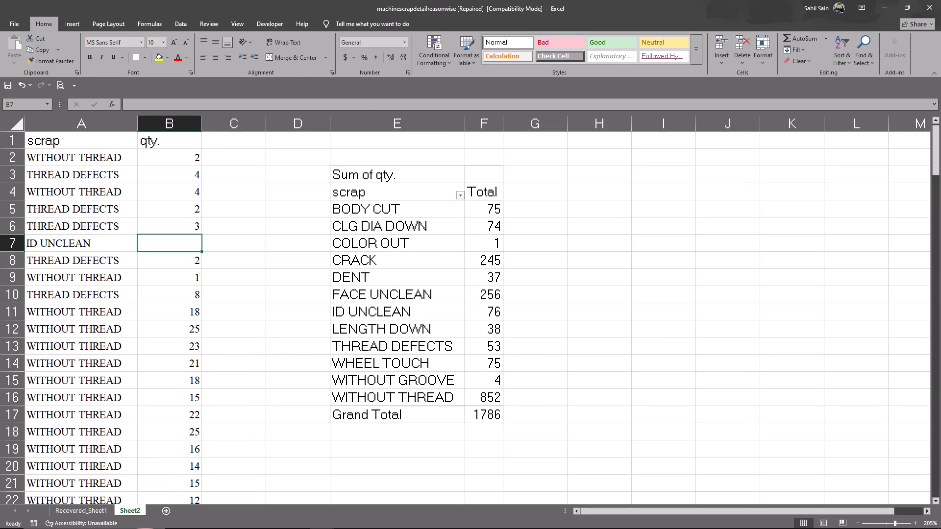
{"action": "scroll", "coordinate": [500, 341], "scroll_direction": "up", "scroll_amount": 5}
{"action": "left_click", "coordinate": [542, 294]}
{"action": "key", "text": "alt+Tab"}
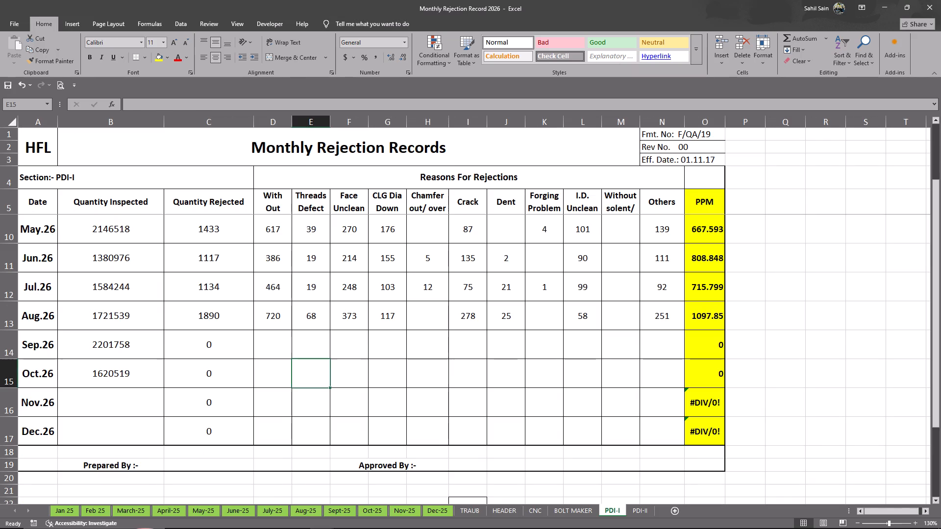
{"action": "left_click", "coordinate": [664, 349]}
{"action": "type", "text": "75"}
{"action": "key", "text": "Return"}
{"action": "key", "text": "alt+Tab"}
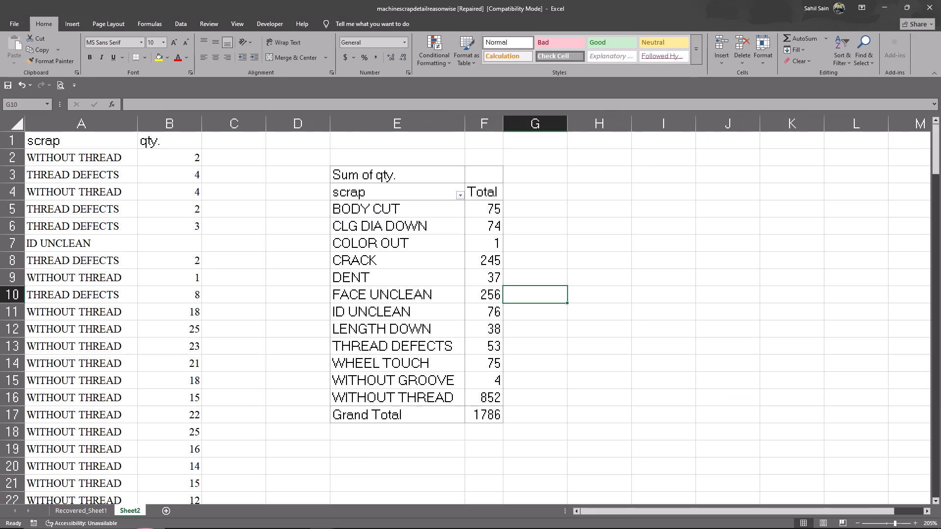
{"action": "key", "text": "alt+Tab"}
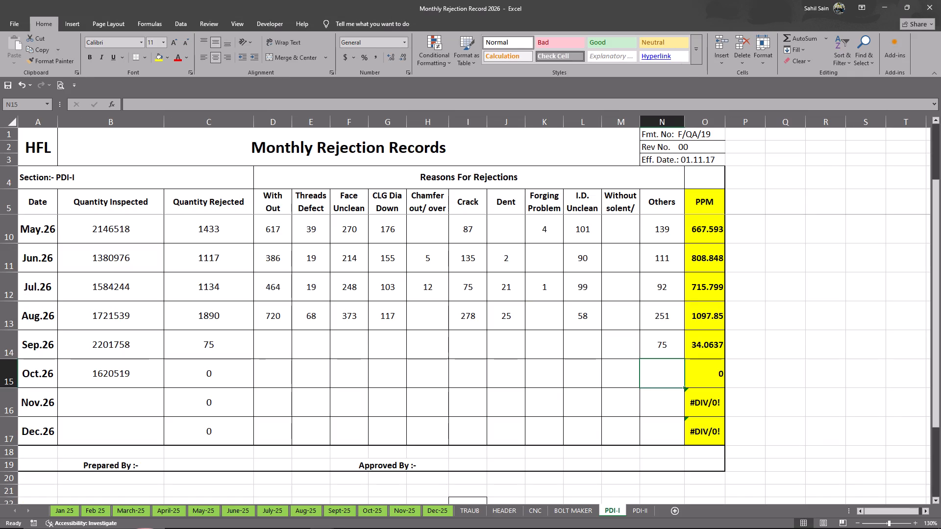
{"action": "left_click", "coordinate": [385, 331]}
{"action": "type", "text": "74"}
{"action": "key", "text": "Return"}
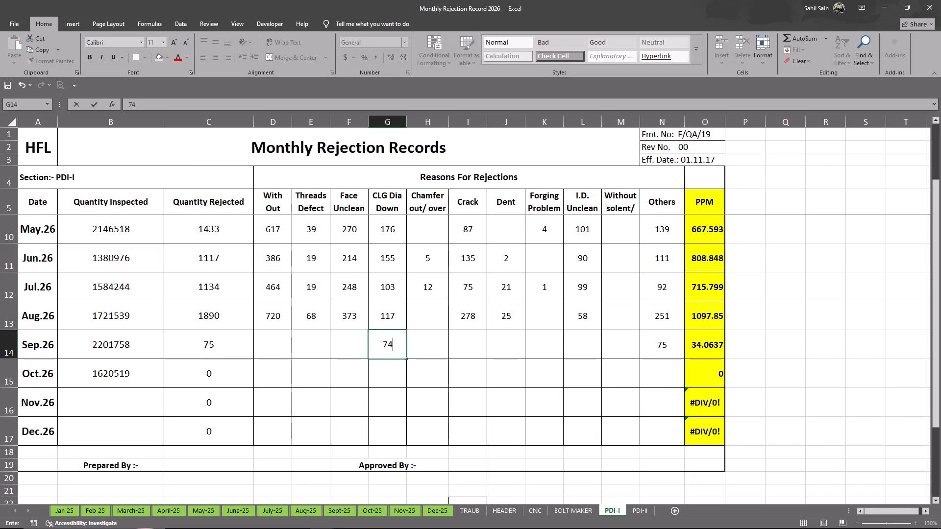
Append +1 for COLOR OUT to the Sep.26 Others entry in the Monthly Rejection Record, making it 75+1.
{"action": "key", "text": "alt+Tab"}
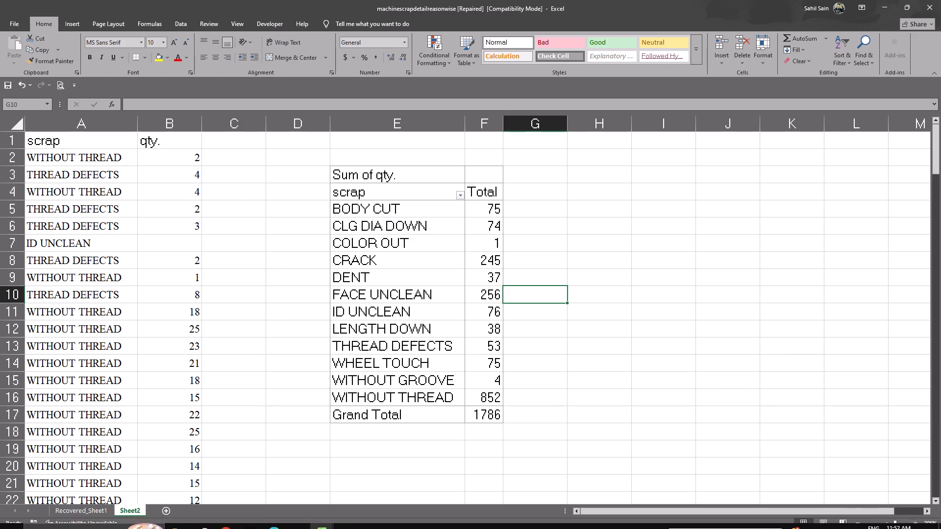
{"action": "key", "text": "alt+Tab"}
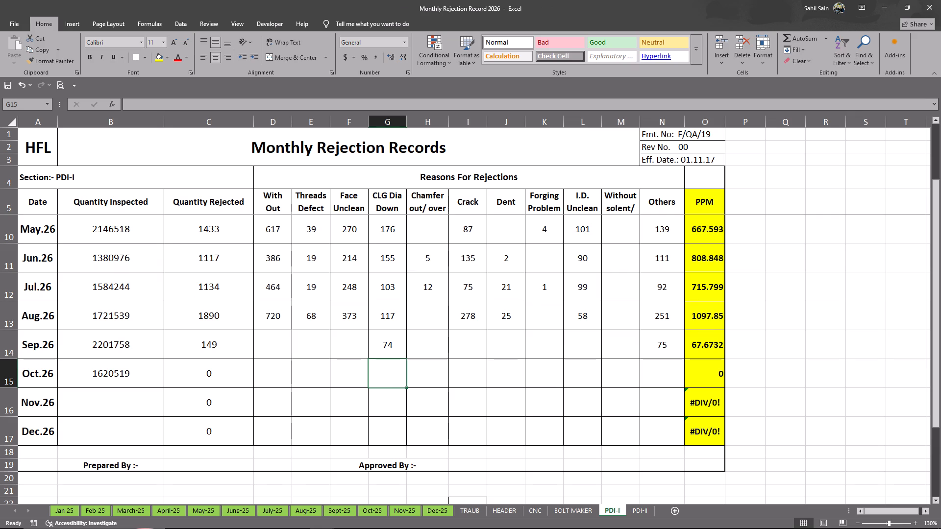
{"action": "double_click", "coordinate": [675, 345]}
{"action": "type", "text": "+1"}
{"action": "key", "text": "Return"}
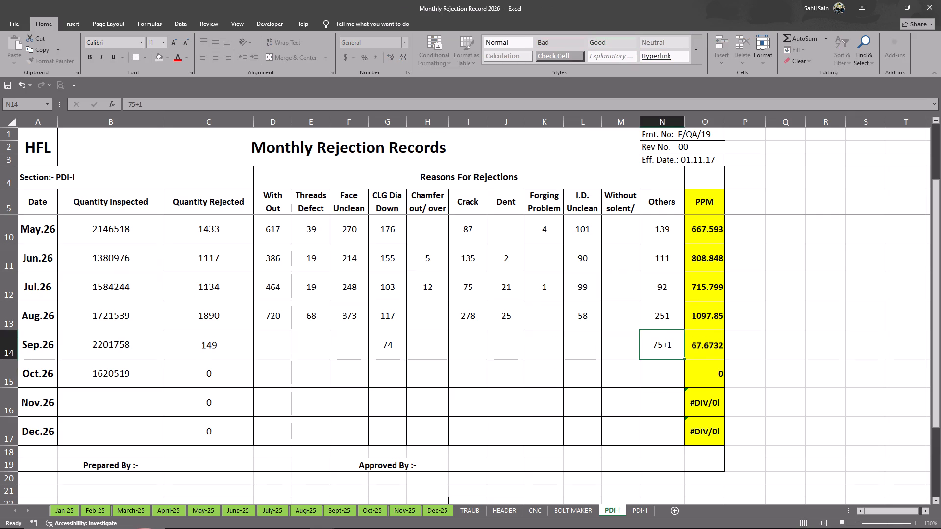
Enter the PivotTable's CRACK quantity, 245, under Crack in the Sep.26 row of the Monthly Rejection Record.
{"action": "key", "text": "alt+Tab"}
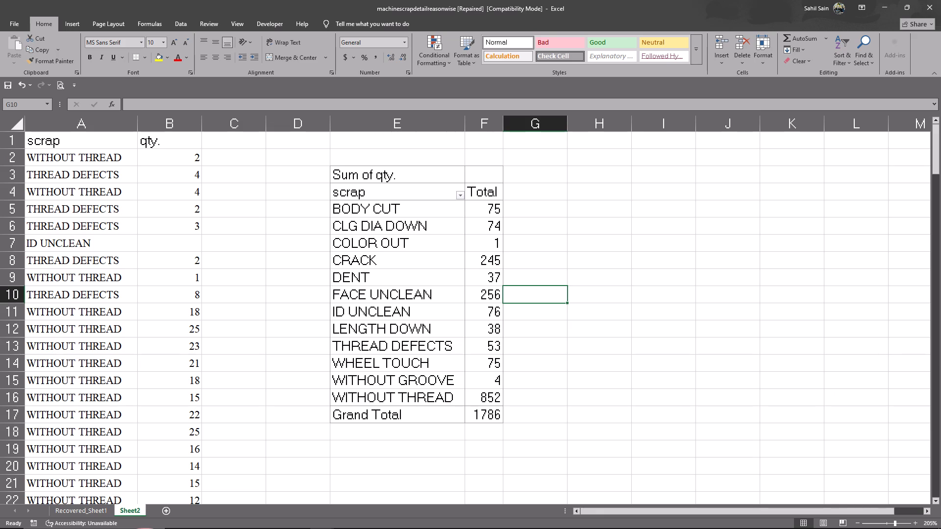
{"action": "left_click", "coordinate": [409, 259]}
{"action": "key", "text": "alt+Tab"}
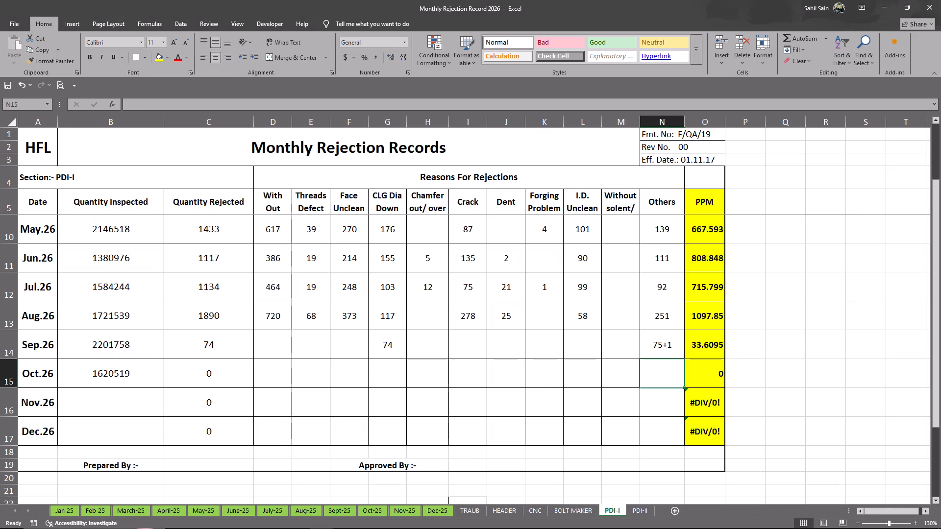
{"action": "key", "text": "alt+Tab"}
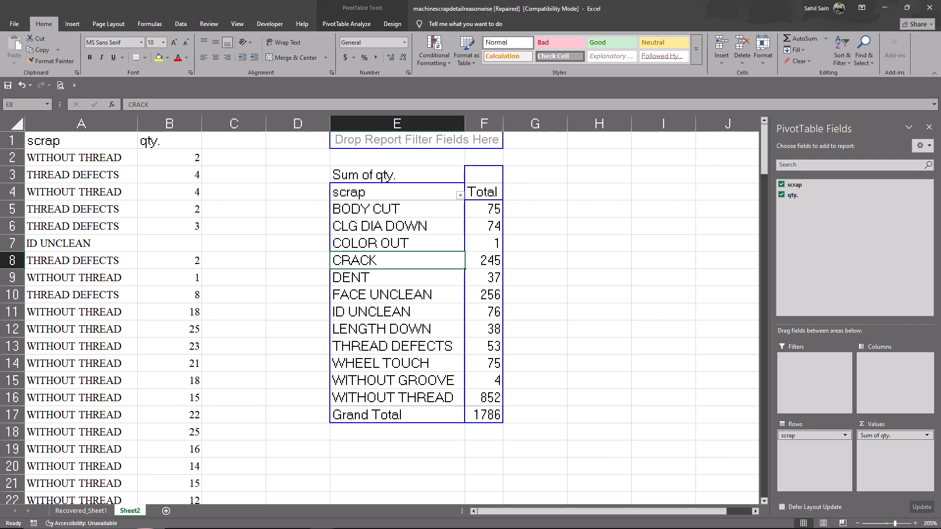
{"action": "key", "text": "alt+Tab"}
{"action": "left_click", "coordinate": [462, 346]}
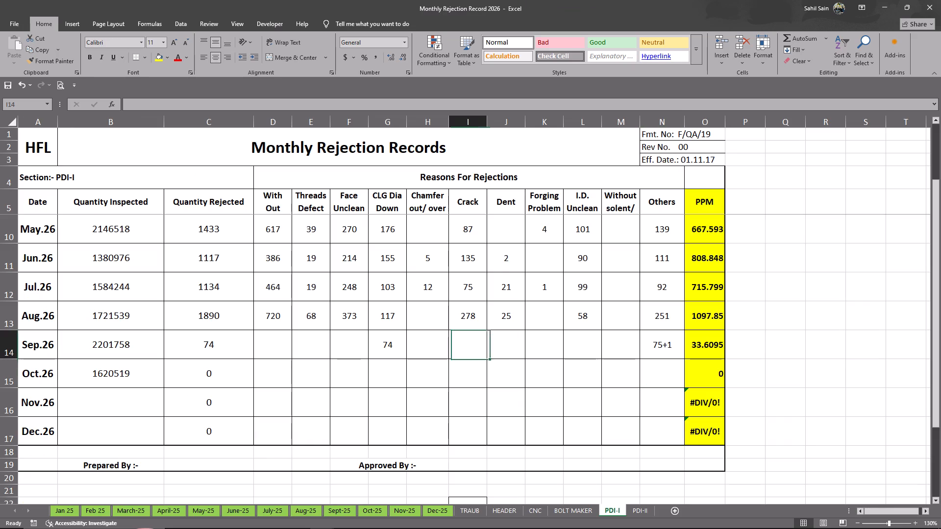
{"action": "type", "text": "245"}
{"action": "key", "text": "Return"}
Enter the PivotTable's DENT quantity, 37, under Dent in the Sep.26 row of the Monthly Rejection Record.
{"action": "key", "text": "alt+Tab"}
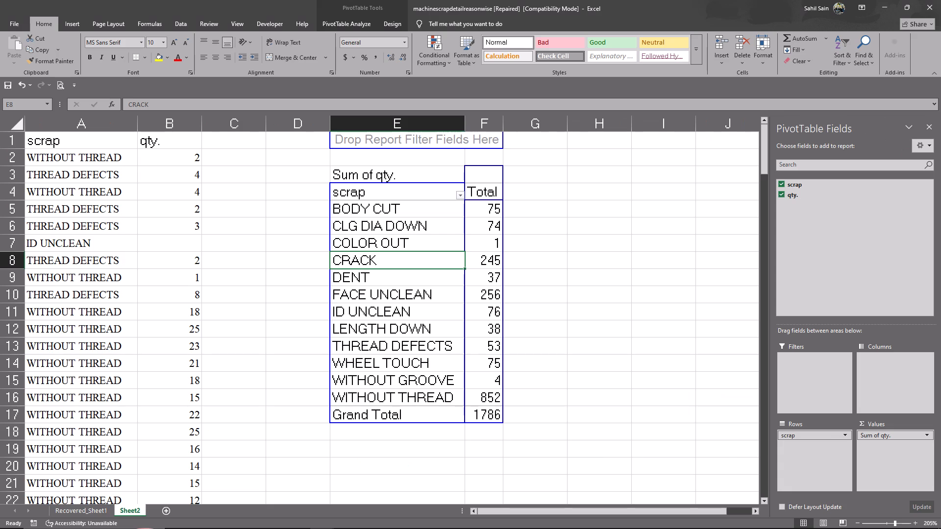
{"action": "left_click", "coordinate": [345, 281]}
{"action": "key", "text": "alt+Tab"}
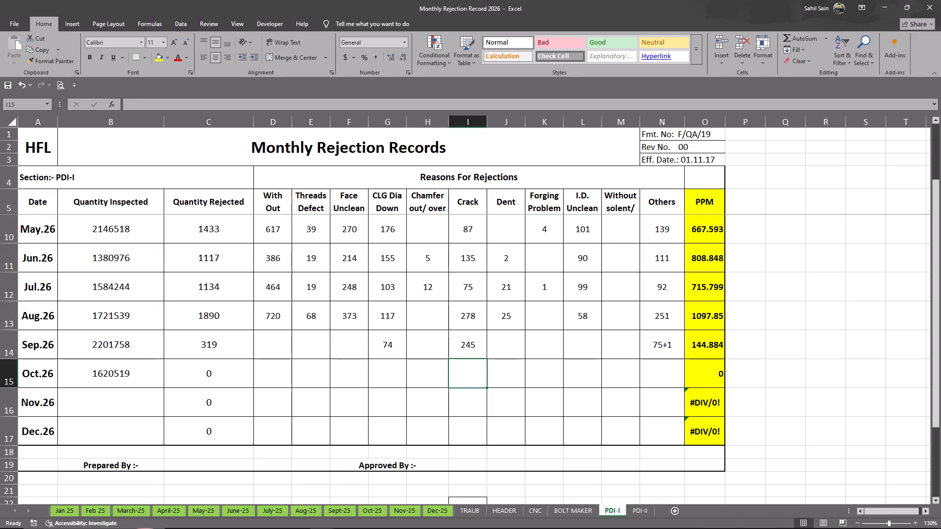
{"action": "left_click", "coordinate": [504, 353]}
{"action": "type", "text": "37"}
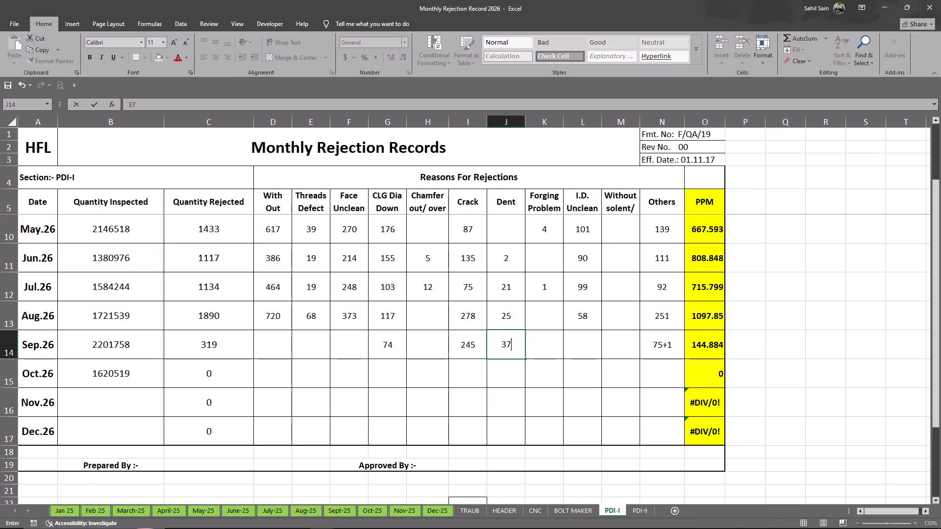
{"action": "key", "text": "Return"}
Enter the PivotTable's FACE UNCLEAN quantity, 256, under Face Unclean in the Sep.26 row of the Monthly Rejection Record.
{"action": "key", "text": "alt+Tab"}
{"action": "left_click", "coordinate": [570, 312]}
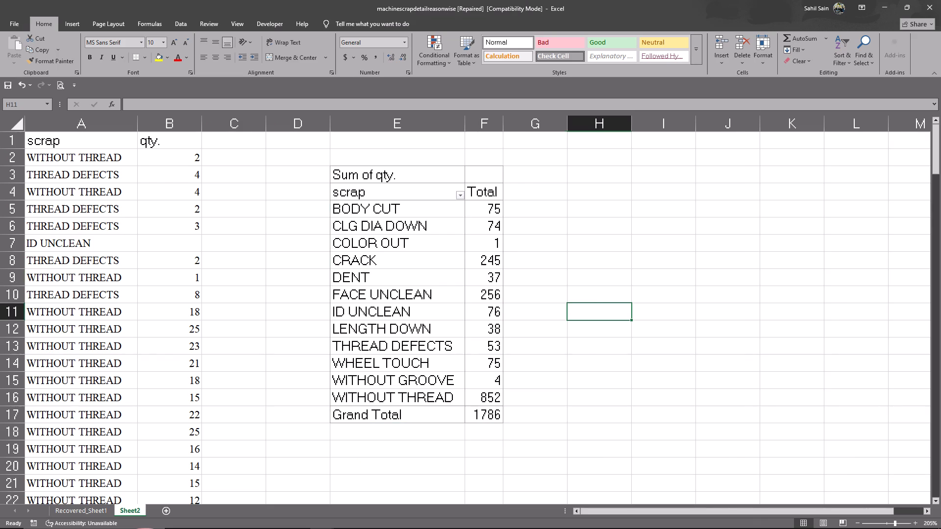
{"action": "key", "text": "alt+Tab"}
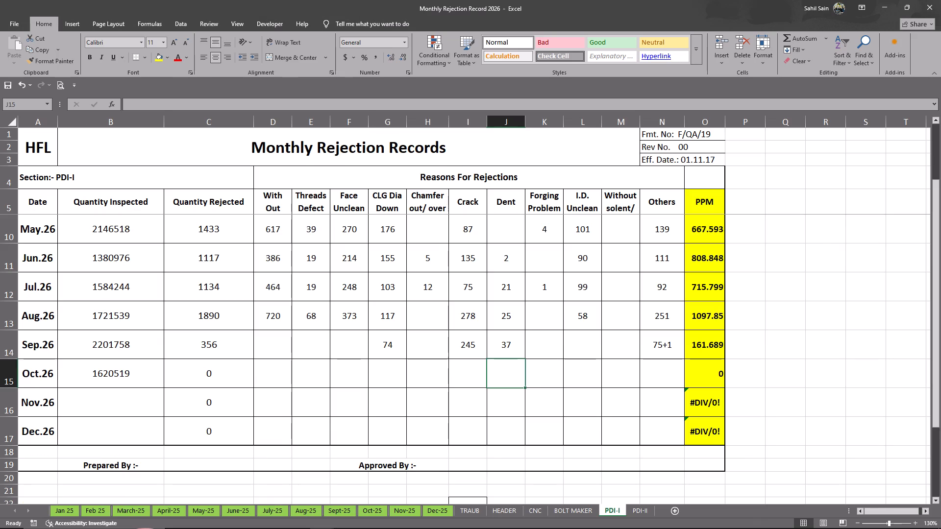
{"action": "left_click_drag", "start_coordinate": [348, 347], "coordinate": [342, 346]}
{"action": "type", "text": "256"}
{"action": "key", "text": "Return"}
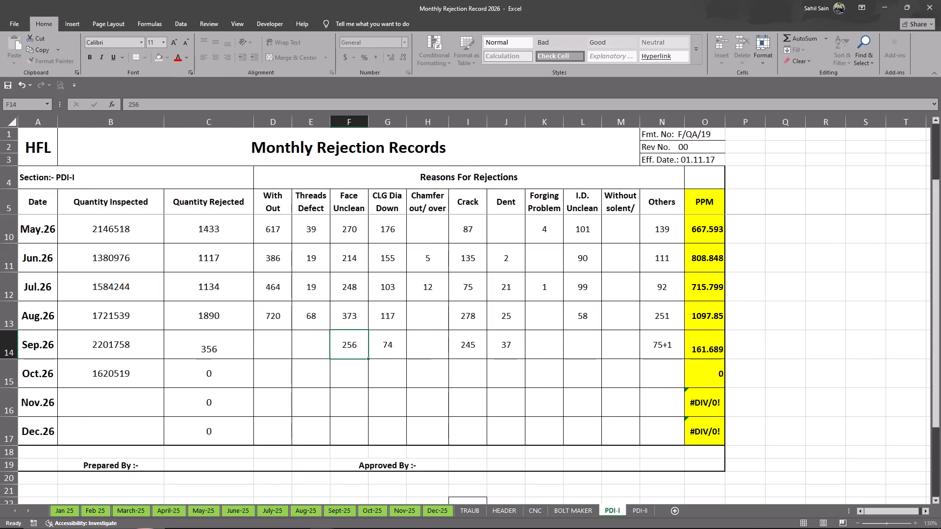
Enter the PivotTable's ID UNCLEAN quantity, 76, under I.D. Unclean in the Sep.26 row of the Monthly Rejection Record.
{"action": "key", "text": "alt+Tab"}
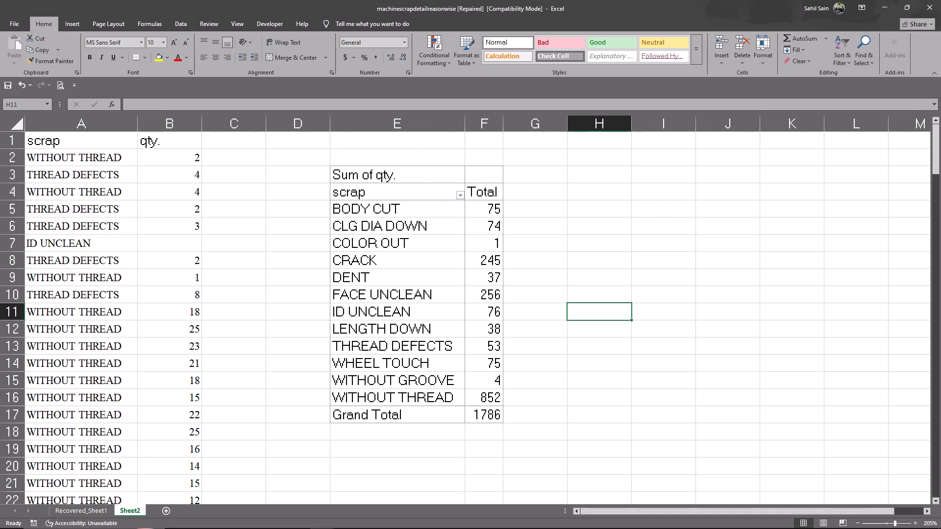
{"action": "key", "text": "alt+Tab"}
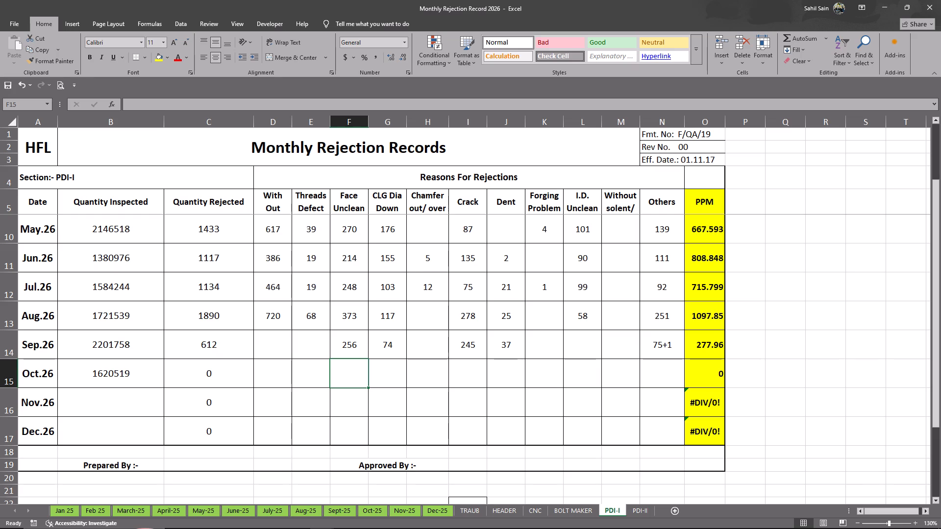
{"action": "double_click", "coordinate": [680, 344]}
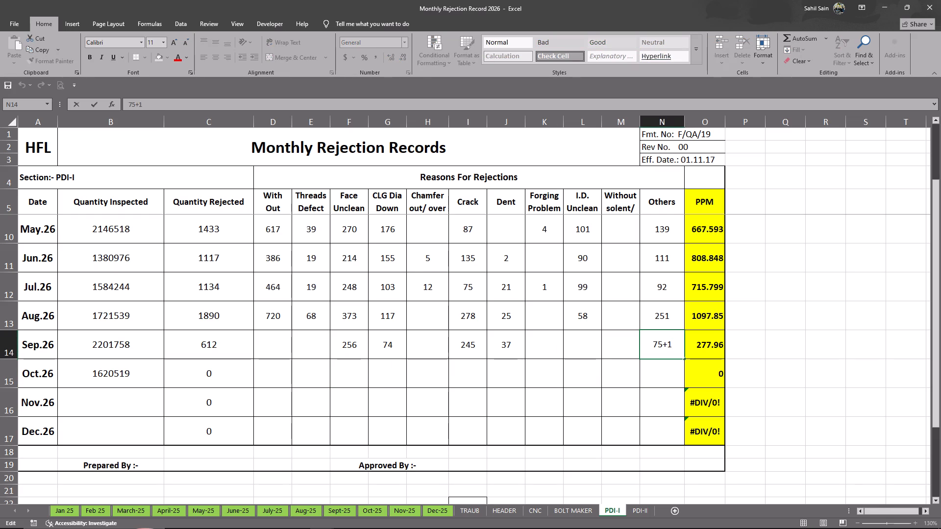
{"action": "key", "text": "Left"}
{"action": "key", "text": "Left"}
{"action": "key", "text": "Return"}
{"action": "key", "text": "Left"}
{"action": "key", "text": "Up"}
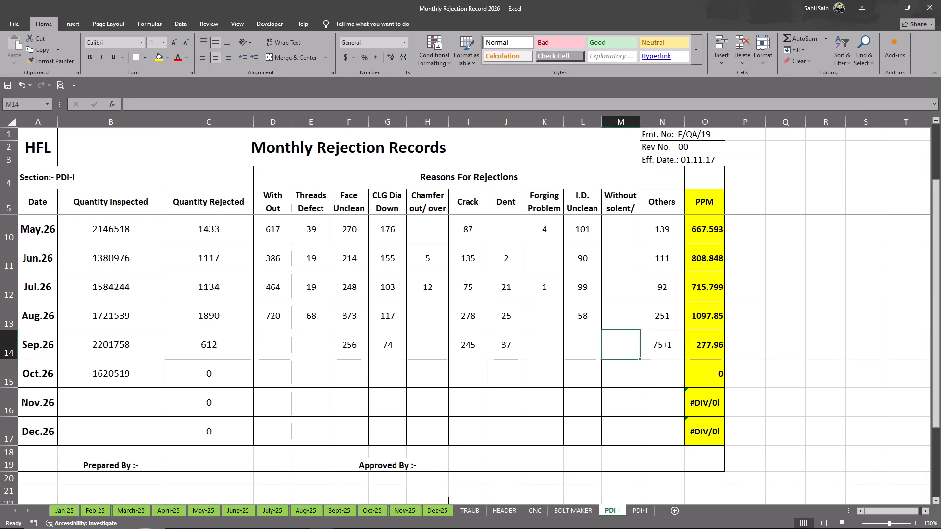
{"action": "key", "text": "Left"}
{"action": "type", "text": "76"}
{"action": "key", "text": "Return"}
Append +38 for LENGTH DOWN to the Sep.26 Others entry, making it 75+1+38, and return to the scrap PivotTable.
{"action": "key", "text": "alt+Tab"}
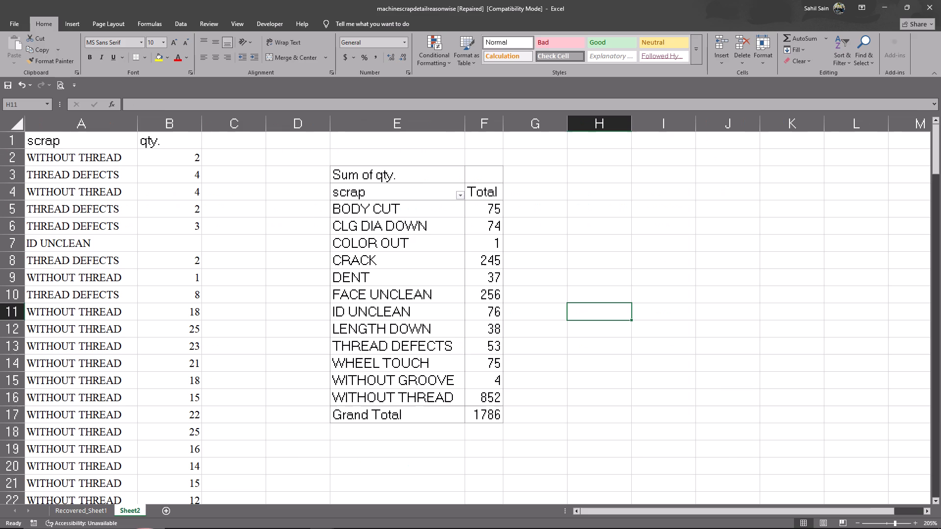
{"action": "left_click", "coordinate": [516, 330]}
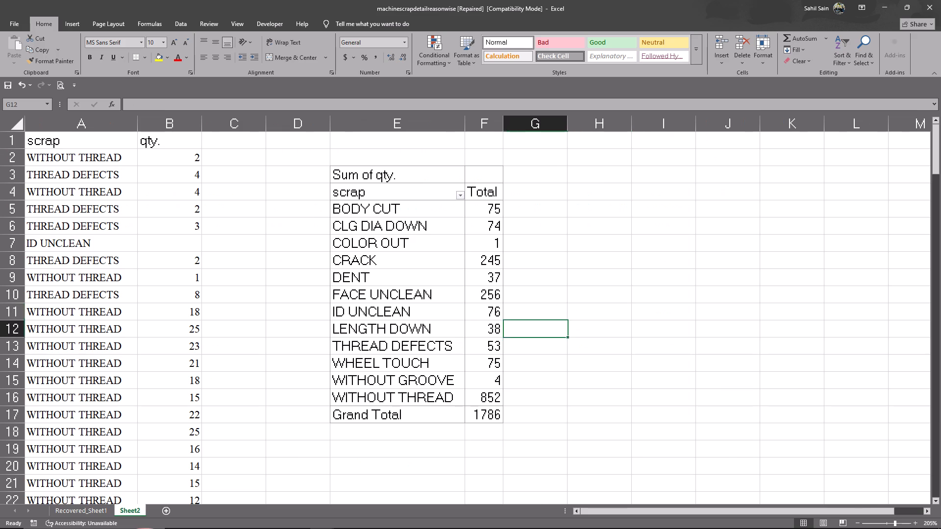
{"action": "key", "text": "alt+Tab"}
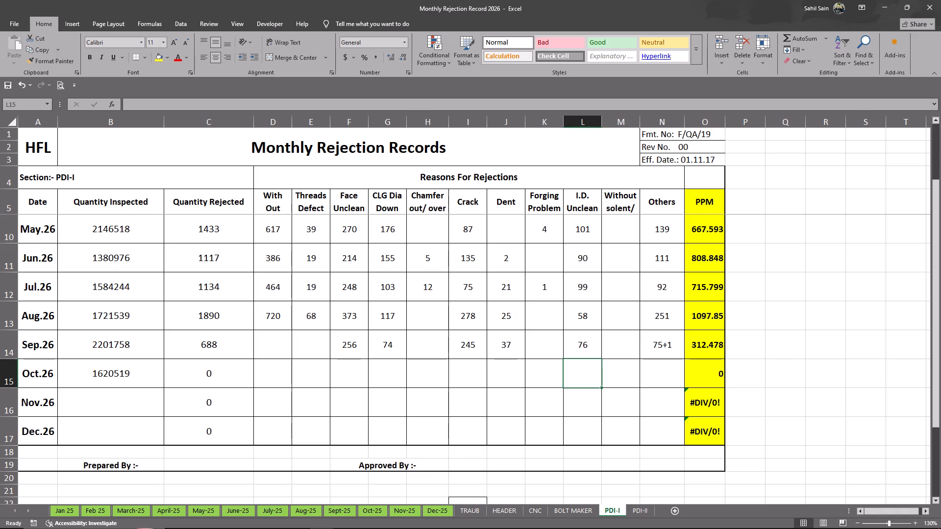
{"action": "double_click", "coordinate": [680, 348]}
{"action": "type", "text": "+38"}
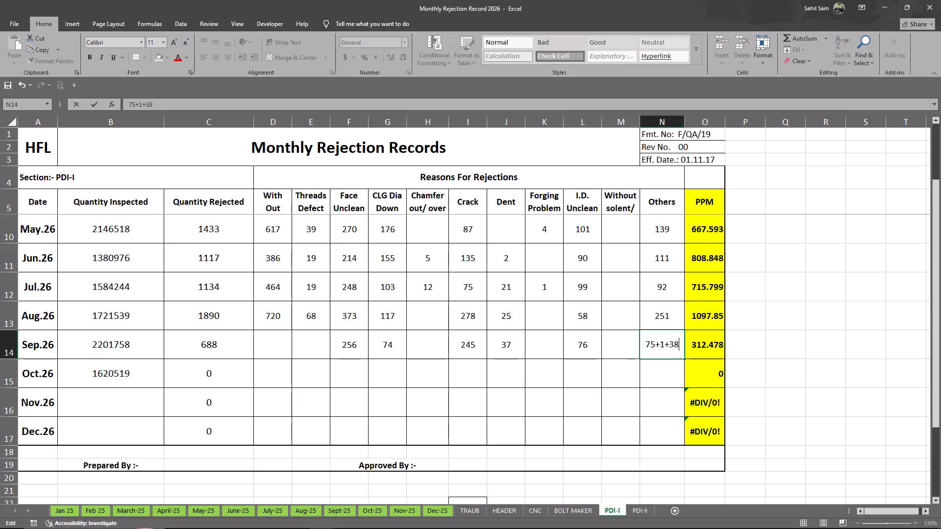
{"action": "key", "text": "Return"}
{"action": "key", "text": "alt+Tab"}
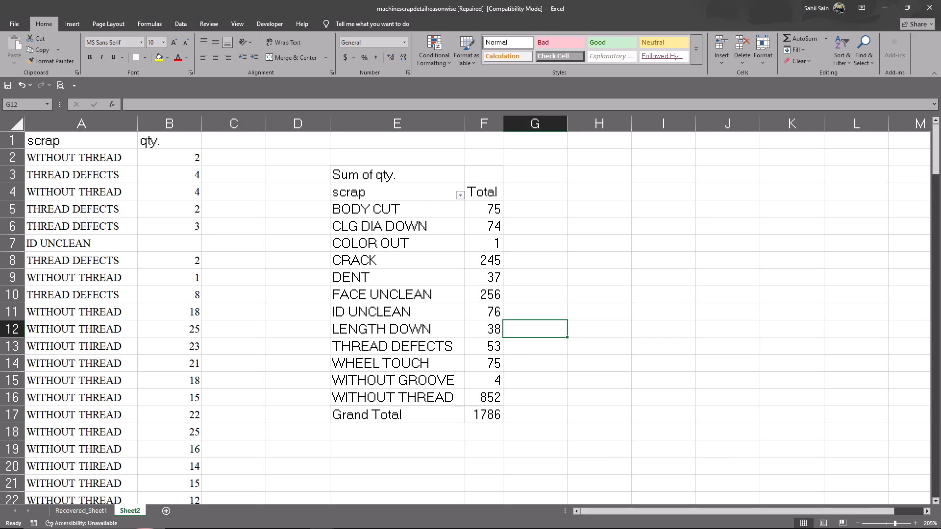
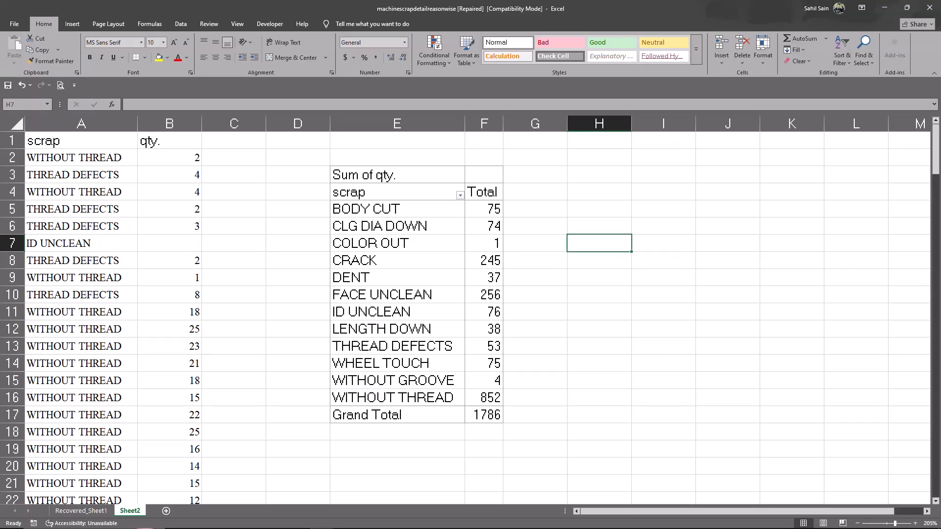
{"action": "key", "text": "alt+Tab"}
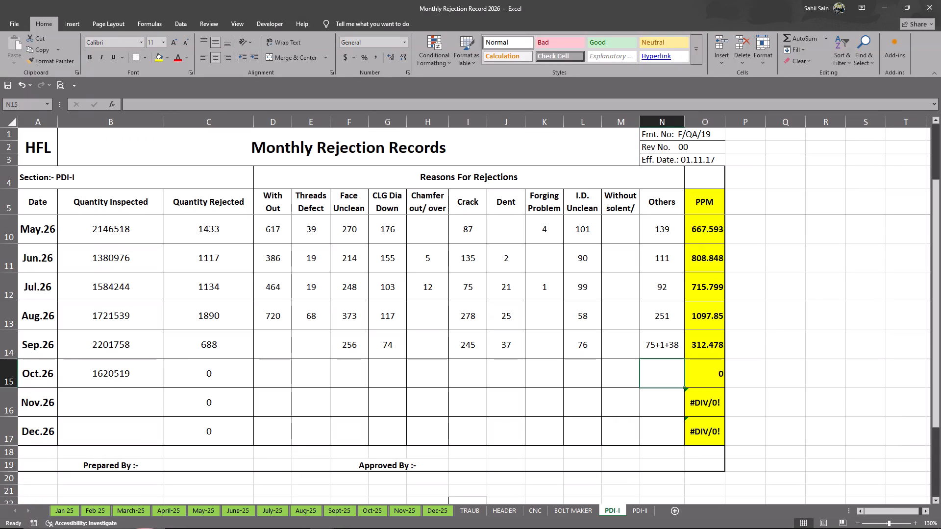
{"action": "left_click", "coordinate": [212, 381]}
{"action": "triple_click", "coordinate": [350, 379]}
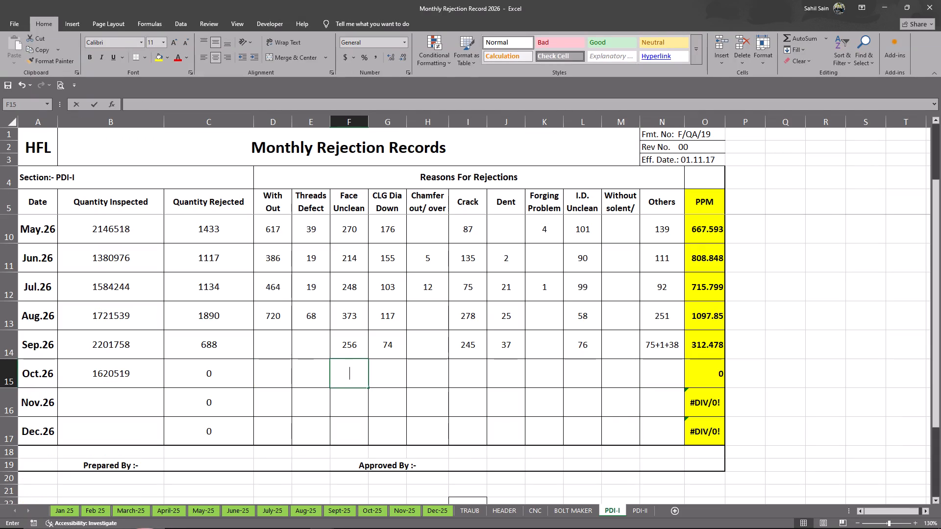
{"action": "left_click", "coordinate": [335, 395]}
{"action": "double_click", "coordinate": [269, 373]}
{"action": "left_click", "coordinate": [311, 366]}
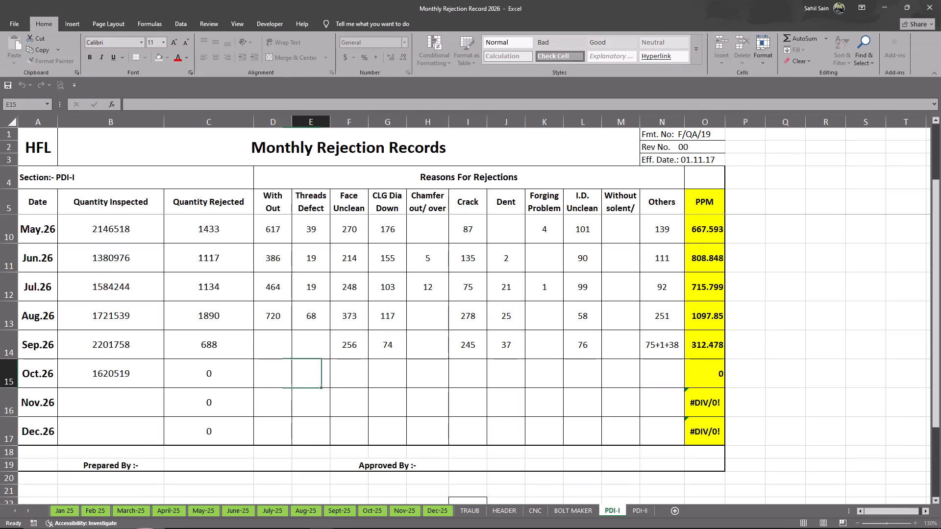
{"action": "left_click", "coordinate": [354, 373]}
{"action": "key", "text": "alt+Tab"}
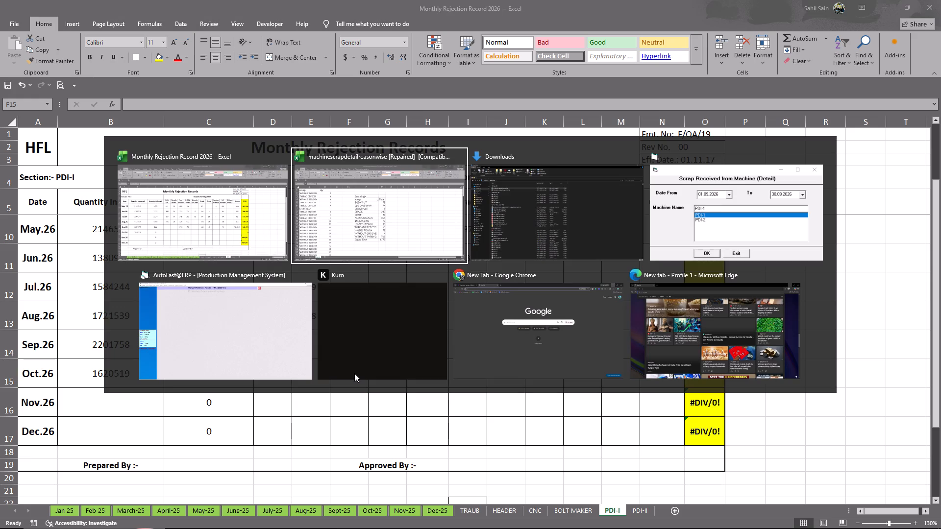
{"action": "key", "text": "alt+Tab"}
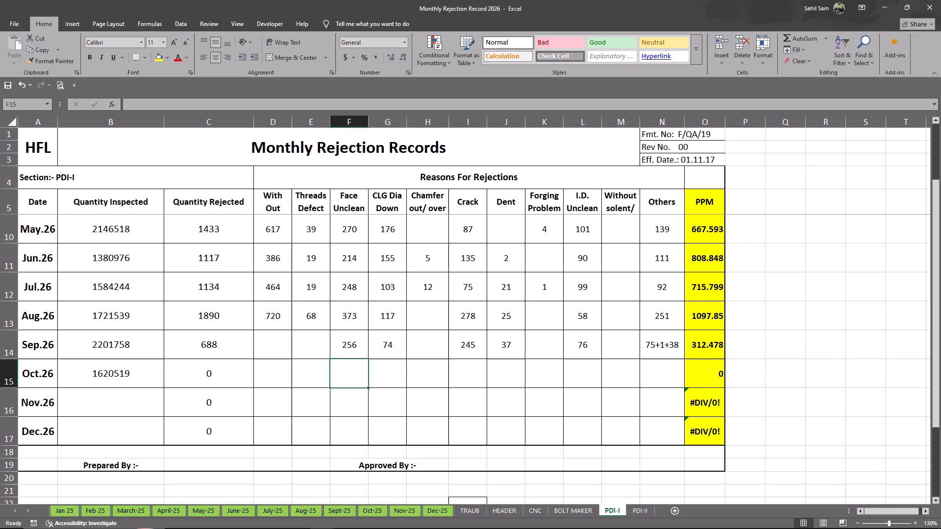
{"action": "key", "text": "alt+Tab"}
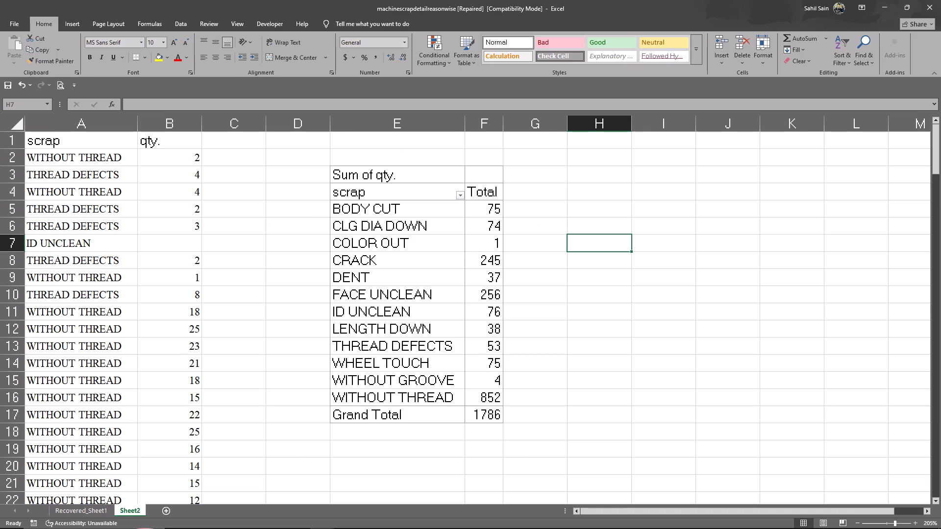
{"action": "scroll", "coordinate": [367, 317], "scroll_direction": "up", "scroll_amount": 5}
Enter the PivotTable's THREAD DEFECTS quantity, 53, under Threads Defect in the Sep.26 row of the Monthly Rejection Record.
{"action": "key", "text": "alt+Tab"}
{"action": "left_click", "coordinate": [488, 345]}
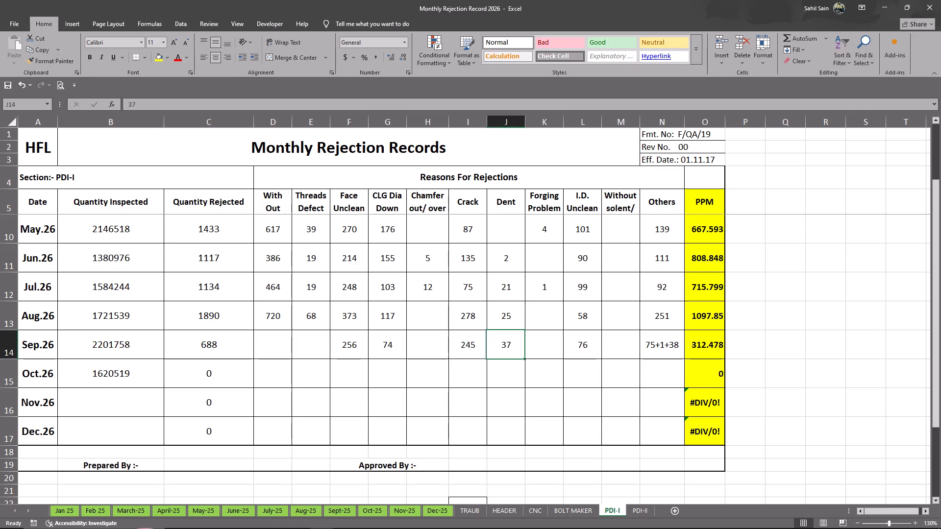
{"action": "left_click", "coordinate": [303, 343]}
{"action": "key", "text": "alt+Tab"}
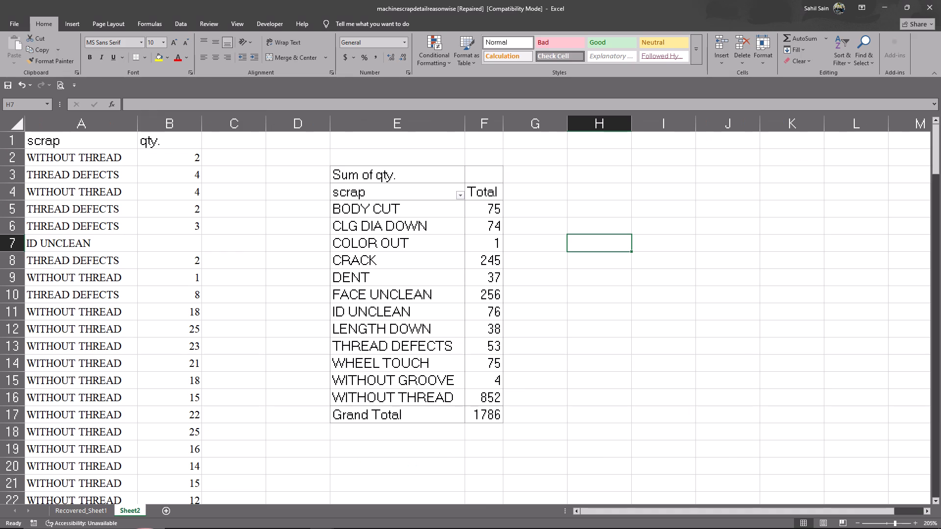
{"action": "key", "text": "alt+Tab"}
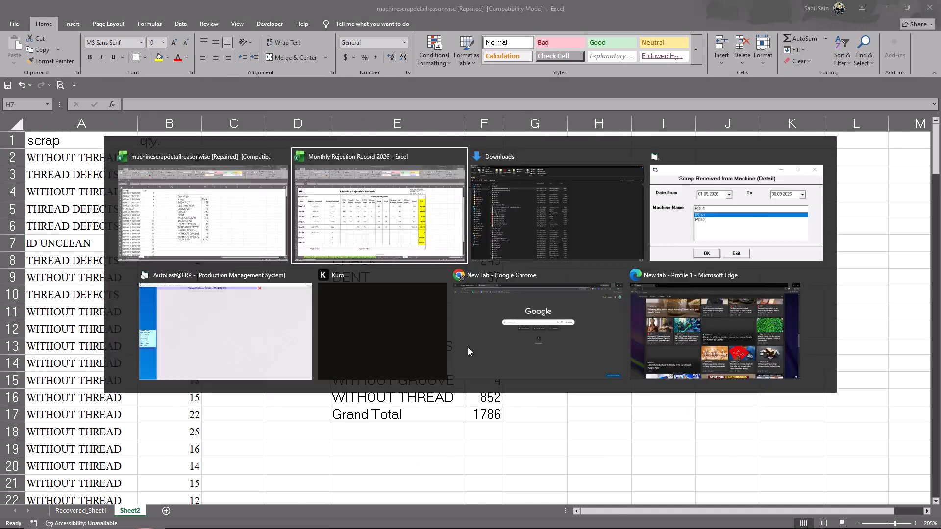
{"action": "left_click", "coordinate": [309, 343]}
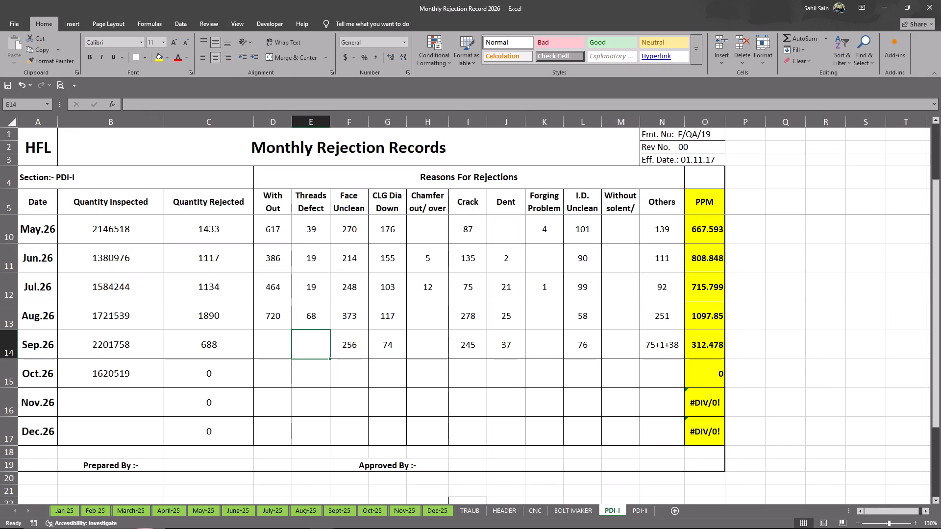
{"action": "type", "text": "53"}
{"action": "key", "text": "Return"}
Append +75 for WHEEL TOUCH to the Sep.26 Others entry, making it 75+1+38+75.
{"action": "key", "text": "alt+Tab"}
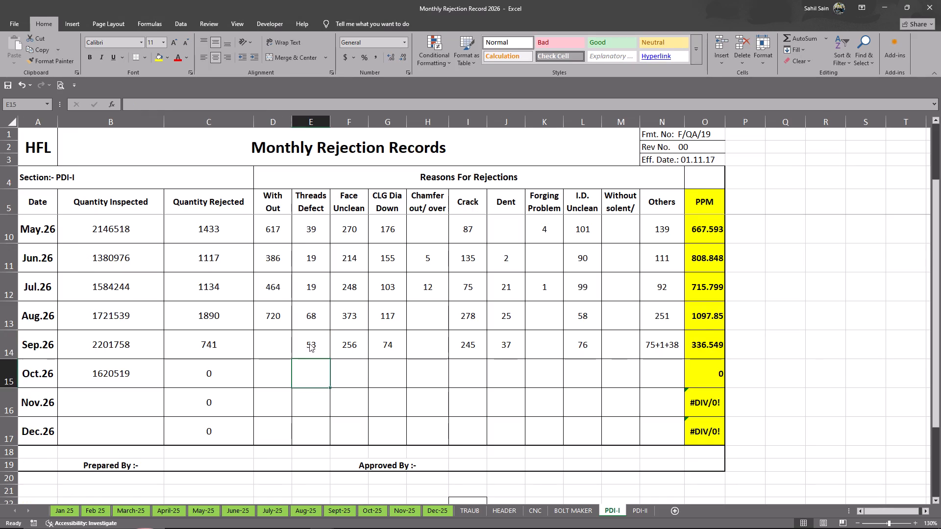
{"action": "left_click", "coordinate": [396, 362]}
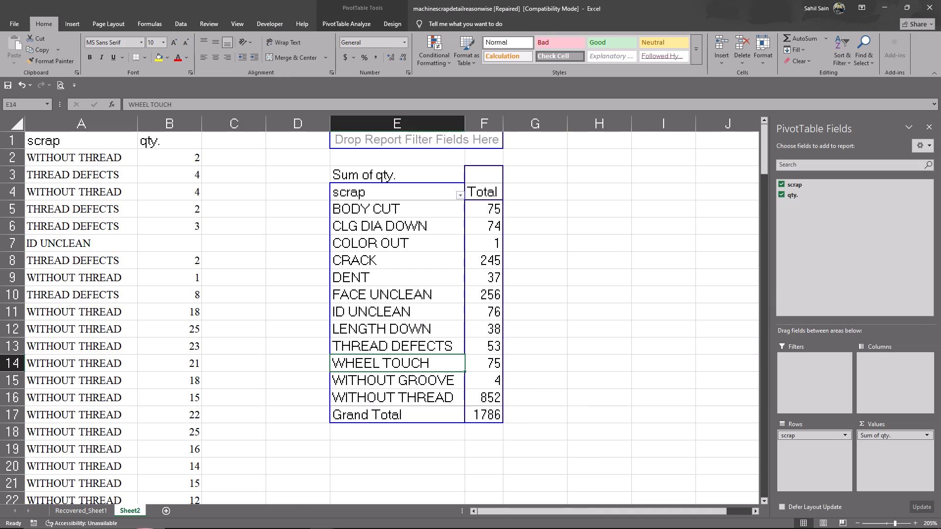
{"action": "key", "text": "alt+Tab"}
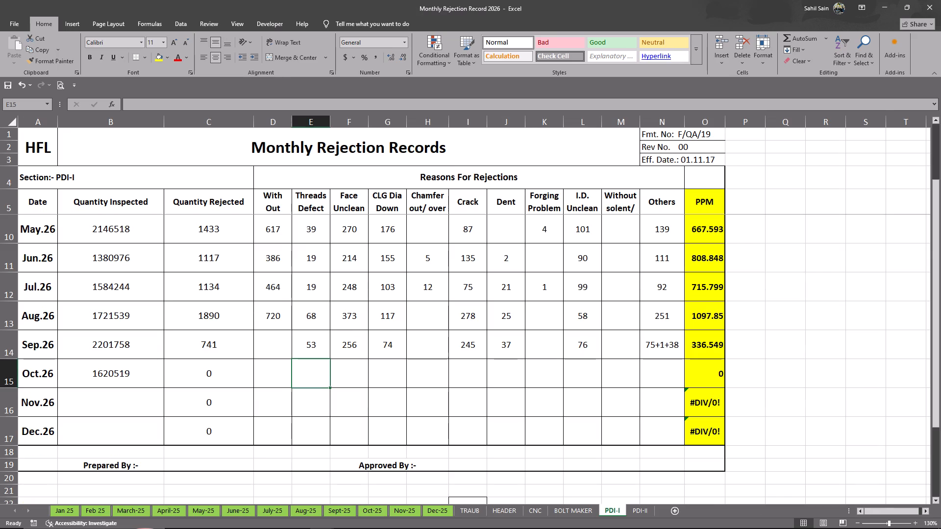
{"action": "double_click", "coordinate": [680, 341]}
{"action": "key", "text": "alt+Tab"}
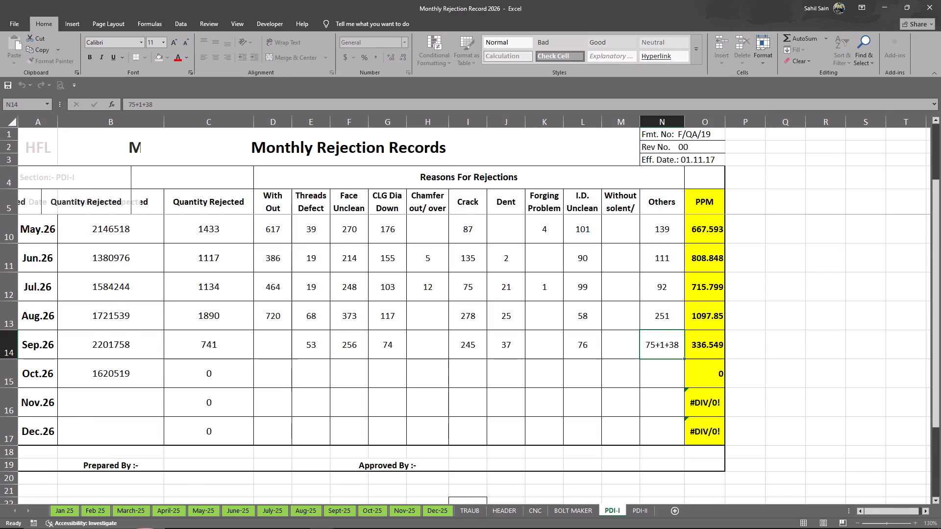
{"action": "double_click", "coordinate": [564, 368]}
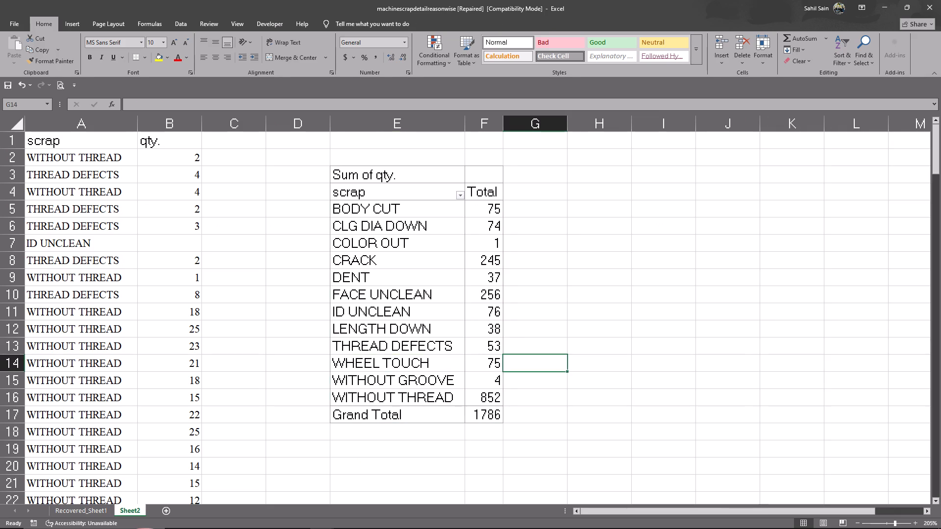
{"action": "key", "text": "alt+Tab"}
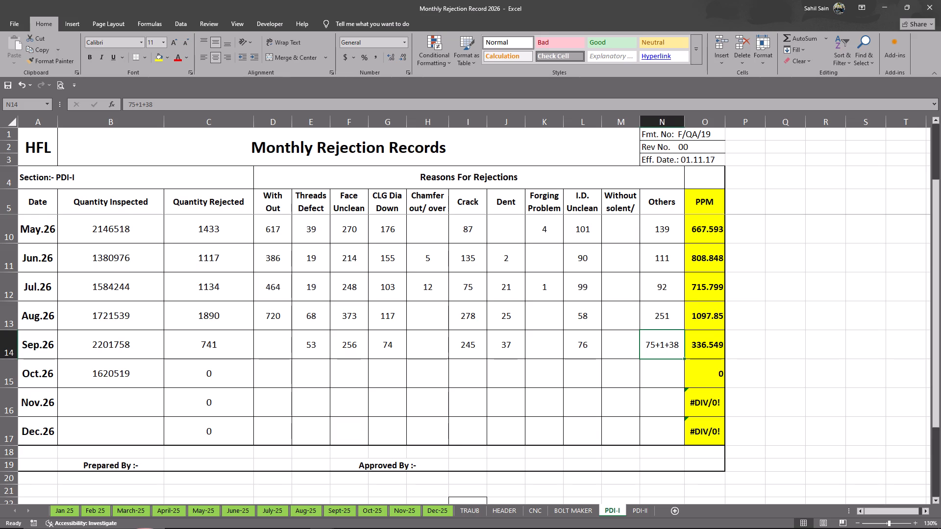
{"action": "double_click", "coordinate": [680, 345]}
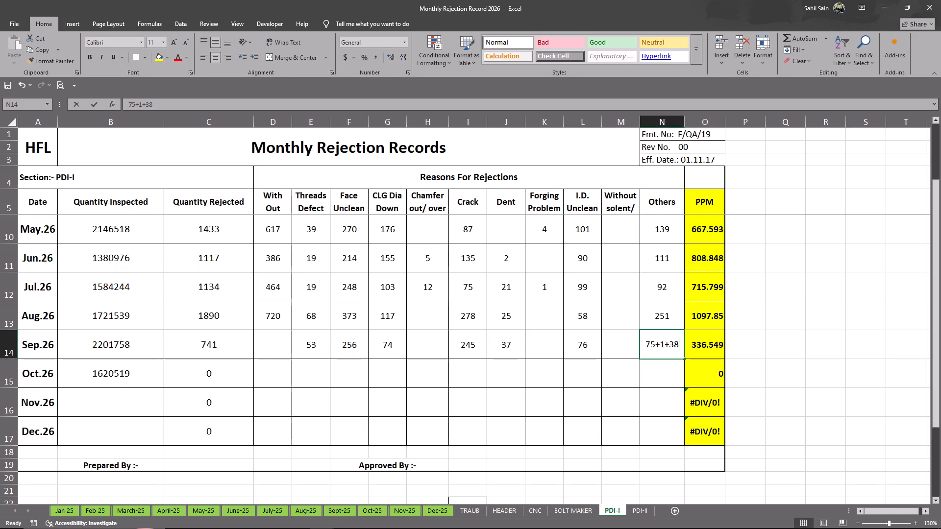
{"action": "type", "text": "+75"}
{"action": "key", "text": "Return"}
Append +4 for WITHOUT GROOVE to the Sep.26 Others entry, making it 75+1+38+75+4.
{"action": "key", "text": "alt+Tab"}
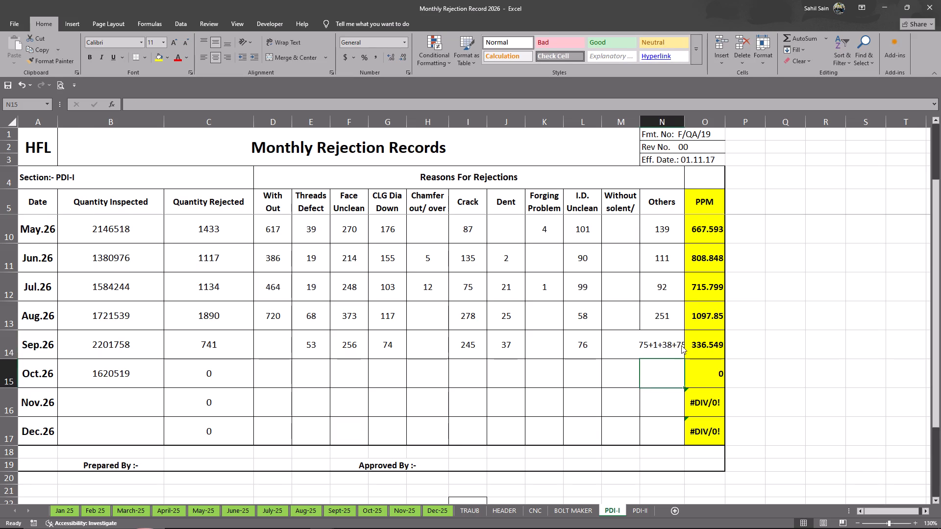
{"action": "key", "text": "alt+Tab"}
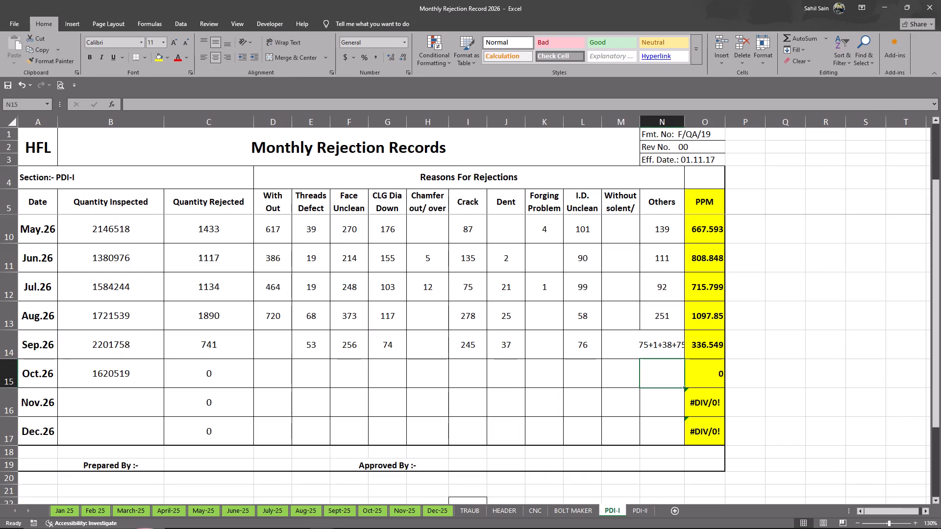
{"action": "double_click", "coordinate": [683, 346]}
{"action": "double_click", "coordinate": [680, 346]}
{"action": "left_click", "coordinate": [687, 346]}
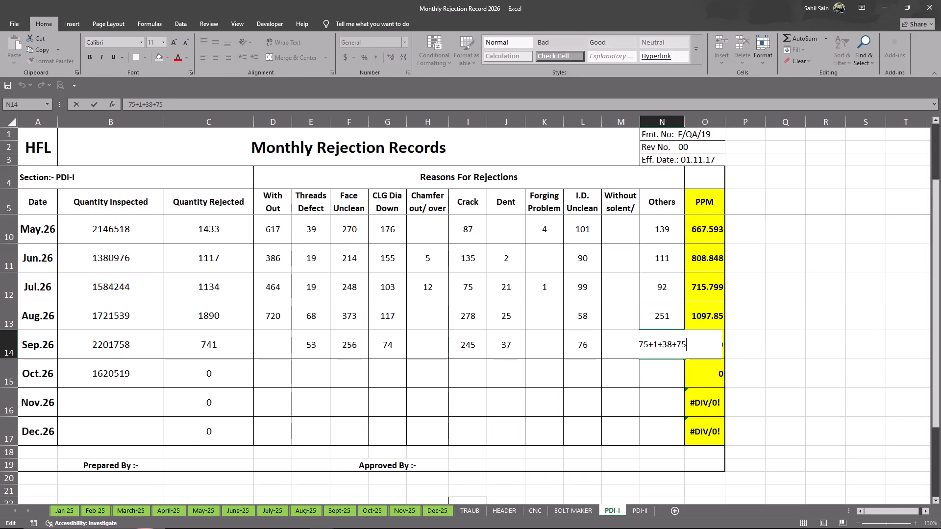
{"action": "type", "text": "+43"}
{"action": "key", "text": "Return"}
{"action": "key", "text": "period"}
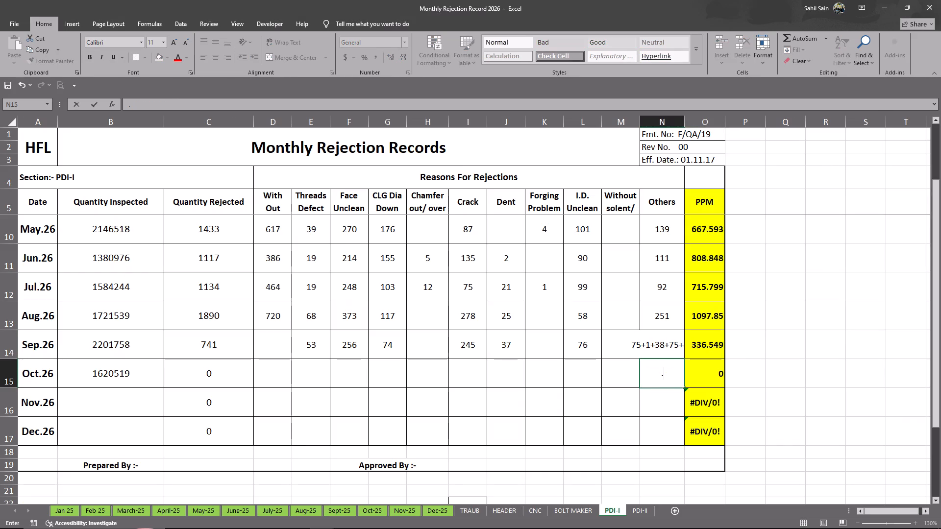
{"action": "double_click", "coordinate": [668, 343]}
{"action": "left_click", "coordinate": [707, 346]}
{"action": "key", "text": "BackSpace"}
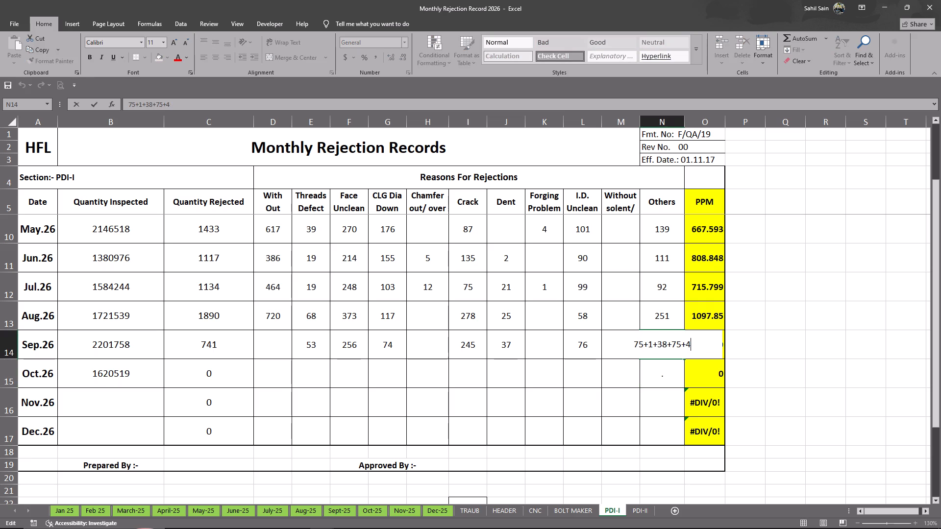
{"action": "key", "text": "Return"}
Enter the PivotTable's WITHOUT THREAD quantity, 852, under With Out in the Sep.26 row of the Monthly Rejection Record.
{"action": "key", "text": "alt+Tab"}
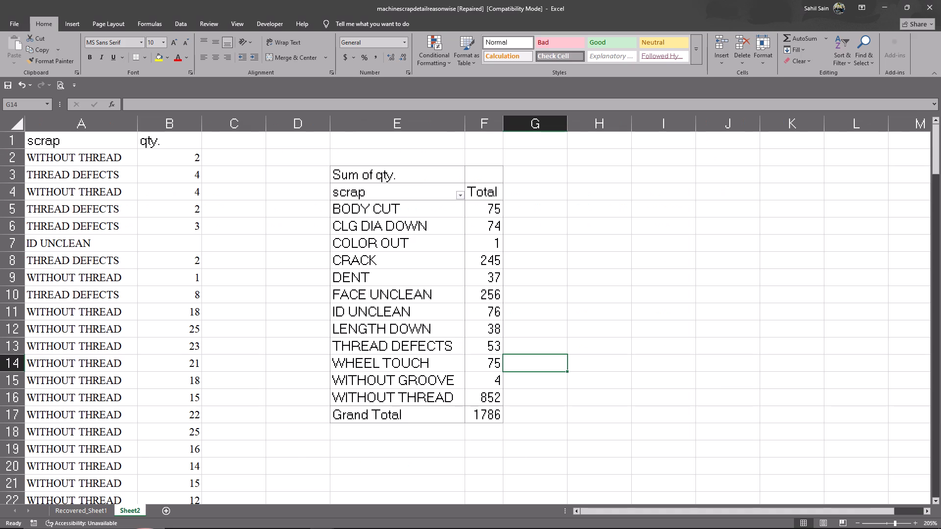
{"action": "key", "text": "alt+Tab"}
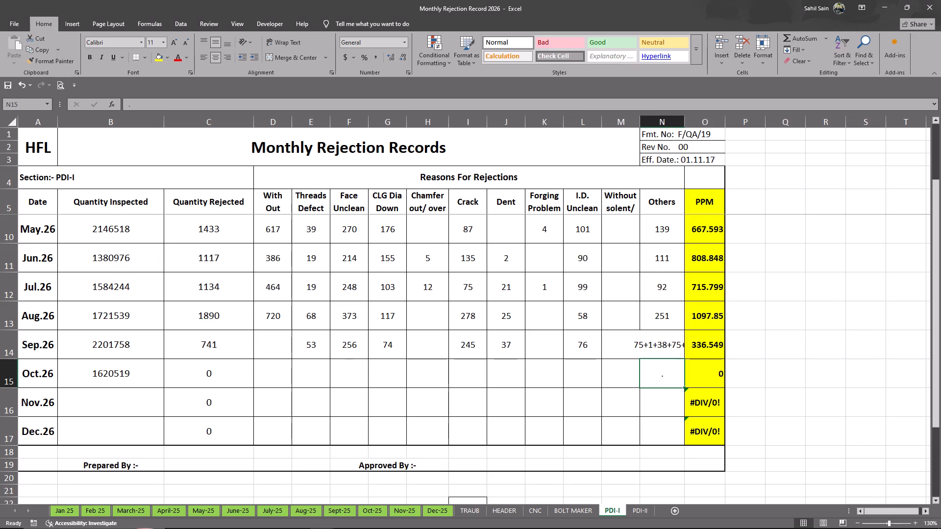
{"action": "left_click", "coordinate": [282, 348]}
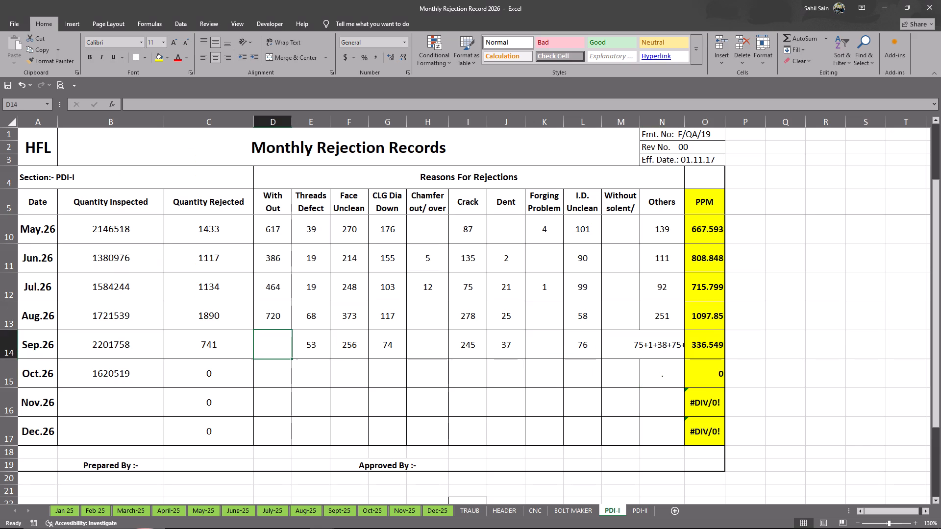
{"action": "type", "text": "852"}
{"action": "key", "text": "Return"}
Turn the Sep.26 Others entry into the formula =75+1+38+75+4.
{"action": "key", "text": "alt+Tab"}
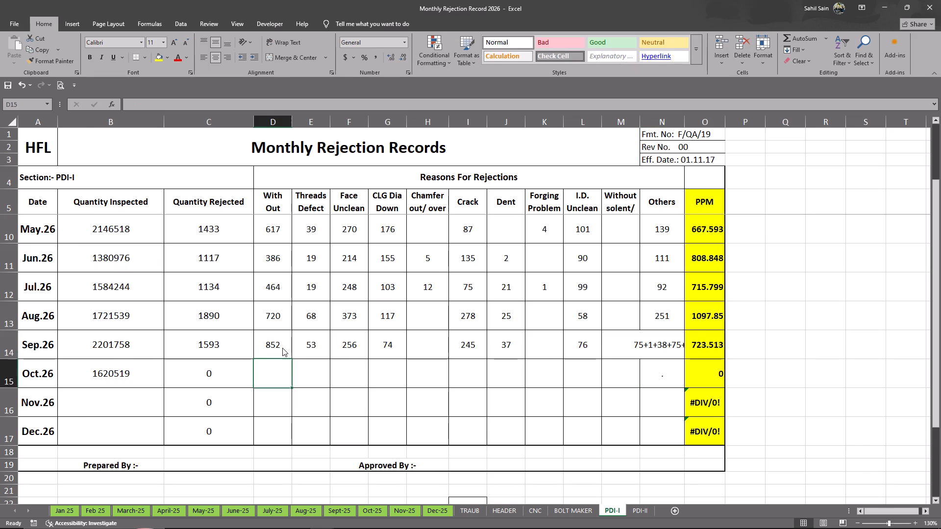
{"action": "left_click", "coordinate": [563, 381]}
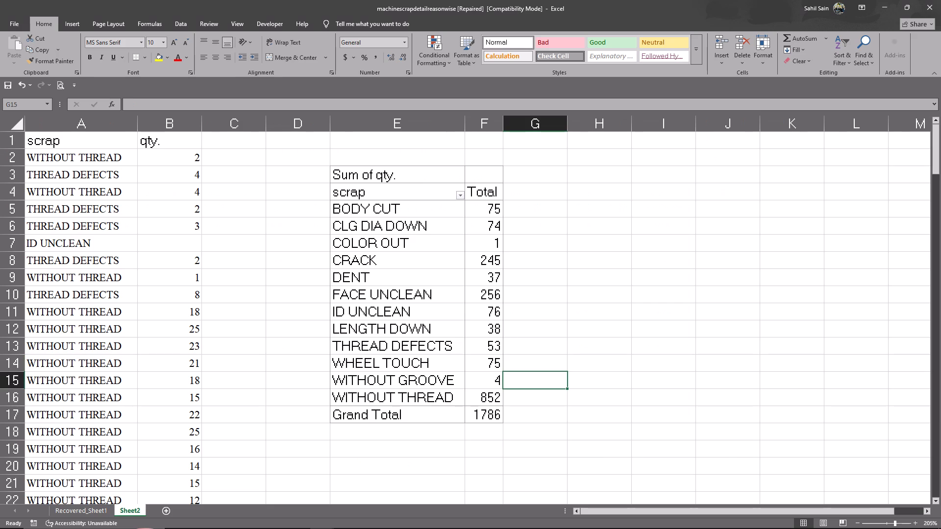
{"action": "key", "text": "alt+Tab"}
{"action": "double_click", "coordinate": [625, 346]}
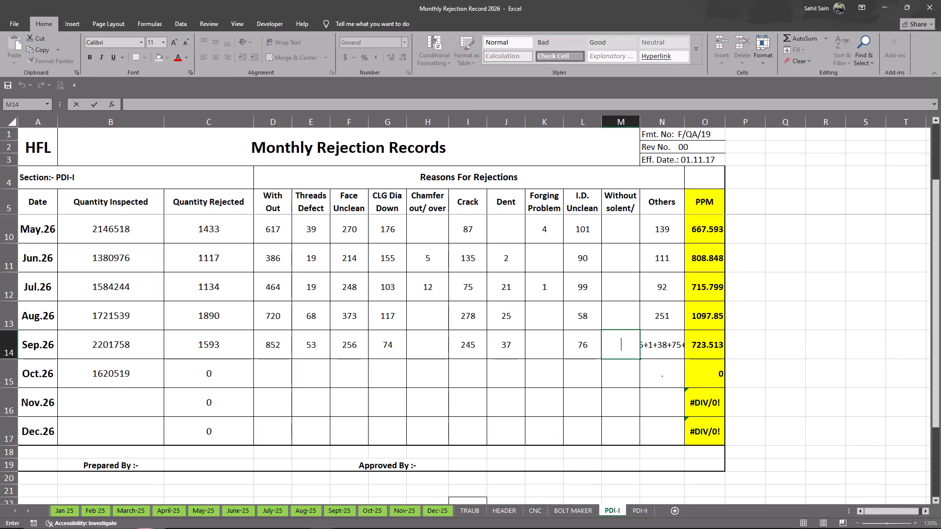
{"action": "double_click", "coordinate": [640, 346]}
{"action": "double_click", "coordinate": [660, 345]}
{"action": "left_click", "coordinate": [629, 343]}
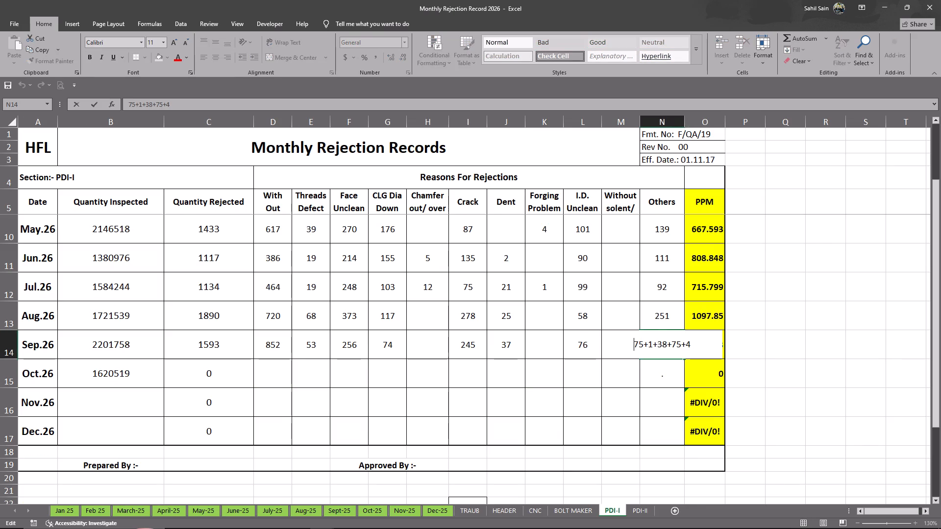
{"action": "key", "text": "equal"}
{"action": "key", "text": "Return"}
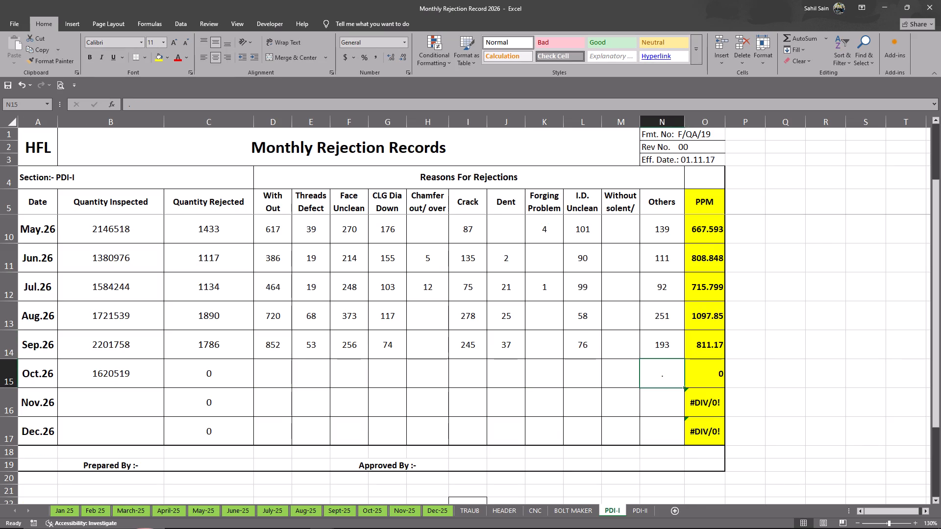
Compare September's Quantity Rejected with the PivotTable's grand total and save the Monthly Rejection Record workbook.
{"action": "key", "text": "alt+Tab"}
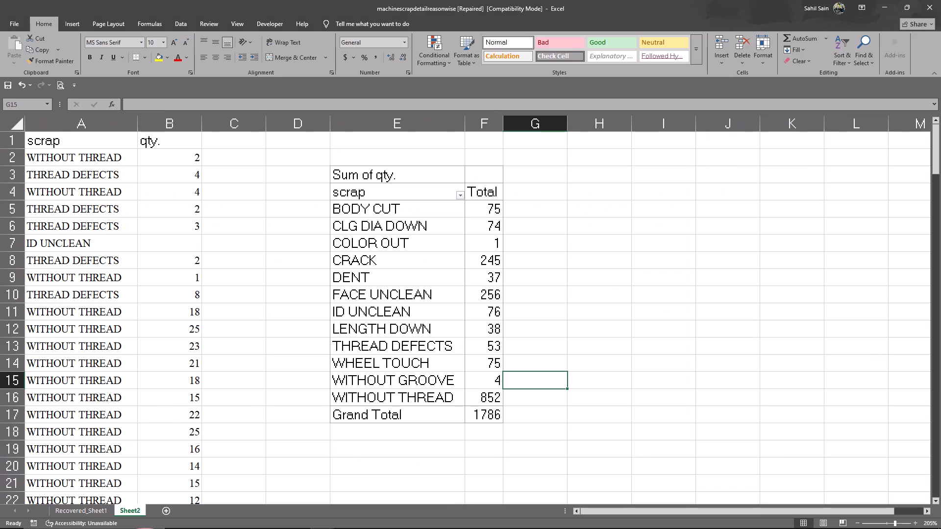
{"action": "key", "text": "alt+Tab"}
{"action": "left_click", "coordinate": [433, 338]}
{"action": "key", "text": "ctrl+s"}
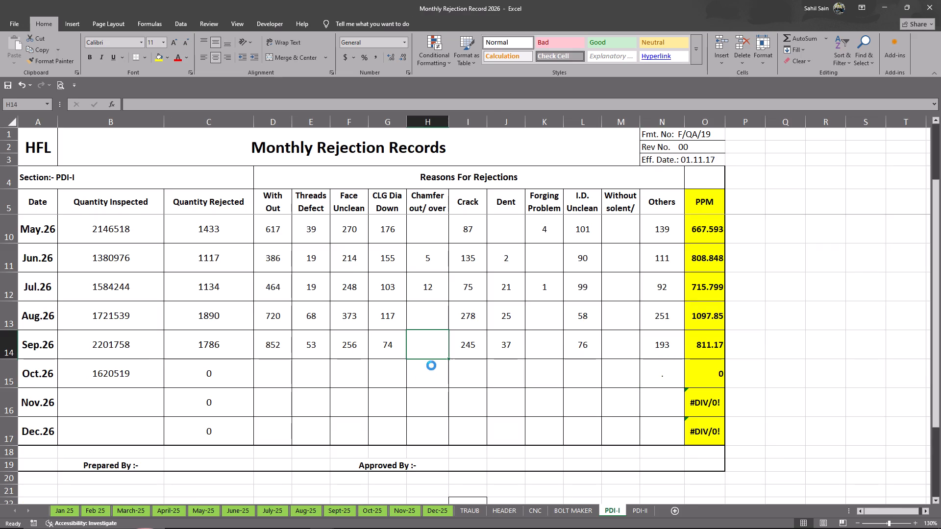
Close the machinescrapdetailreasonwise workbook without saving its changes.
{"action": "left_click", "coordinate": [423, 381]}
{"action": "key", "text": "alt+Tab"}
{"action": "left_click", "coordinate": [540, 354]}
{"action": "left_click", "coordinate": [940, 27]}
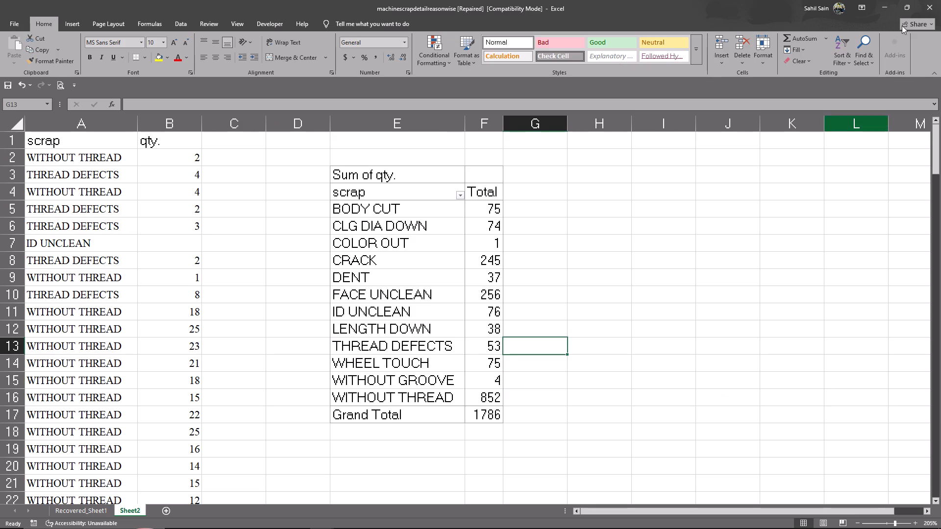
{"action": "left_click", "coordinate": [932, 4]}
{"action": "left_click", "coordinate": [488, 283]}
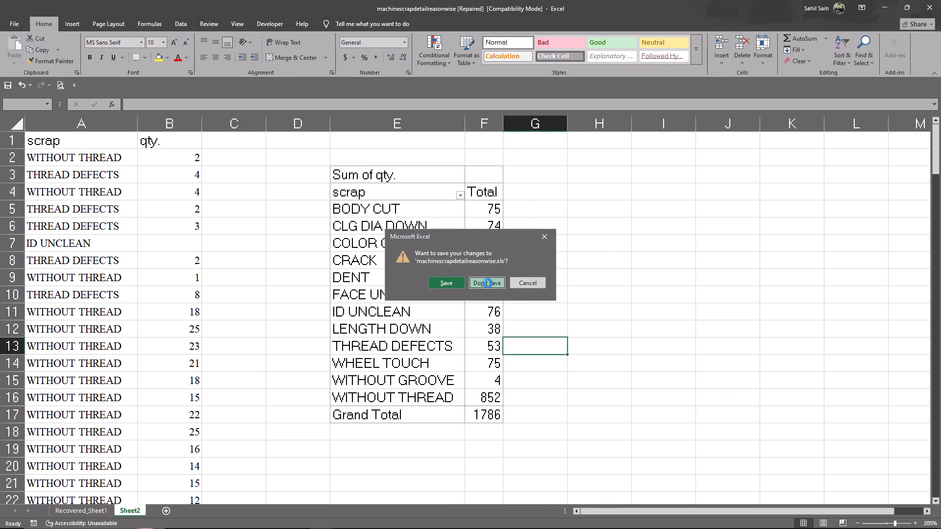
In the ERP, run the Scrap Received from Machine (Detail) report for PDI-1 from 01.10.2026 to 31.10.2026.
{"action": "left_click", "coordinate": [456, 367]}
{"action": "key", "text": "alt+Tab"}
{"action": "key", "text": "alt+Tab"}
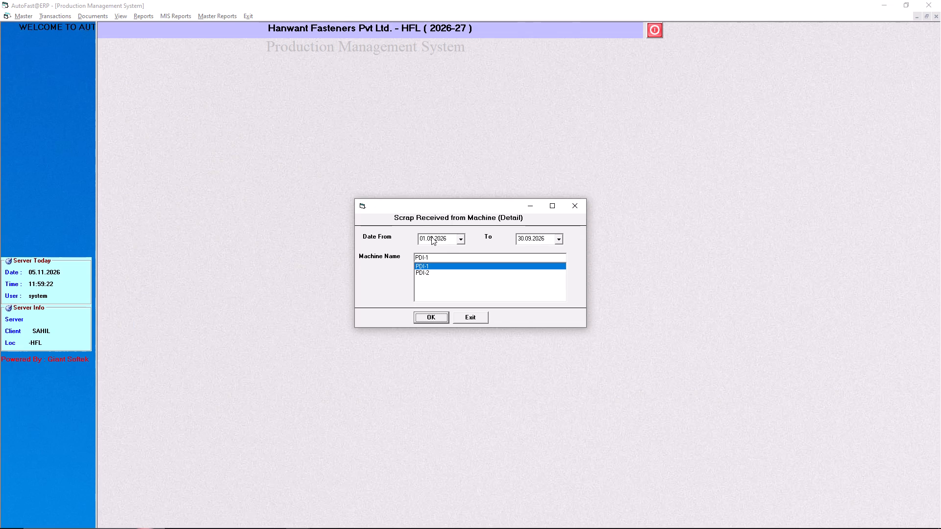
{"action": "left_click", "coordinate": [431, 237]}
{"action": "key", "text": "Up"}
{"action": "key", "text": "Return"}
{"action": "key", "text": "Up"}
{"action": "key", "text": "Left"}
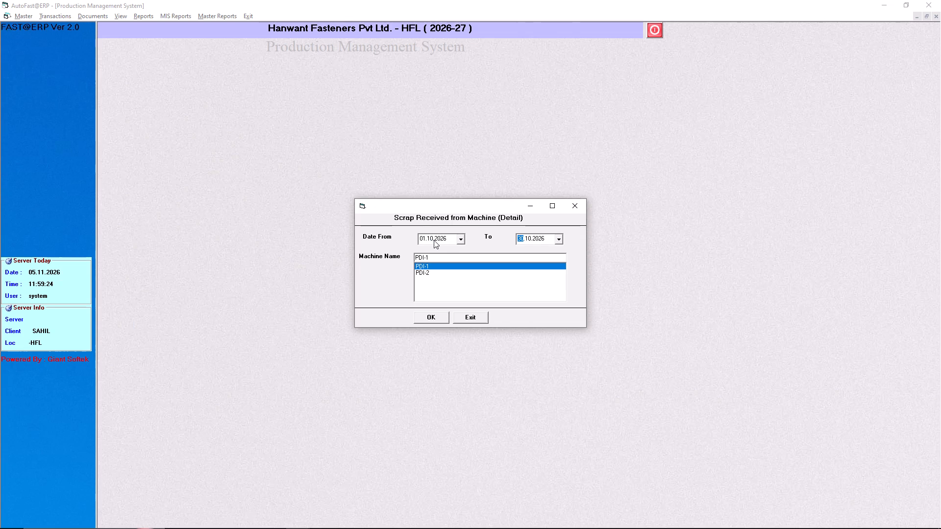
{"action": "key", "text": "Up"}
{"action": "key", "text": "Return"}
{"action": "key", "text": "Return"}
{"action": "key", "text": "Return"}
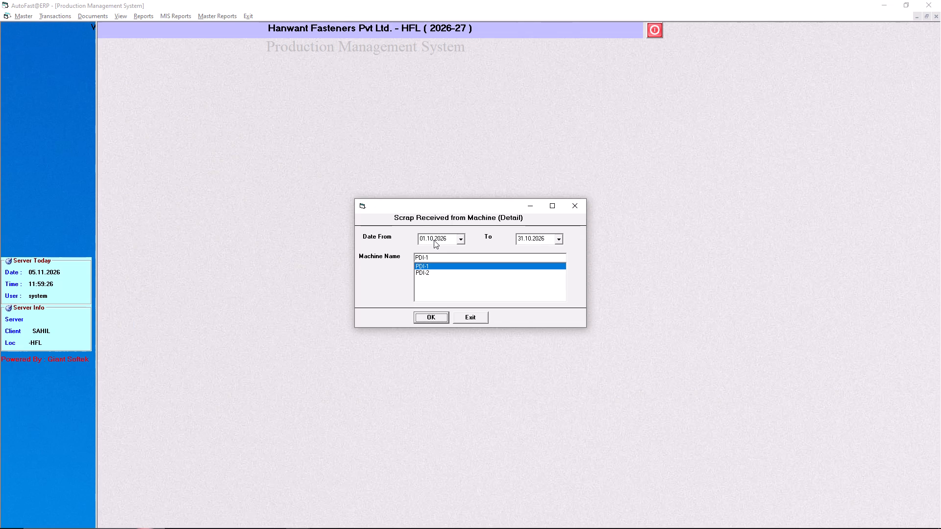
Export the October scrap report in Excel 5.0 format to Downloads as machinescrapdetailreasonwise, overwriting the existing file.
{"action": "left_click", "coordinate": [138, 17]}
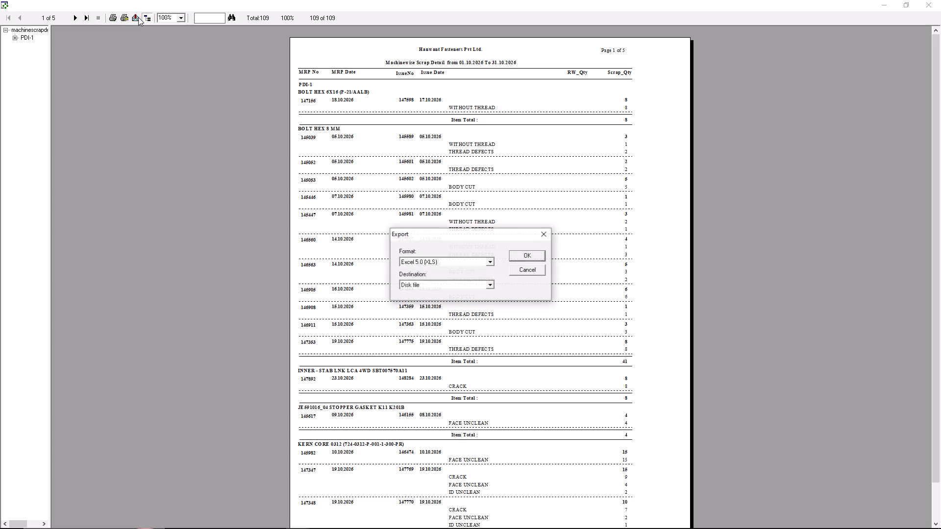
{"action": "key", "text": "Return"}
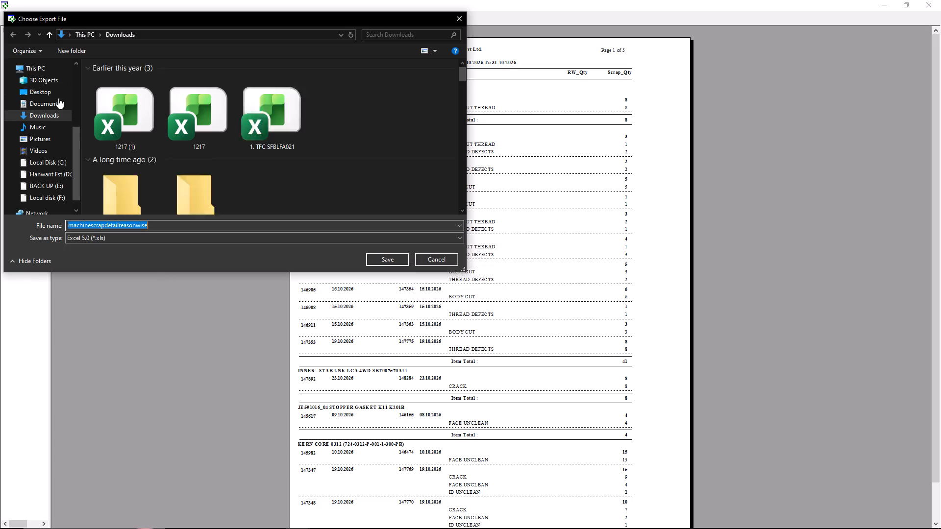
{"action": "scroll", "coordinate": [58, 97], "scroll_direction": "up", "scroll_amount": 12}
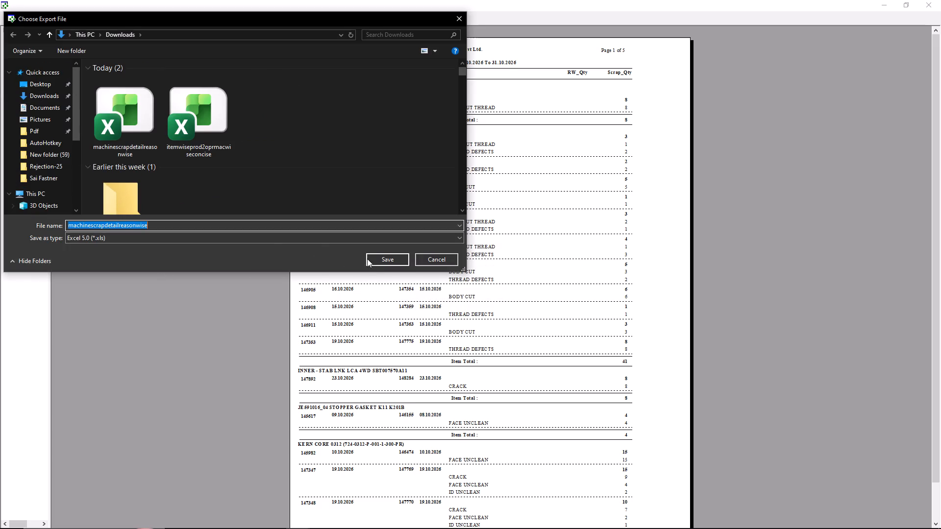
{"action": "left_click", "coordinate": [375, 260]}
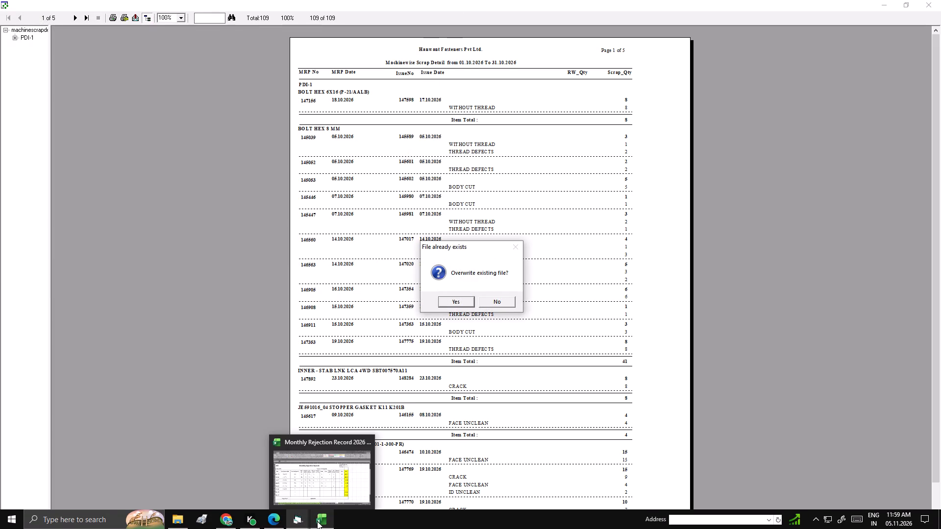
{"action": "left_click", "coordinate": [447, 299]}
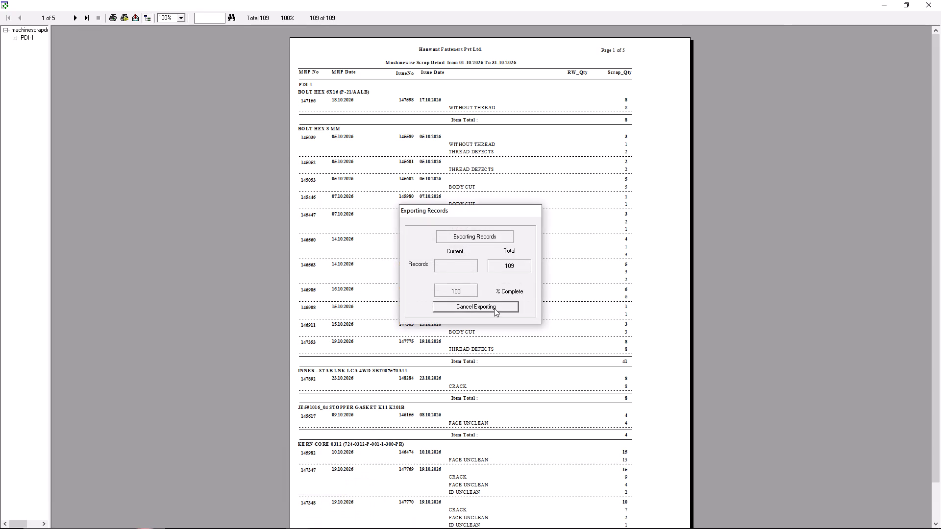
Open the exported machinescrapdetailreasonwise file from the Downloads folder in Excel, accepting the content recovery.
{"action": "left_click", "coordinate": [180, 520]}
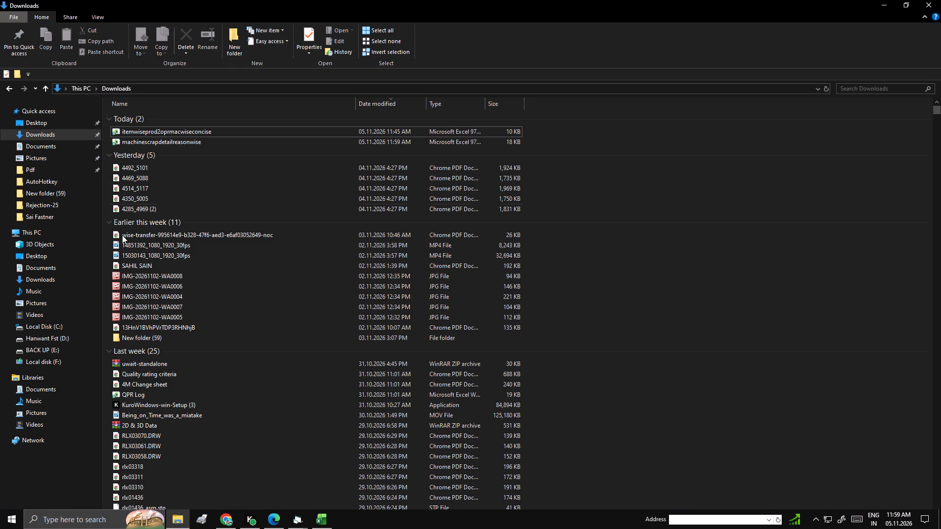
{"action": "double_click", "coordinate": [63, 136]}
{"action": "double_click", "coordinate": [156, 134]}
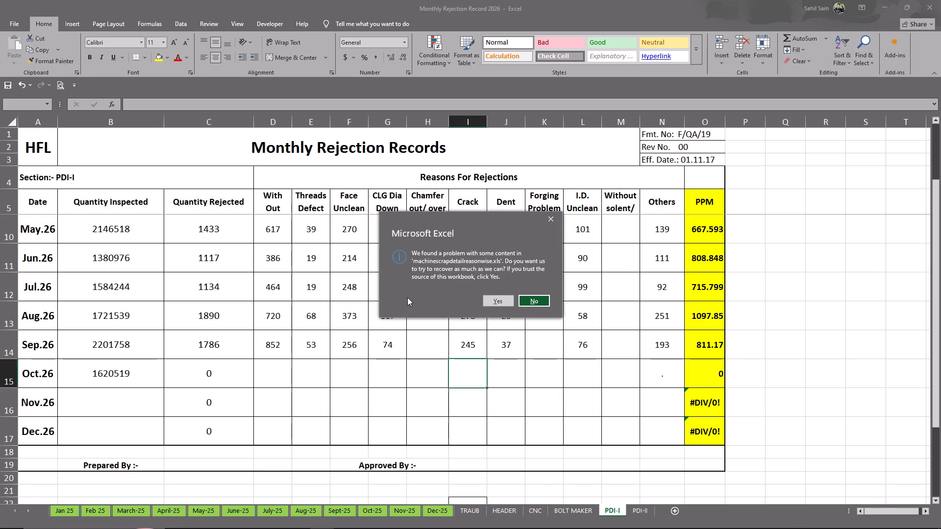
{"action": "left_click", "coordinate": [492, 302]}
{"action": "left_click", "coordinate": [371, 320]}
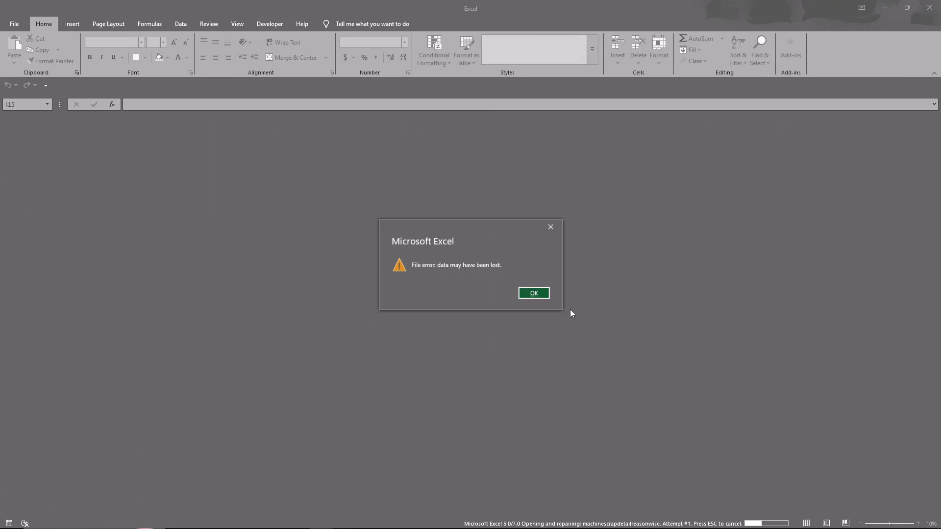
{"action": "left_click", "coordinate": [541, 295]}
{"action": "left_click", "coordinate": [367, 295]}
{"action": "left_click", "coordinate": [596, 324]}
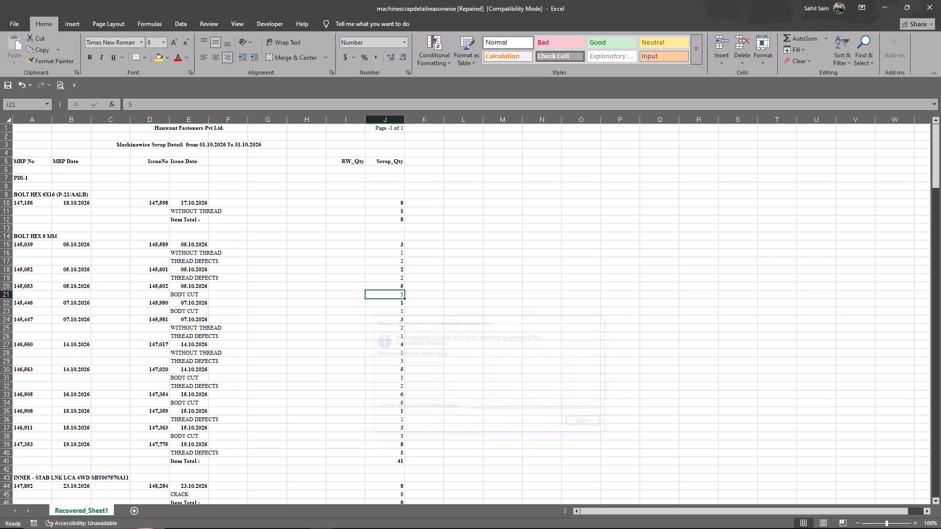
Delete rows 1 to 6, which hold the report's title and column headings.
{"action": "left_click", "coordinate": [205, 223]}
{"action": "scroll", "coordinate": [116, 228], "scroll_direction": "up", "scroll_amount": 2, "text": "ctrl"}
{"action": "scroll", "coordinate": [144, 246], "scroll_direction": "up", "scroll_amount": 7}
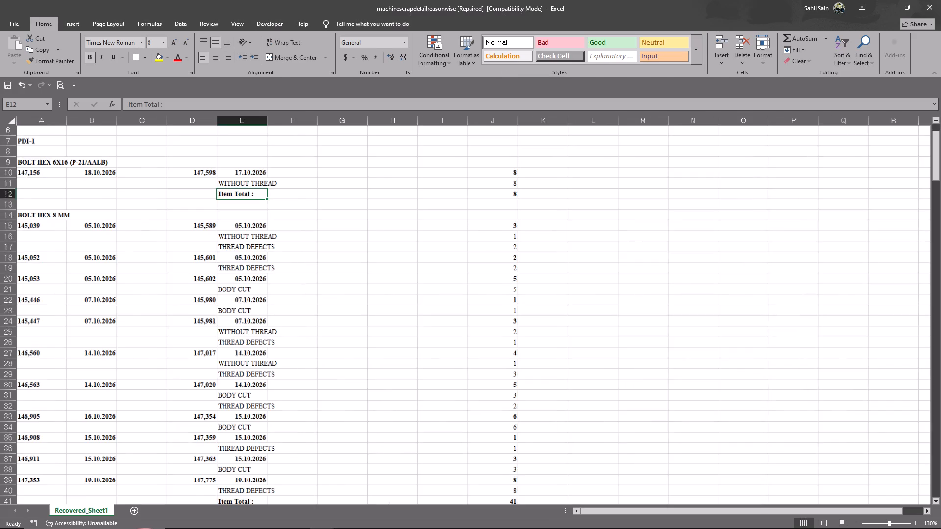
{"action": "scroll", "coordinate": [144, 246], "scroll_direction": "up", "scroll_amount": 6}
{"action": "left_click", "coordinate": [0, 188]}
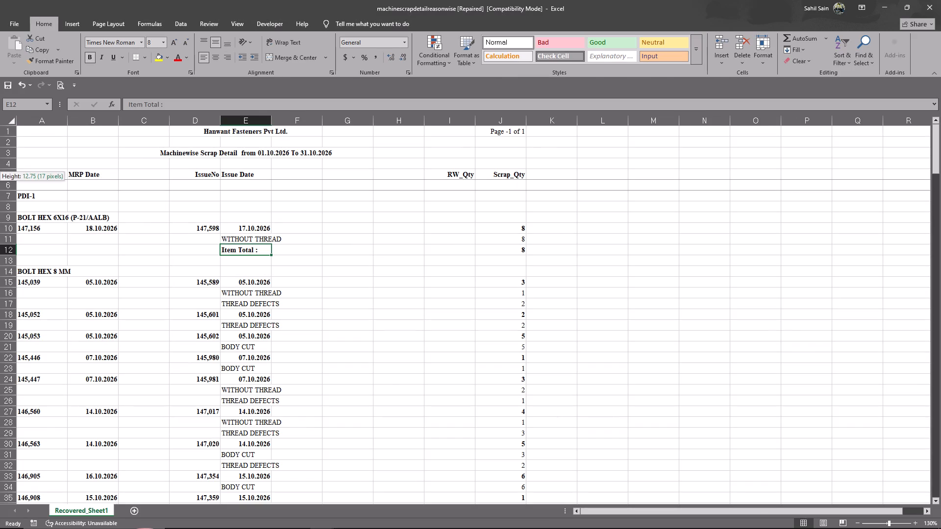
{"action": "left_click_drag", "start_coordinate": [0, 184], "coordinate": [0, 0]}
{"action": "key", "text": "ctrl+minus"}
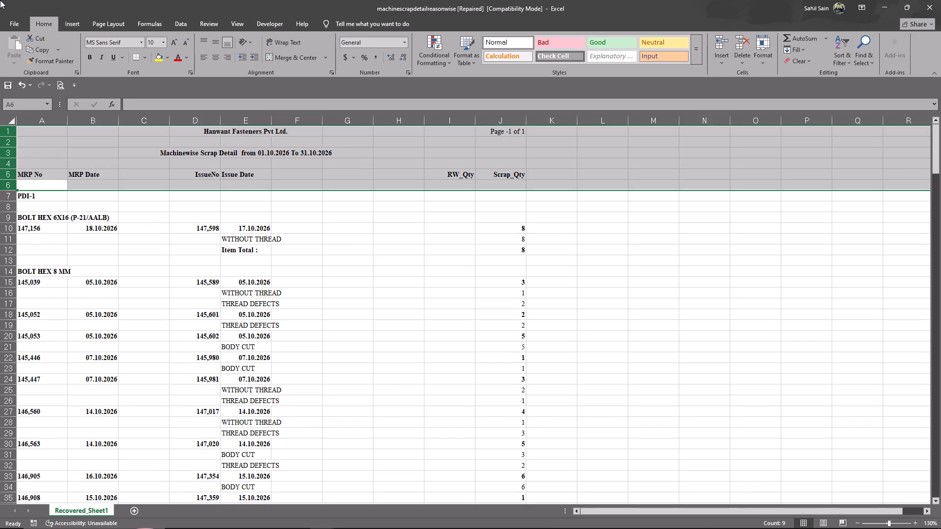
Delete columns A to D, which hold the MRP number, MRP date and issue number.
{"action": "left_click", "coordinate": [25, 141]}
{"action": "left_click_drag", "start_coordinate": [39, 120], "coordinate": [564, 137]}
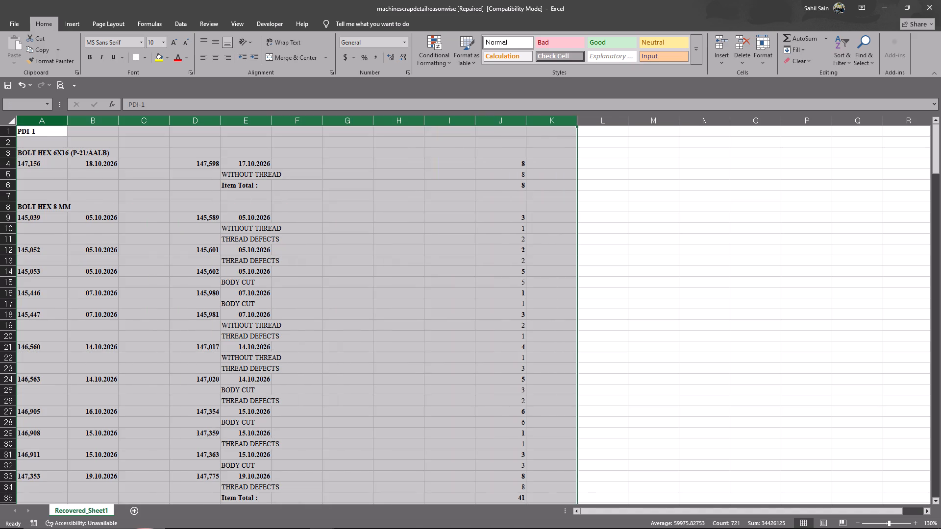
{"action": "left_click", "coordinate": [406, 144]}
{"action": "left_click_drag", "start_coordinate": [211, 122], "coordinate": [0, 39]}
{"action": "key", "text": "ctrl+minus"}
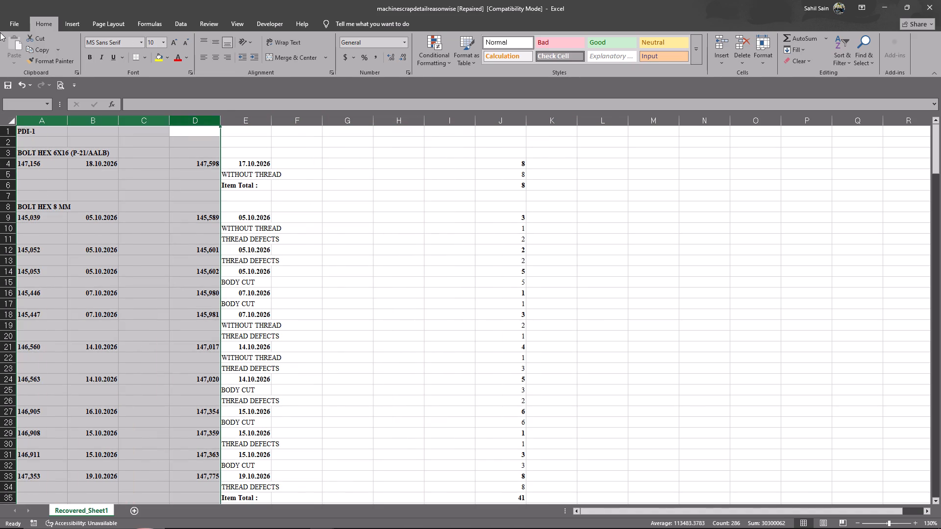
Delete the empty columns B to E between the scrap reasons and their quantities.
{"action": "left_click", "coordinate": [79, 115]}
{"action": "left_click", "coordinate": [99, 114]}
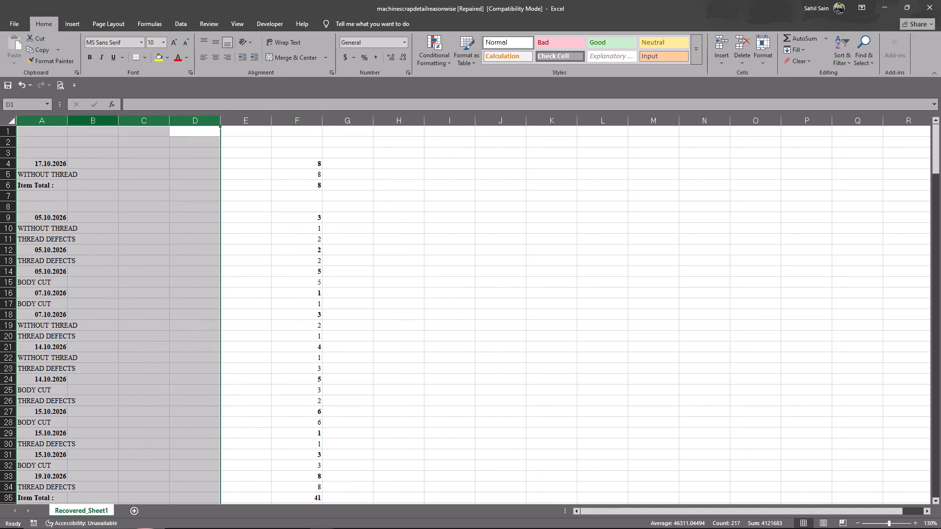
{"action": "left_click_drag", "start_coordinate": [96, 116], "coordinate": [251, 128]}
{"action": "key", "text": "ctrl+minus"}
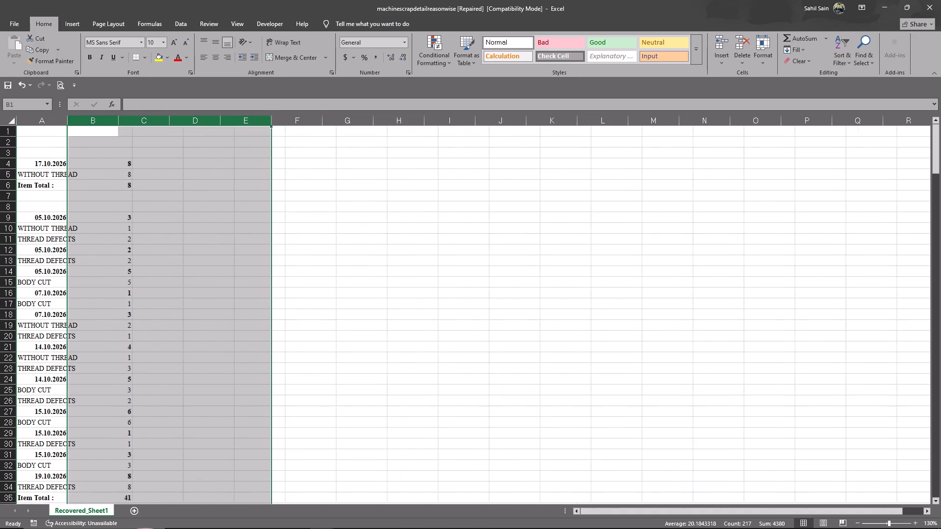
Turn on filtering for the whole sheet, with filter controls in row 1.
{"action": "left_click", "coordinate": [248, 222]}
{"action": "left_click", "coordinate": [13, 122]}
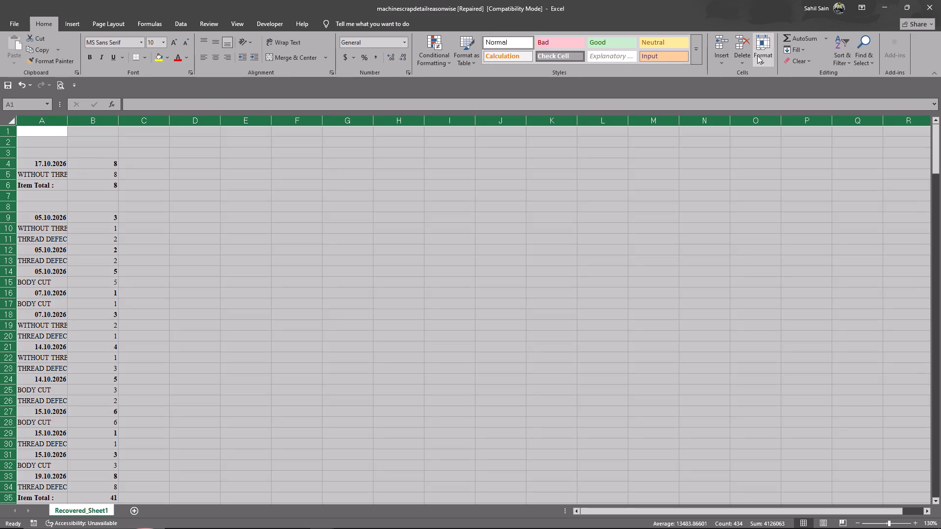
{"action": "left_click", "coordinate": [839, 52]}
{"action": "left_click", "coordinate": [852, 109]}
{"action": "left_click", "coordinate": [126, 202]}
{"action": "left_click", "coordinate": [58, 131]}
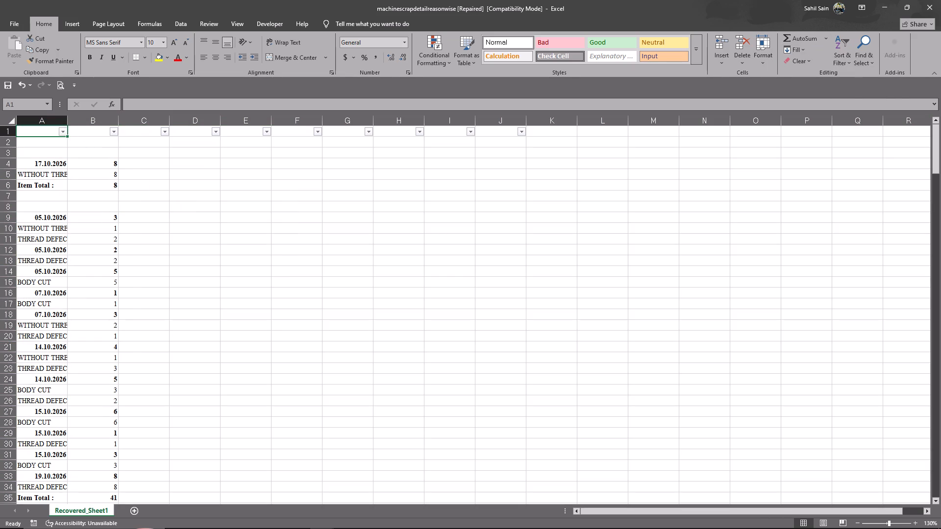
Filter column A to show only scrap reasons, excluding the dates, Item Total :, Total : and blanks.
{"action": "left_click", "coordinate": [65, 131]}
{"action": "left_click", "coordinate": [29, 242]}
{"action": "scroll", "coordinate": [80, 276], "scroll_direction": "down", "scroll_amount": 12}
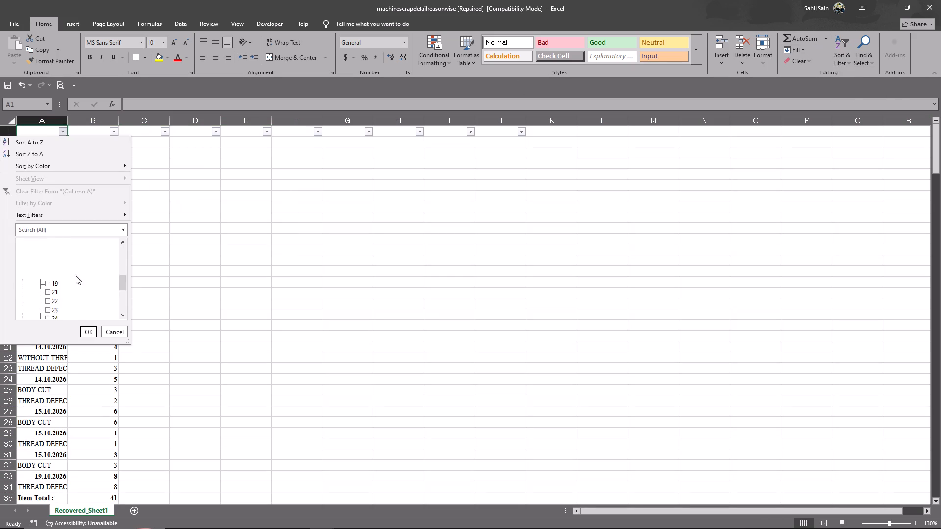
{"action": "scroll", "coordinate": [76, 276], "scroll_direction": "down", "scroll_amount": 16}
{"action": "scroll", "coordinate": [60, 304], "scroll_direction": "down", "scroll_amount": 7}
{"action": "left_click", "coordinate": [40, 282]}
{"action": "left_click", "coordinate": [39, 287]}
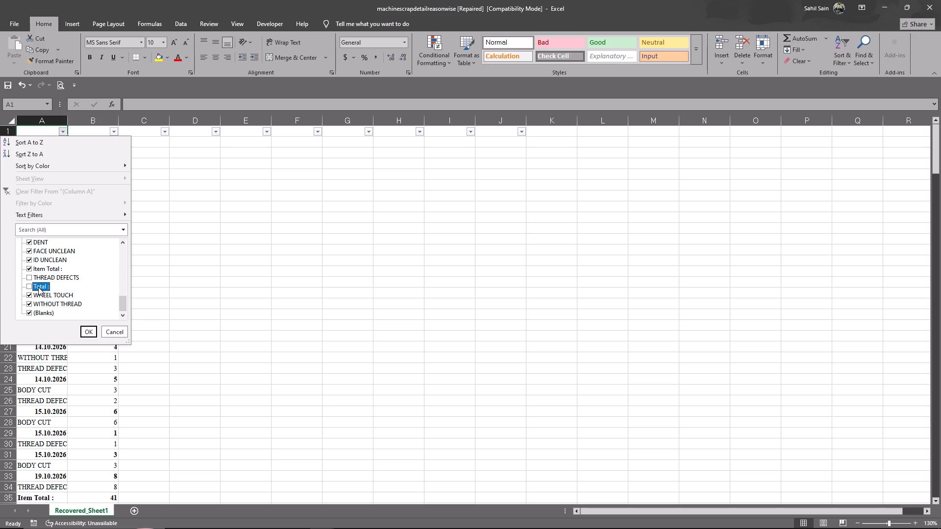
{"action": "left_click", "coordinate": [41, 279]}
{"action": "left_click", "coordinate": [42, 271]}
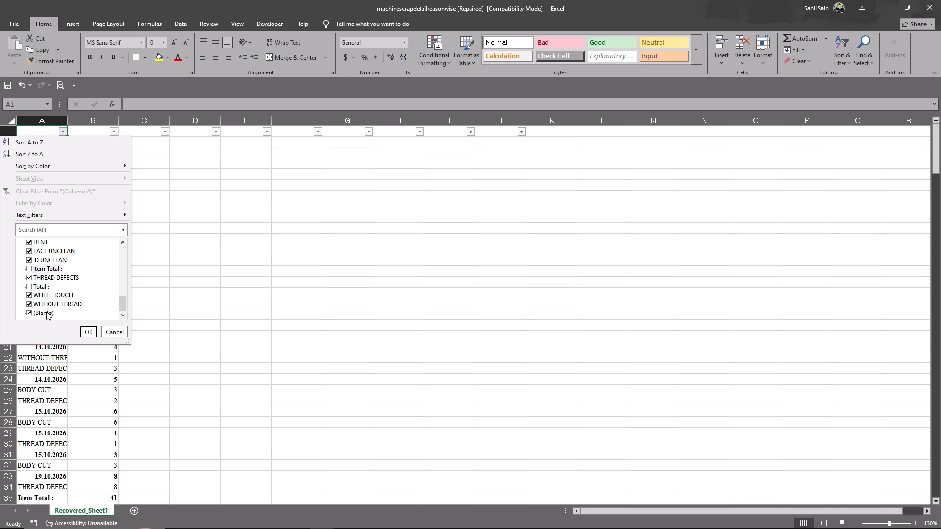
{"action": "left_click", "coordinate": [46, 313]}
{"action": "left_click", "coordinate": [88, 332]}
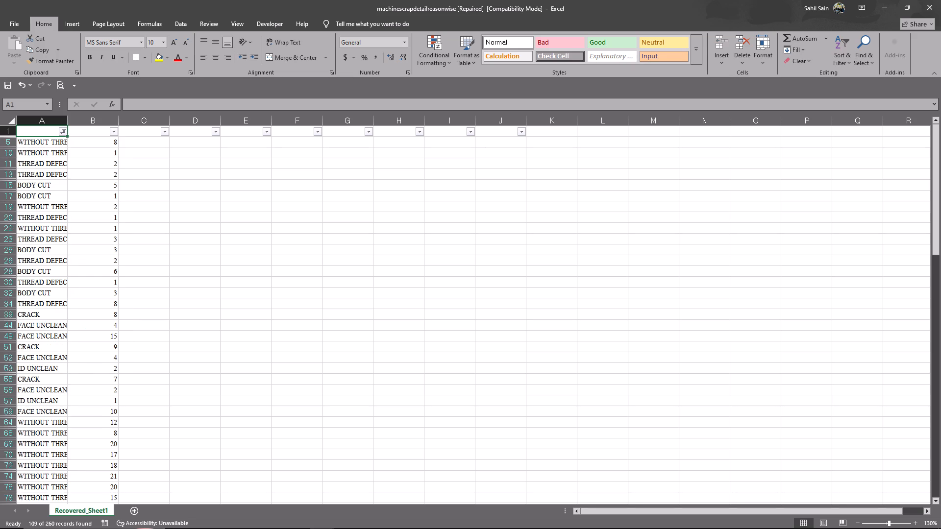
Copy all the filtered scrap reasons and quantities and paste them into a new sheet.
{"action": "left_click", "coordinate": [48, 146]}
{"action": "key", "text": "ctrl+shift+Right"}
{"action": "key", "text": "ctrl+shift+Down"}
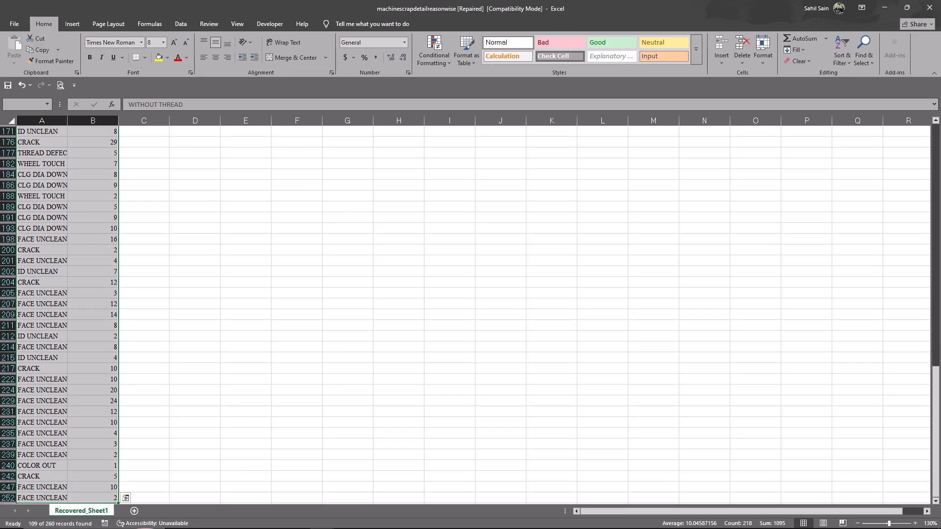
{"action": "scroll", "coordinate": [70, 296], "scroll_direction": "down", "scroll_amount": 5}
{"action": "key", "text": "ctrl+c"}
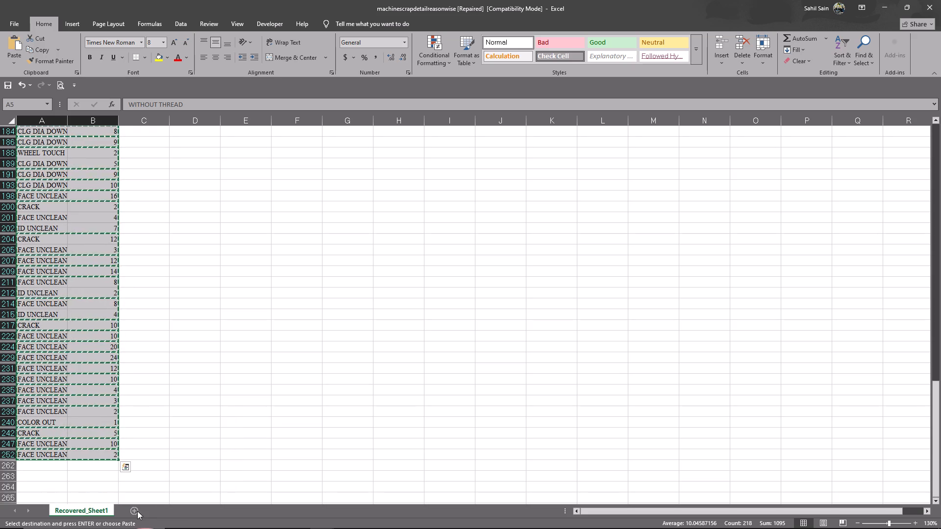
{"action": "left_click", "coordinate": [137, 511]}
{"action": "key", "text": "ctrl+v"}
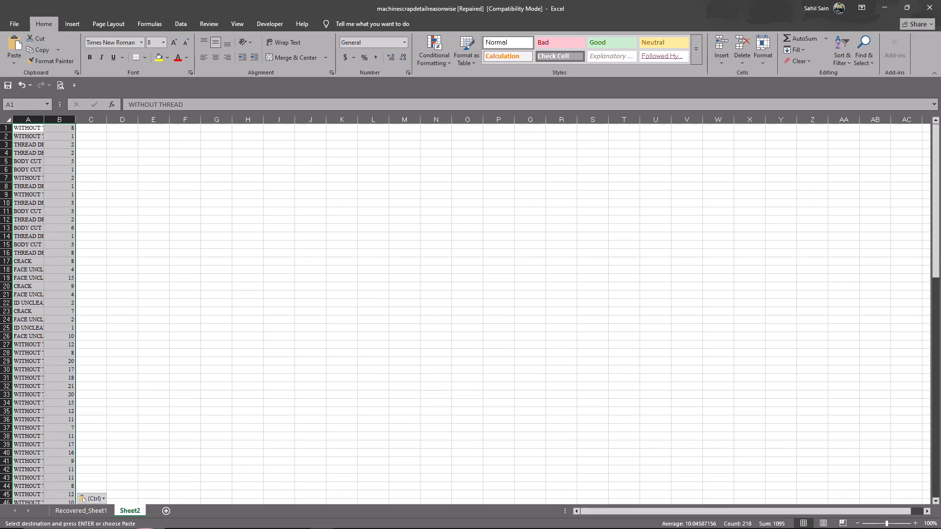
Insert a blank row above the first row of pasted data in Sheet2.
{"action": "left_click", "coordinate": [7, 130]}
{"action": "key", "text": "Up"}
{"action": "key", "text": "Up"}
{"action": "key", "text": "ctrl+Left"}
{"action": "key", "text": "ctrl+shift+Right"}
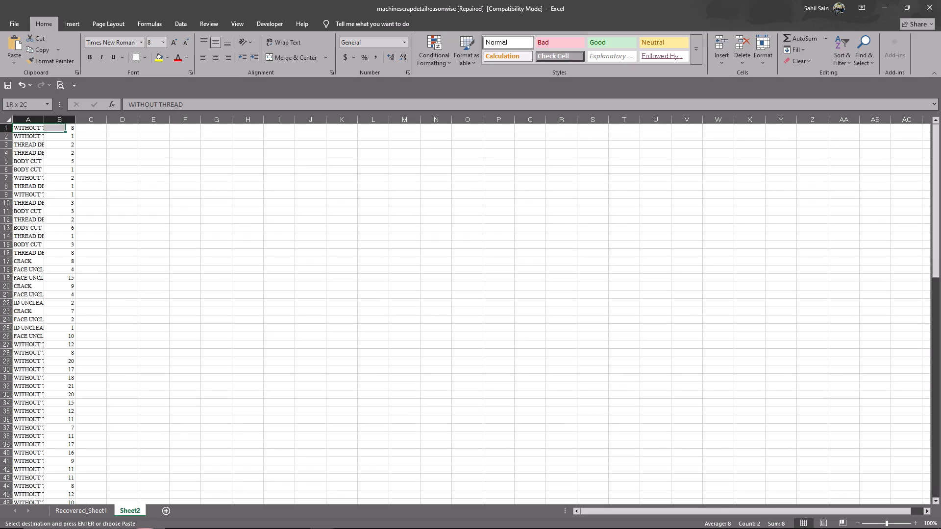
{"action": "key", "text": "ctrl+shift+Right"}
{"action": "key", "text": "plus"}
{"action": "key", "text": "BackSpace"}
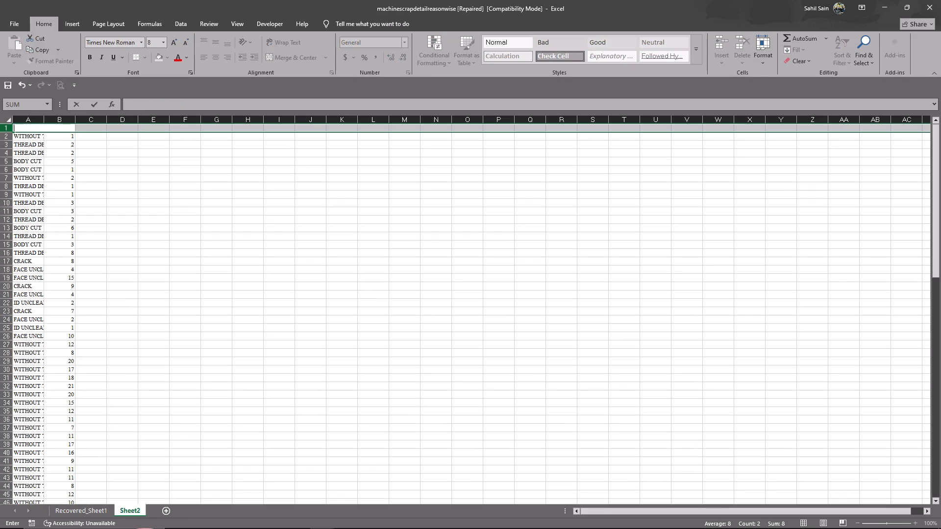
{"action": "key", "text": "BackSpace"}
{"action": "key", "text": "Escape"}
{"action": "key", "text": "grave"}
{"action": "key", "text": "Escape"}
{"action": "key", "text": "Return"}
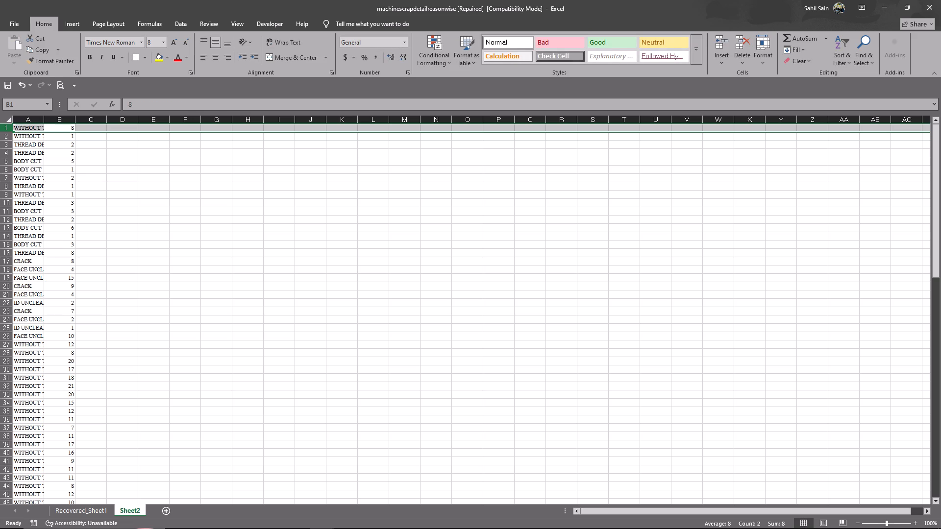
{"action": "key", "text": "ctrl+plus"}
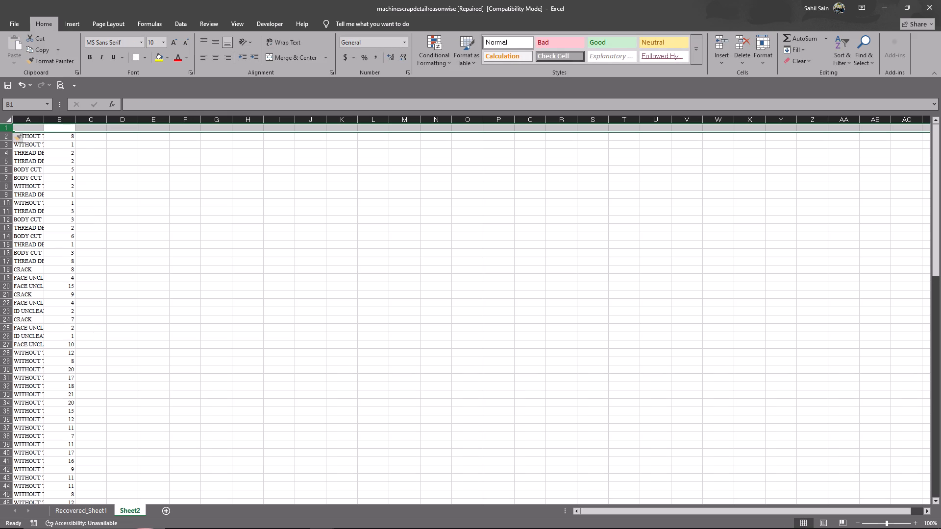
Enter the headers scrap in A1 and qty in B1 of Sheet2.
{"action": "key", "text": "Down"}
{"action": "key", "text": "Left"}
{"action": "key", "text": "Up"}
{"action": "type", "text": "scrap"}
{"action": "key", "text": "Right"}
{"action": "type", "text": "qt"}
{"action": "key", "text": "y"}
{"action": "key", "text": "Return"}
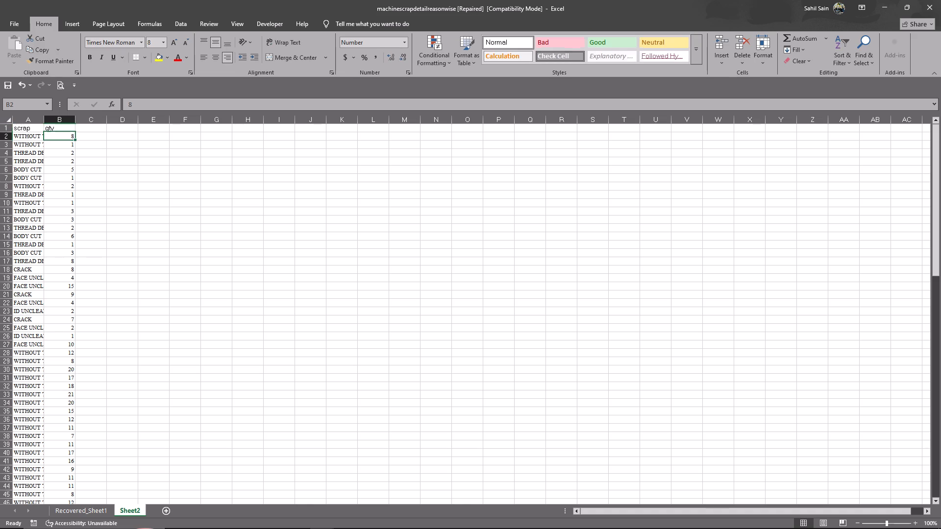
Create a PivotTable from Sheet2's scrap and qty data, A1:B110, placed on the same sheet at D2.
{"action": "key", "text": "Up"}
{"action": "key", "text": "Left"}
{"action": "key", "text": "ctrl+shift+Right"}
{"action": "key", "text": "ctrl+shift+Down"}
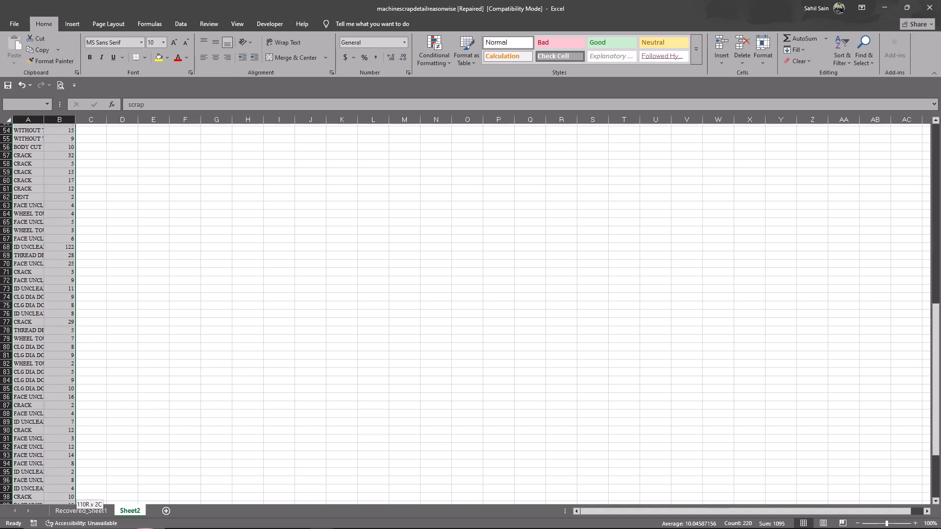
{"action": "left_click", "coordinate": [74, 26]}
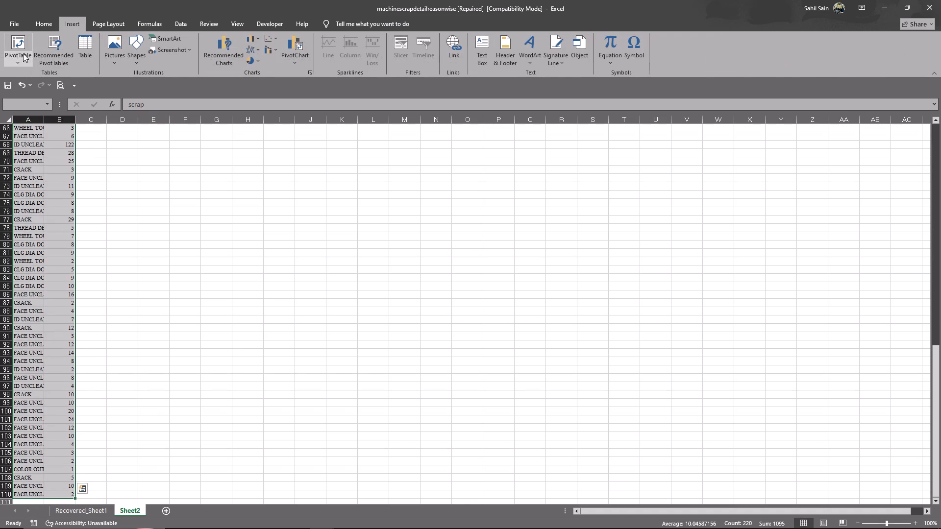
{"action": "left_click", "coordinate": [21, 51]}
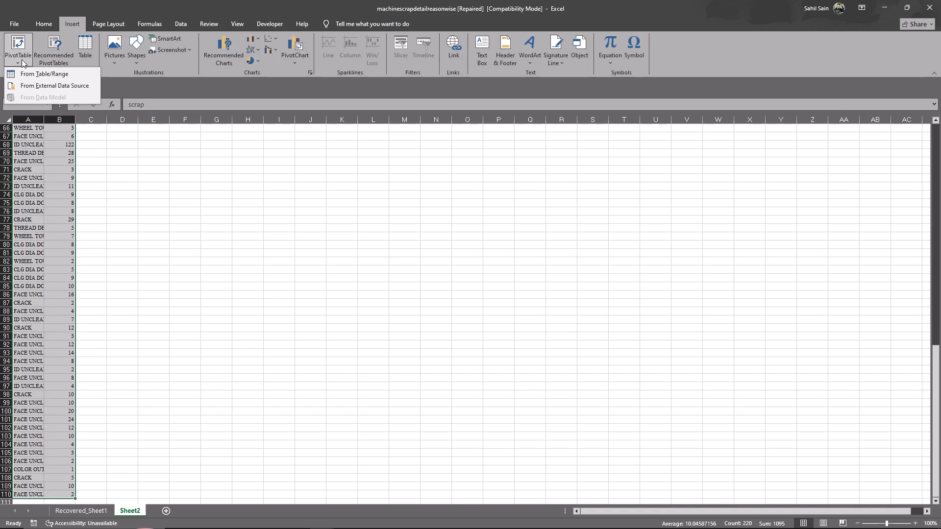
{"action": "left_click", "coordinate": [11, 42]}
{"action": "left_click", "coordinate": [383, 290]}
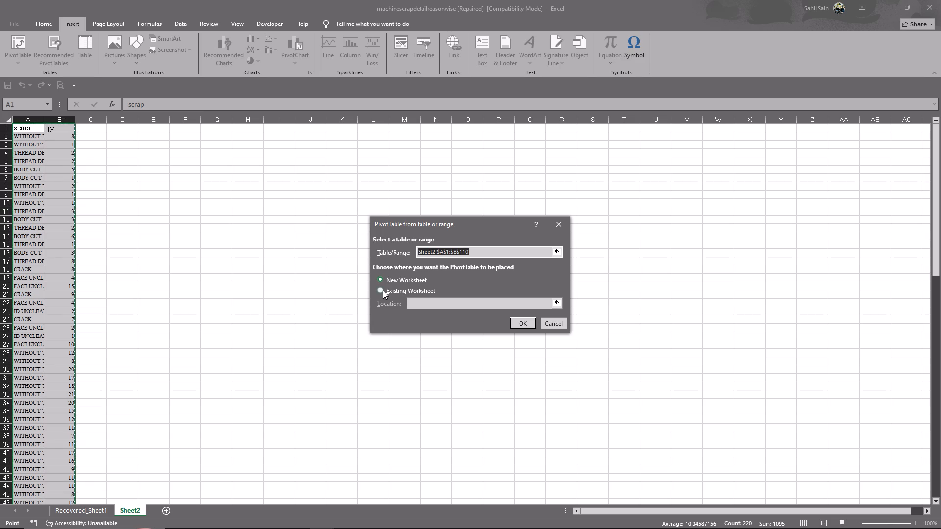
{"action": "left_click", "coordinate": [121, 140]}
{"action": "left_click", "coordinate": [524, 329]}
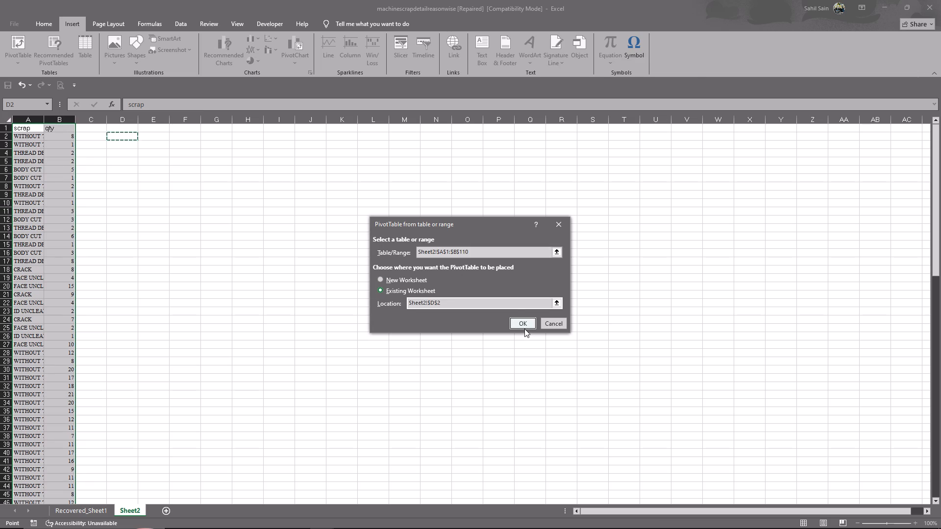
Add scrap to the PivotTable's rows and qty to its values as a sum.
{"action": "left_click_drag", "start_coordinate": [786, 183], "coordinate": [816, 418]}
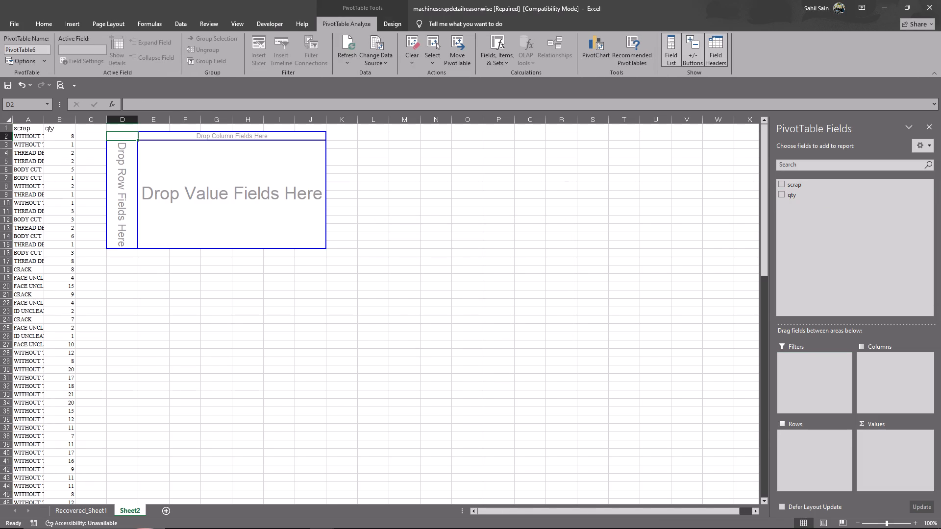
{"action": "left_click_drag", "start_coordinate": [816, 418], "coordinate": [813, 472]}
{"action": "left_click", "coordinate": [783, 192]}
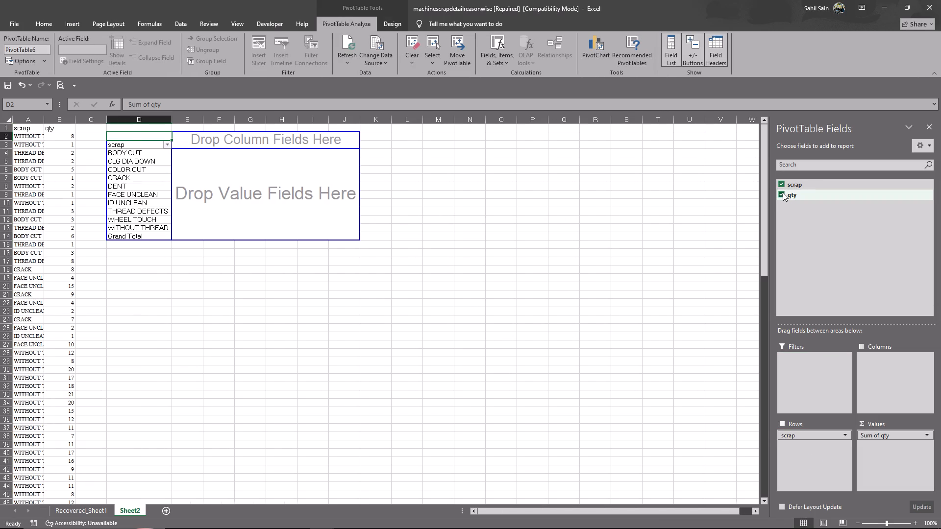
{"action": "left_click", "coordinate": [254, 311]}
Switch to the Monthly Rejection Record 2026 workbook and enter the BODY CUT quantity, 28, under Others for Oct.26.
{"action": "scroll", "coordinate": [160, 170], "scroll_direction": "up", "scroll_amount": 3, "text": "ctrl"}
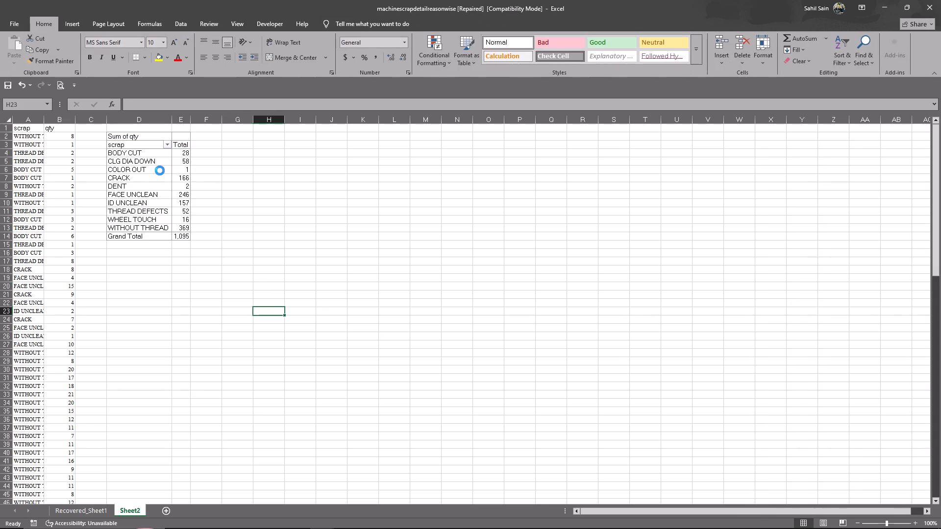
{"action": "scroll", "coordinate": [160, 170], "scroll_direction": "up", "scroll_amount": 8, "text": "ctrl"}
{"action": "scroll", "coordinate": [160, 170], "scroll_direction": "up", "scroll_amount": 13}
{"action": "scroll", "coordinate": [492, 265], "scroll_direction": "down", "scroll_amount": 1, "text": "ctrl"}
{"action": "left_click", "coordinate": [570, 249]}
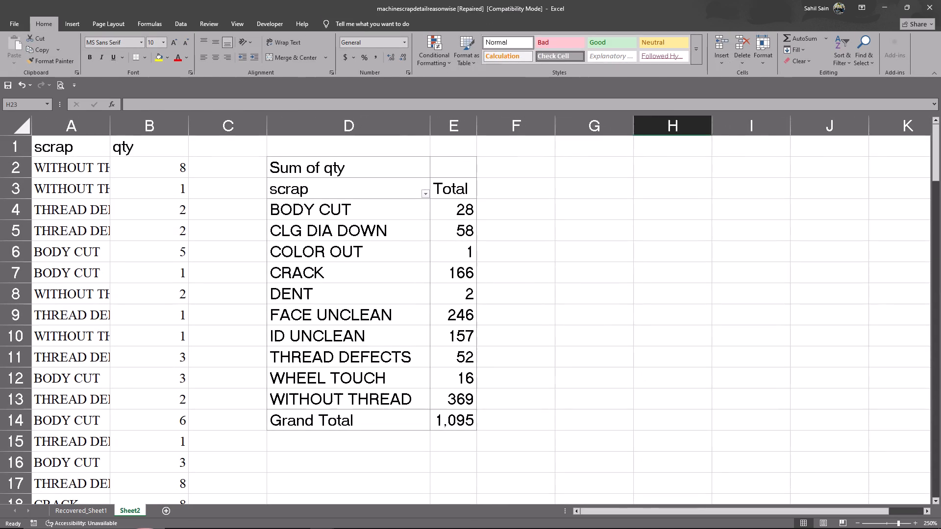
{"action": "key", "text": "alt+Tab"}
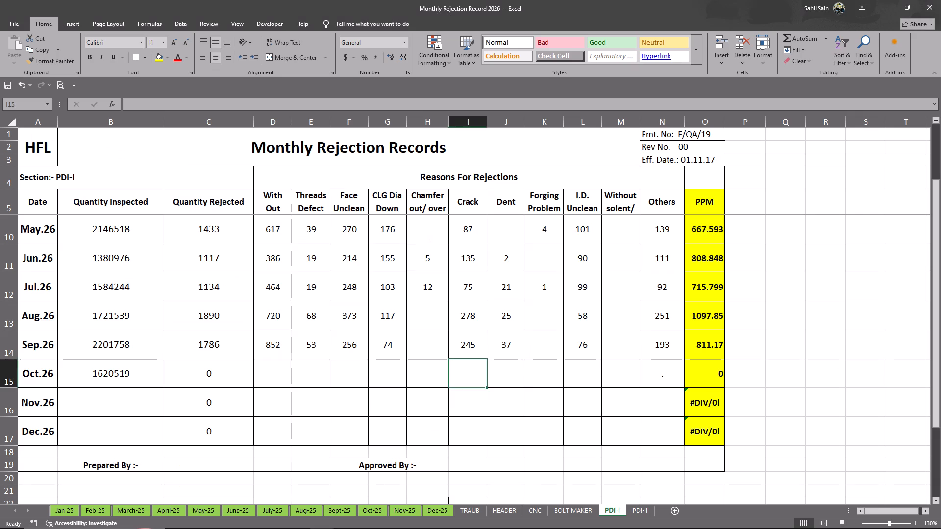
{"action": "left_click", "coordinate": [669, 374]}
{"action": "type", "text": "28"}
{"action": "key", "text": "Return"}
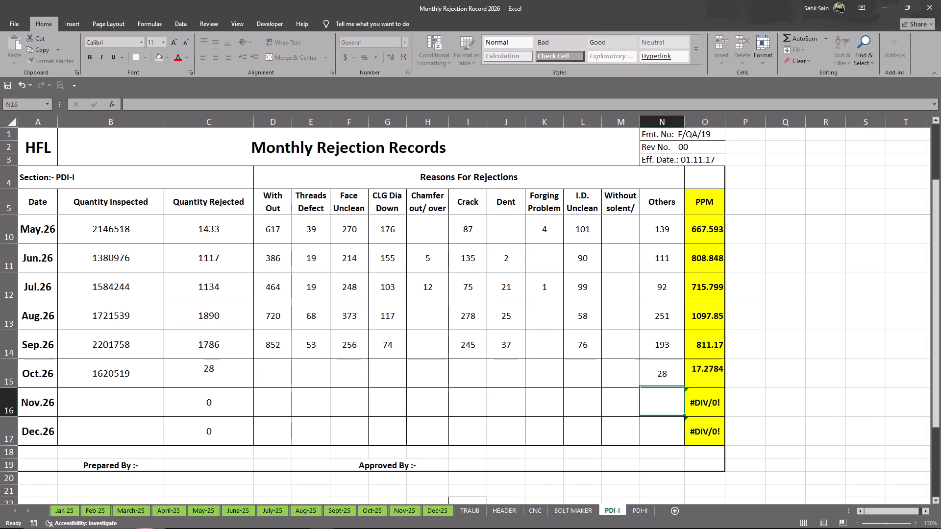
Check the pivot summary and enter its CLG DIA DOWN quantity, 58, under CLG Dia Down for Oct.26.
{"action": "key", "text": "alt+Tab"}
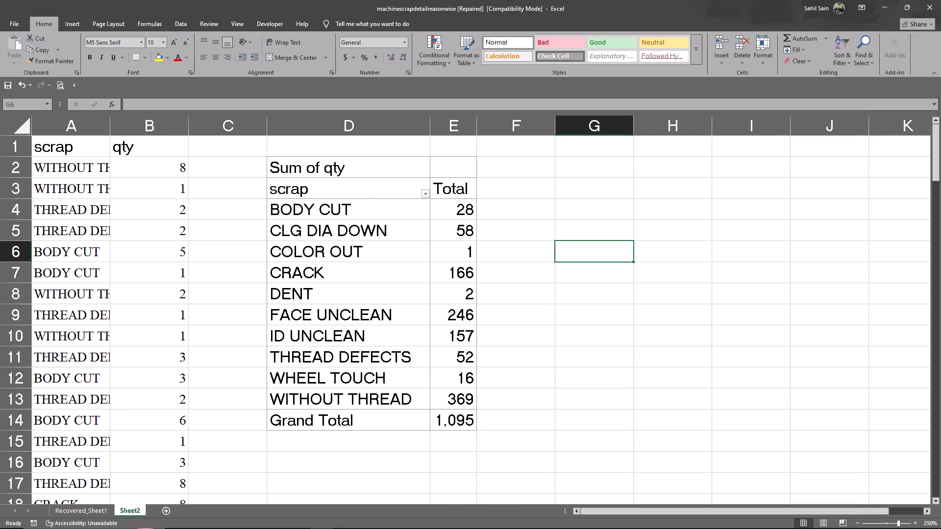
{"action": "key", "text": "alt+Tab"}
{"action": "left_click", "coordinate": [389, 362]}
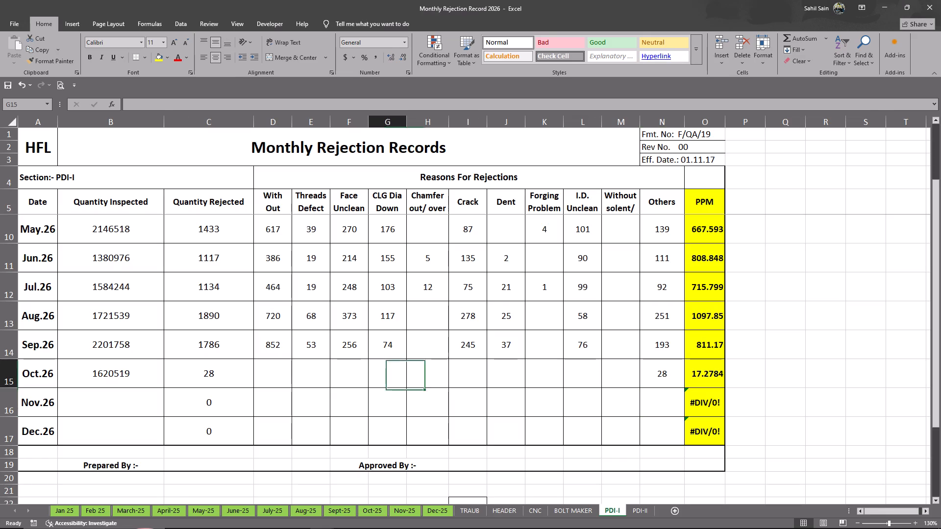
{"action": "type", "text": "58"}
{"action": "key", "text": "Return"}
Check the pivot summary and append +1 for COLOR OUT to Oct.26's Others entry.
{"action": "key", "text": "alt+Tab"}
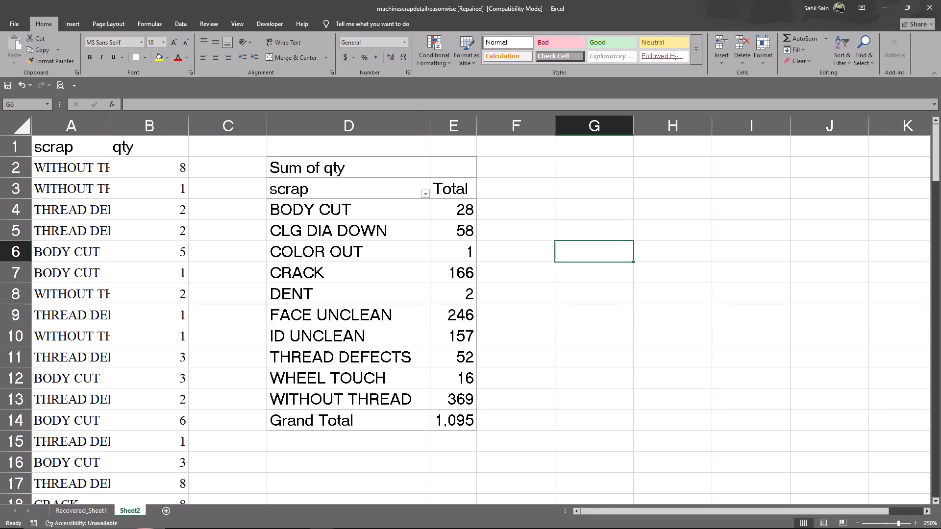
{"action": "key", "text": "alt+Tab"}
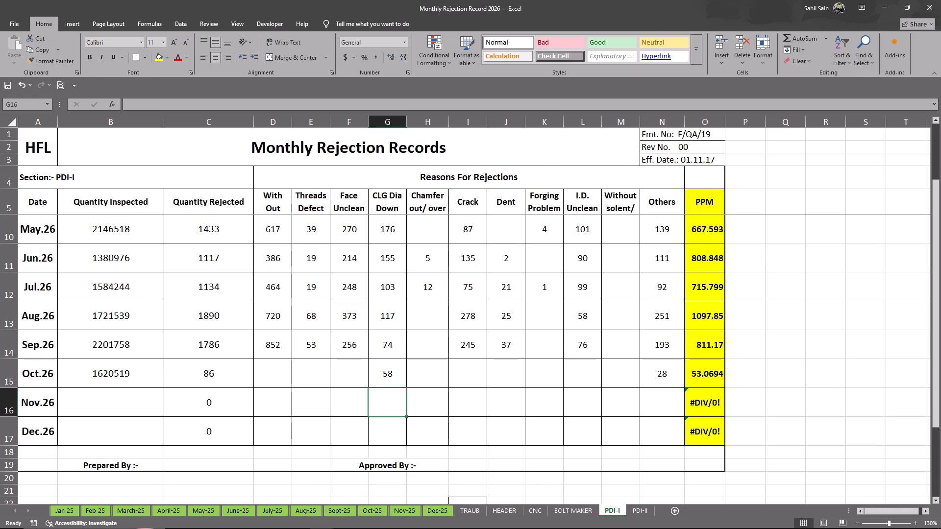
{"action": "double_click", "coordinate": [676, 373]}
{"action": "type", "text": "+1"}
{"action": "key", "text": "Return"}
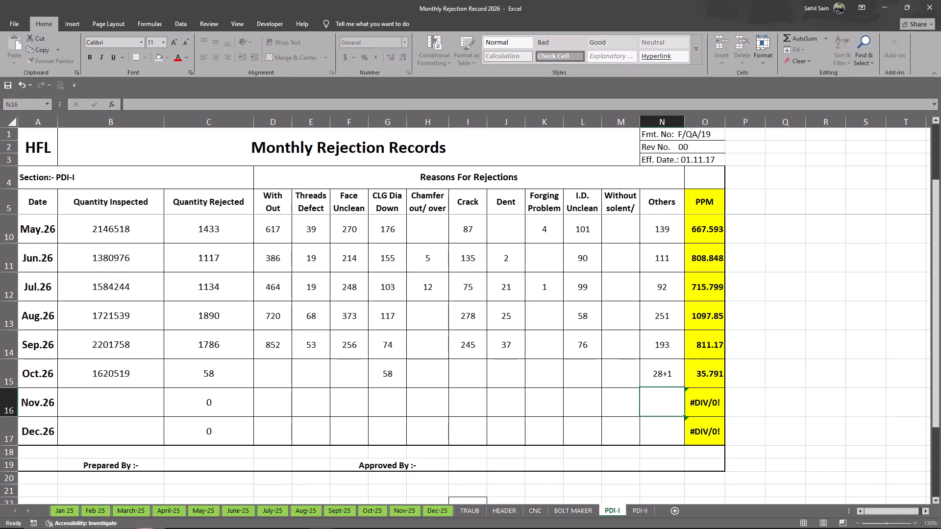
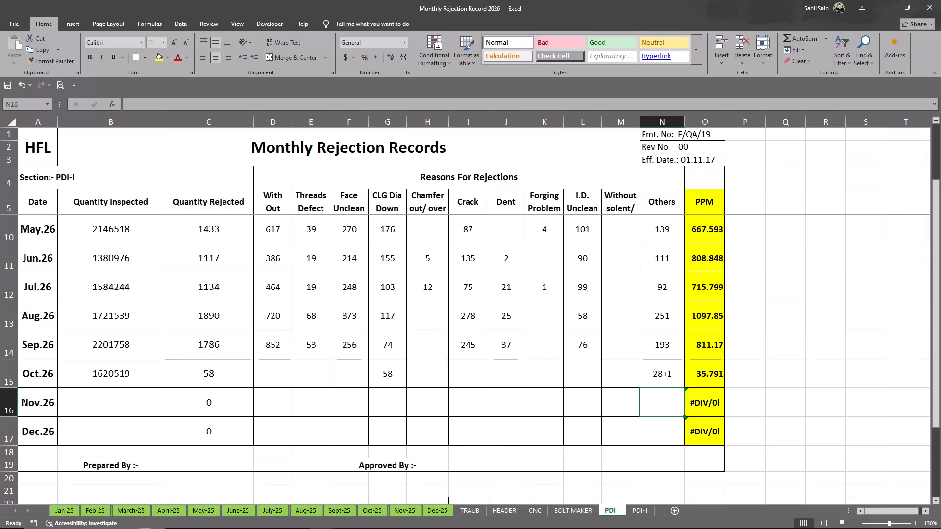
Enter the CRACK total from the machinescrapdetailreasonwise pivot, 166, under Crack in the Oct.26 row of the PDI-I sheet.
{"action": "key", "text": "alt+Tab"}
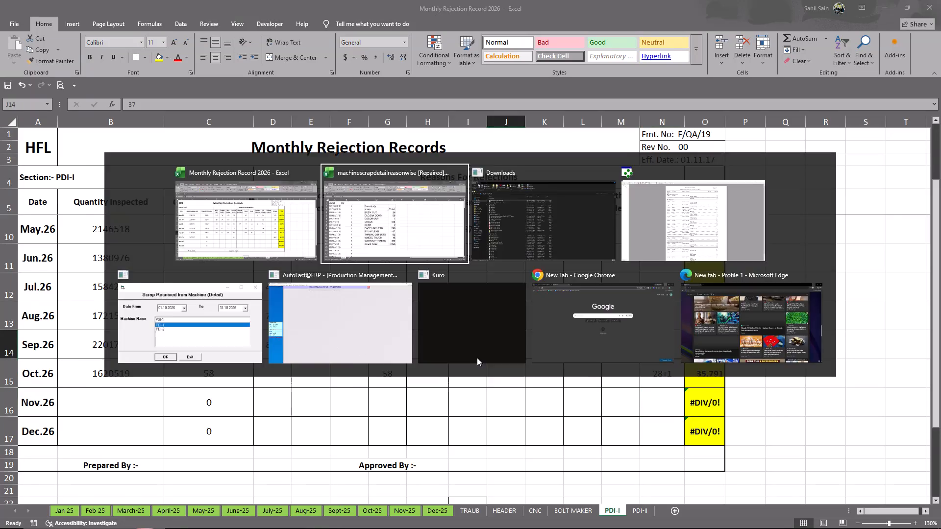
{"action": "key", "text": "alt+Tab"}
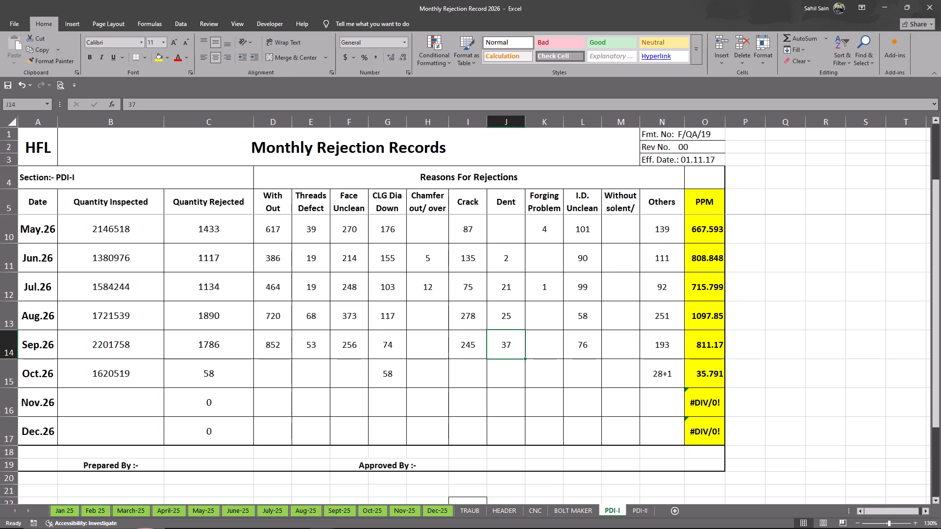
{"action": "left_click", "coordinate": [466, 376]}
{"action": "type", "text": "166"}
{"action": "key", "text": "Return"}
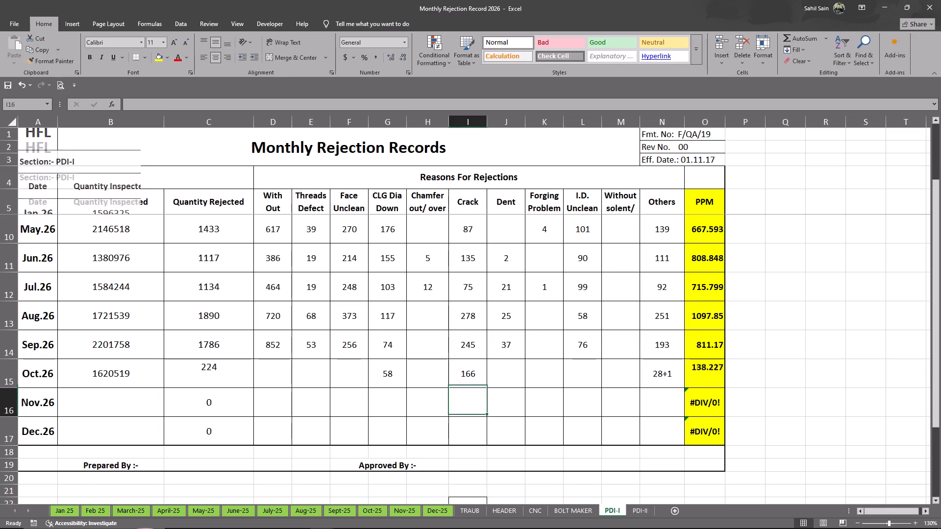
Look up the DENT total in the scrap pivot and enter 2 under Dent in the Oct.26 row.
{"action": "key", "text": "alt+Tab"}
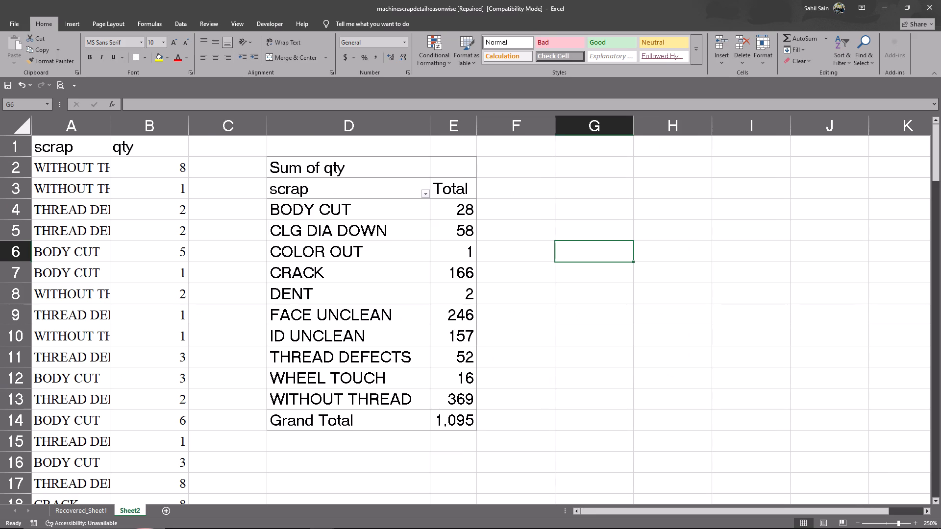
{"action": "left_click", "coordinate": [393, 297]}
{"action": "key", "text": "alt+Tab"}
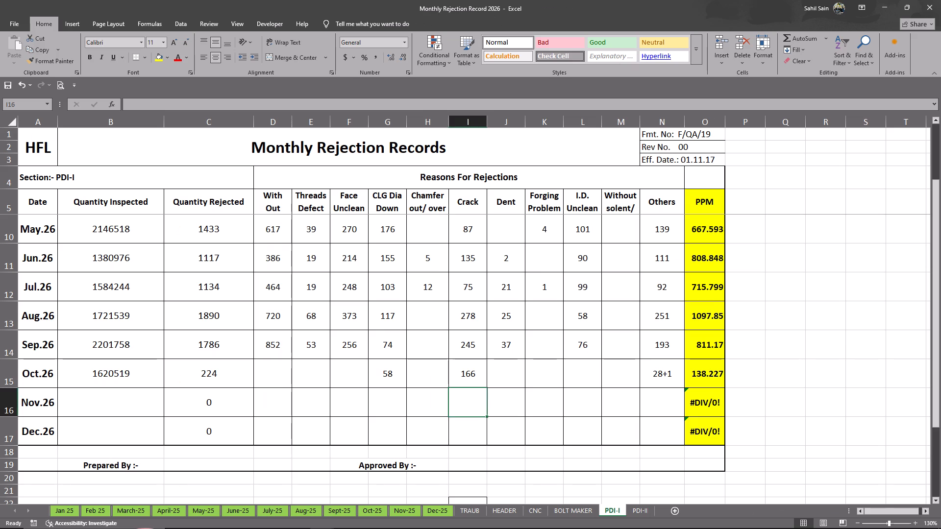
{"action": "left_click", "coordinate": [500, 372]}
{"action": "key", "text": "2"}
{"action": "key", "text": "Return"}
Consult the unclean totals in the scrap pivot and enter 157 under Face Unclean in the Oct.26 row.
{"action": "key", "text": "alt+Tab"}
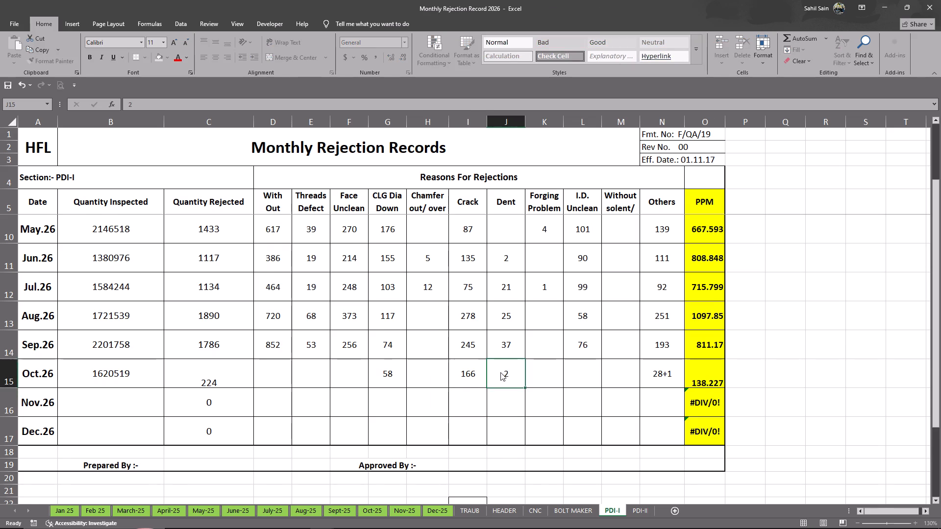
{"action": "left_click", "coordinate": [401, 311]}
{"action": "key", "text": "alt+Tab"}
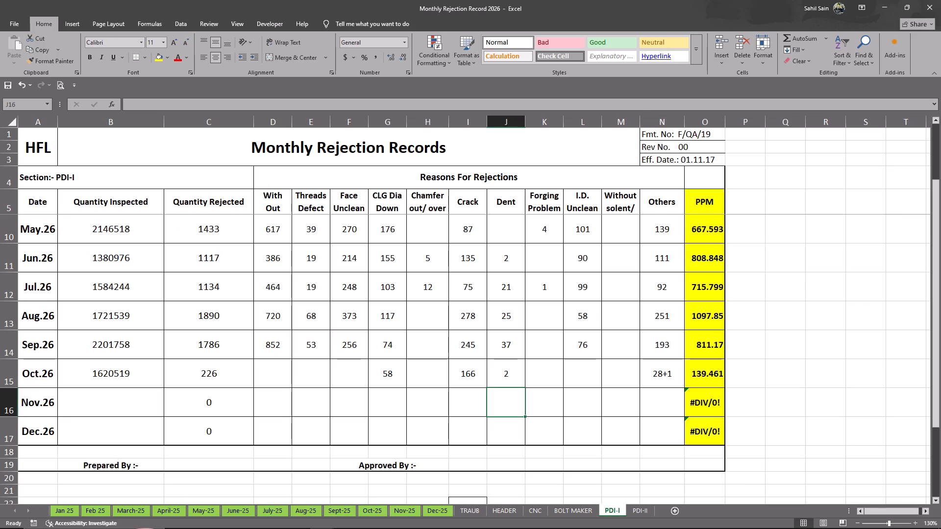
{"action": "key", "text": "alt+Tab"}
{"action": "left_click", "coordinate": [619, 342]}
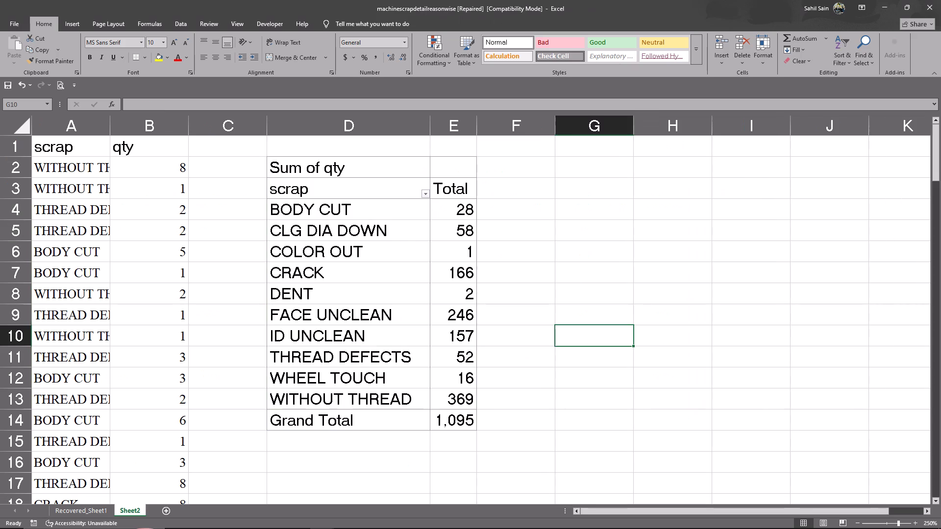
{"action": "left_click", "coordinate": [527, 337]}
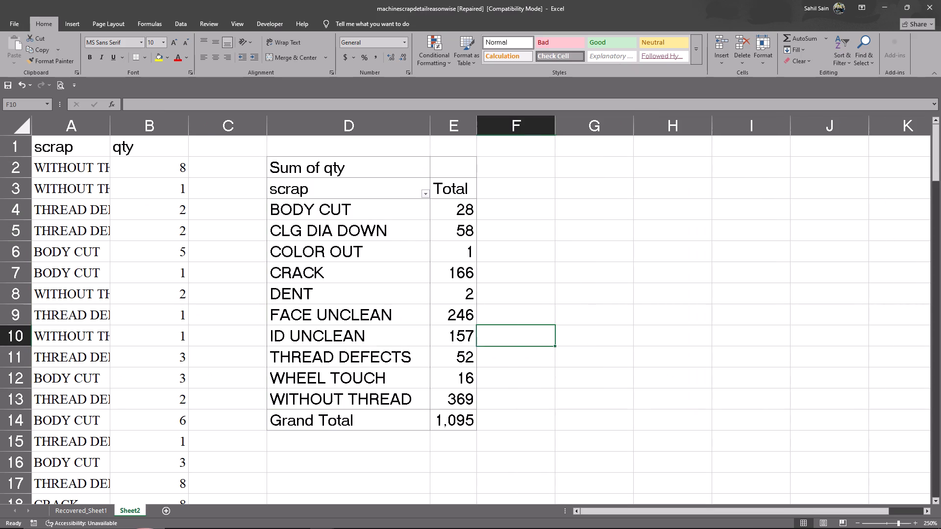
{"action": "key", "text": "alt+Tab"}
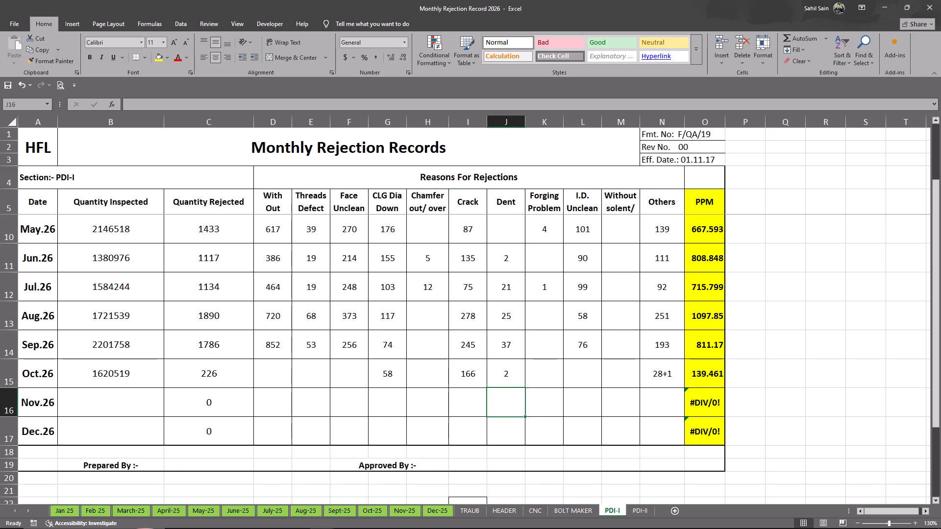
{"action": "left_click", "coordinate": [350, 373]}
{"action": "type", "text": "157"}
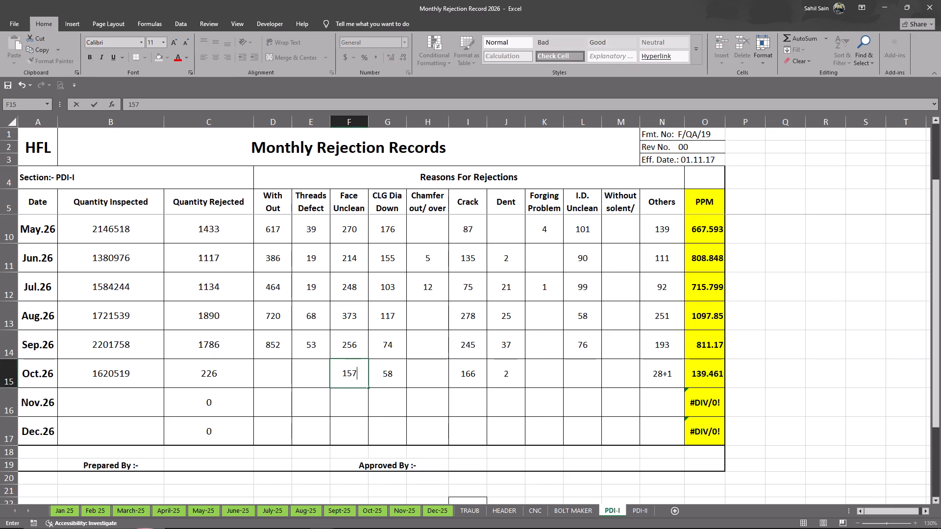
{"action": "key", "text": "Return"}
Look up the THREAD DEFECTS total in the scrap pivot and enter 52 under Threads Defect in the Oct.26 row.
{"action": "key", "text": "alt+Tab"}
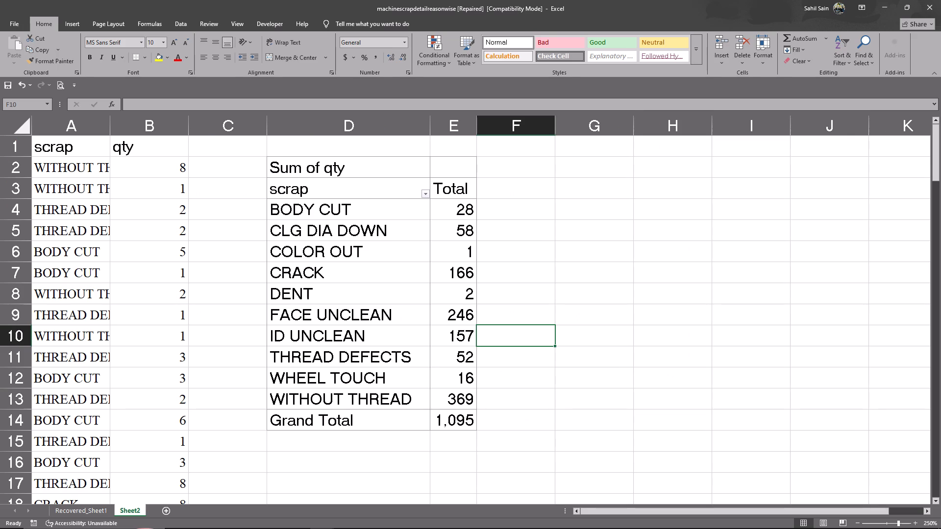
{"action": "left_click", "coordinate": [528, 361]}
{"action": "key", "text": "alt+Tab"}
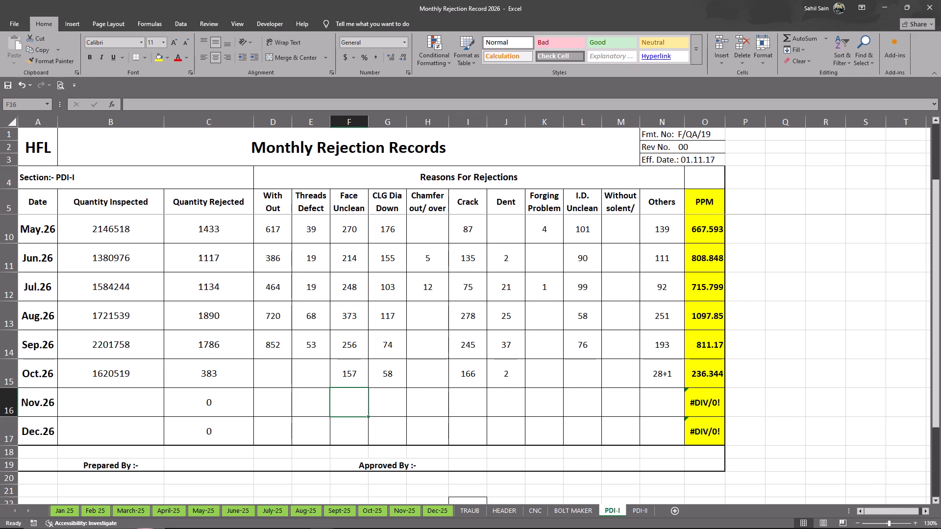
{"action": "left_click", "coordinate": [322, 380]}
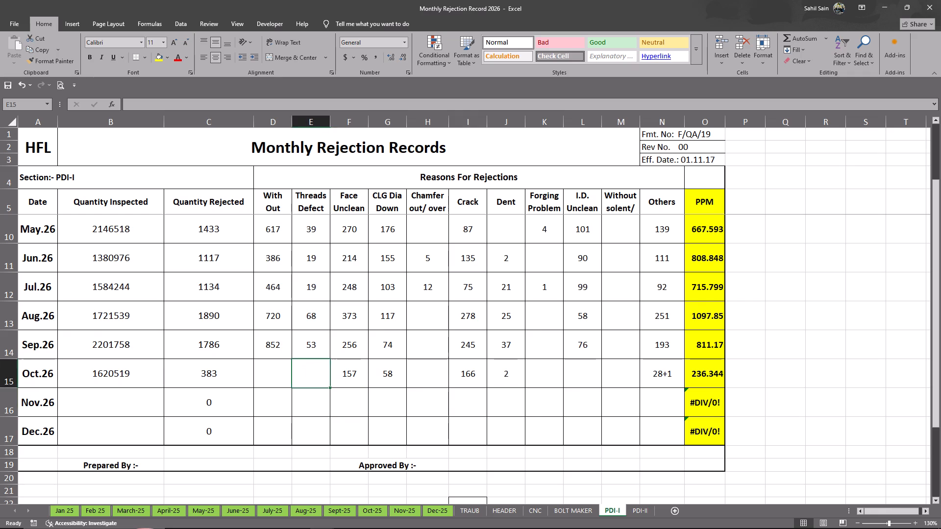
{"action": "type", "text": "52"}
{"action": "key", "text": "Return"}
Append the pivot's WHEEL TOUCH quantity, +16, to the Others entry in the Oct.26 row.
{"action": "key", "text": "alt+Tab"}
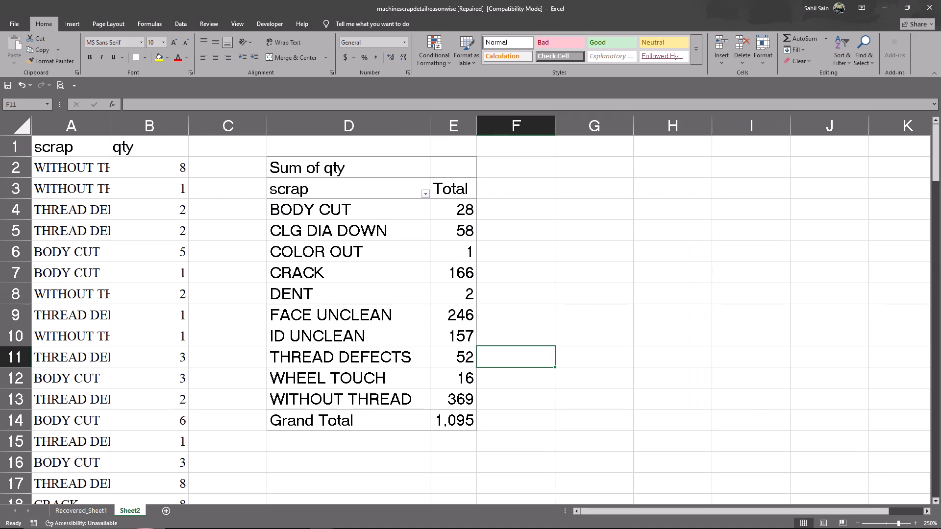
{"action": "key", "text": "alt+Tab"}
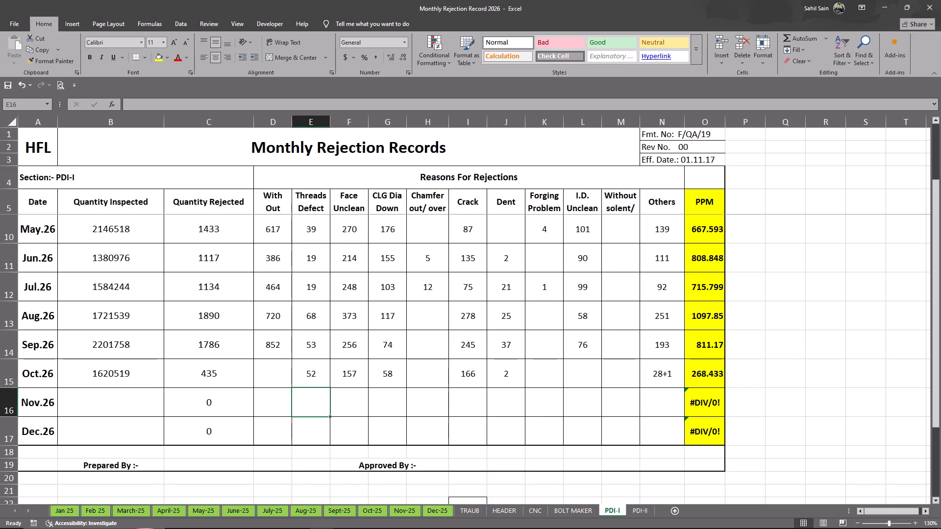
{"action": "double_click", "coordinate": [675, 374]}
{"action": "type", "text": "+16"}
{"action": "key", "text": "Return"}
Look up the WITHOUT THREAD total in the scrap pivot and enter 369 under With Out in the Oct.26 row.
{"action": "key", "text": "alt+Tab"}
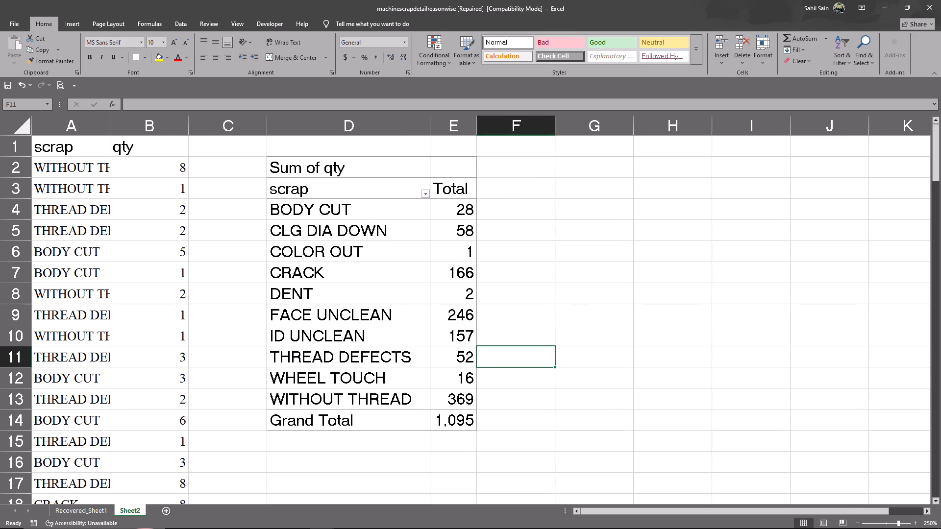
{"action": "left_click", "coordinate": [541, 399]}
{"action": "key", "text": "alt+Tab"}
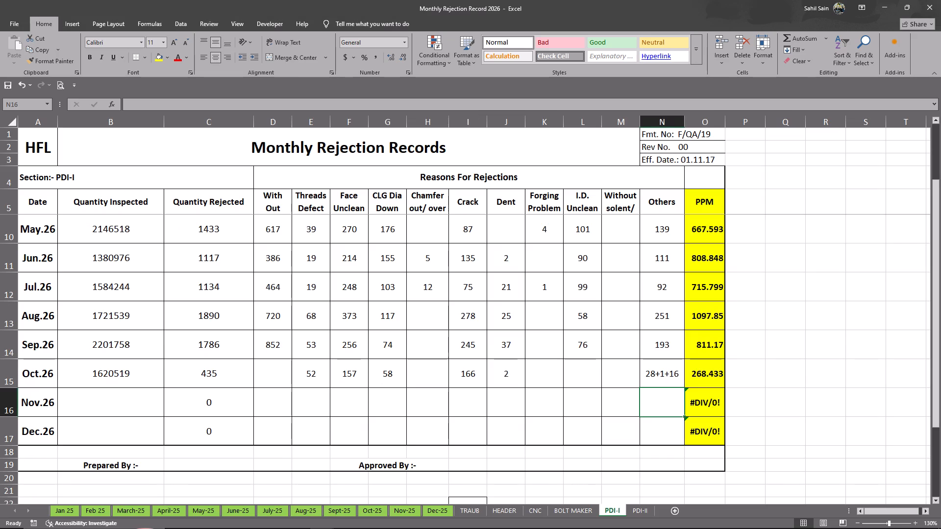
{"action": "left_click", "coordinate": [286, 377]}
{"action": "type", "text": "369"}
{"action": "key", "text": "Return"}
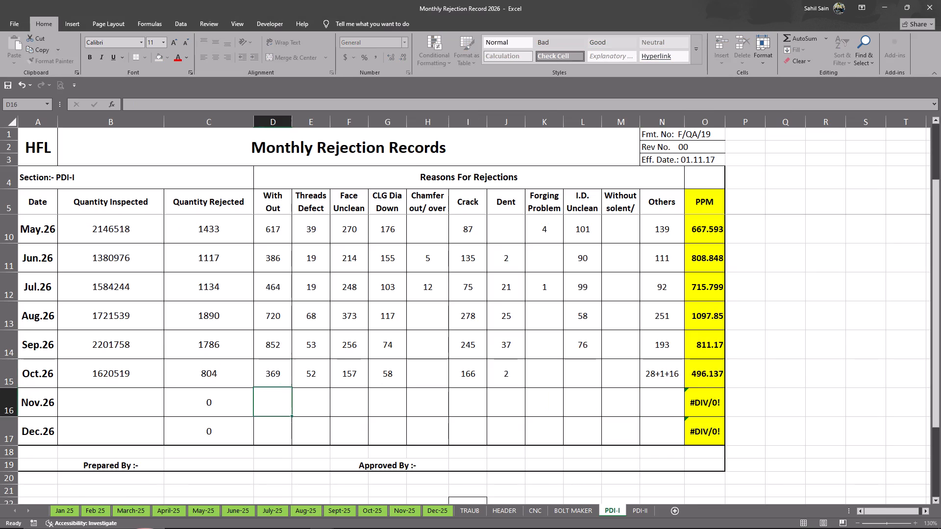
Turn the Oct.26 Others entry into the formula =28+1+16.
{"action": "key", "text": "alt+Tab"}
{"action": "key", "text": "alt+Tab"}
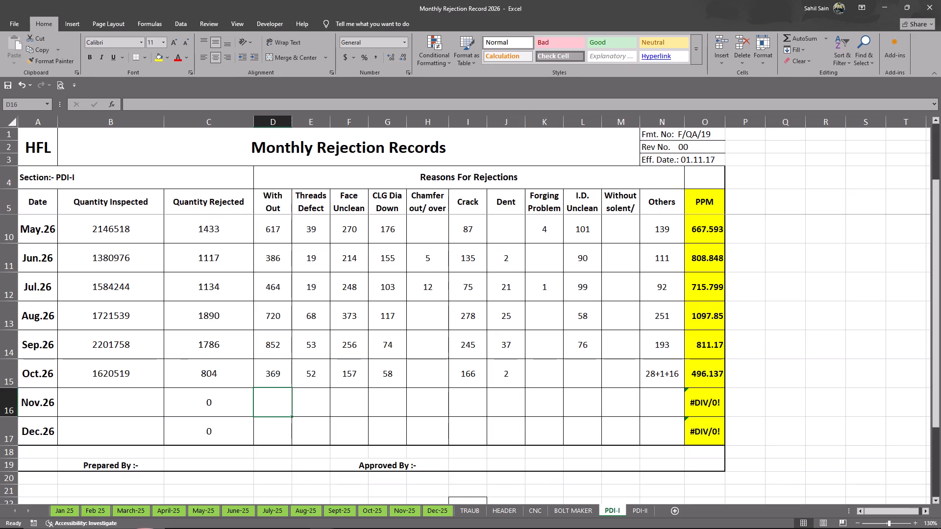
{"action": "double_click", "coordinate": [651, 378]}
{"action": "key", "text": "Left"}
{"action": "key", "text": "Left"}
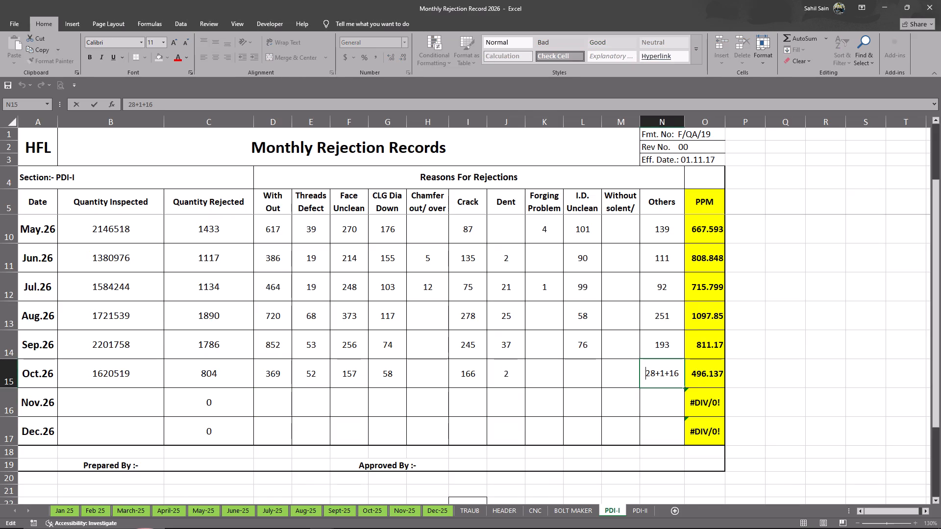
{"action": "key", "text": "equal"}
{"action": "key", "text": "Return"}
{"action": "left_click", "coordinate": [510, 407]}
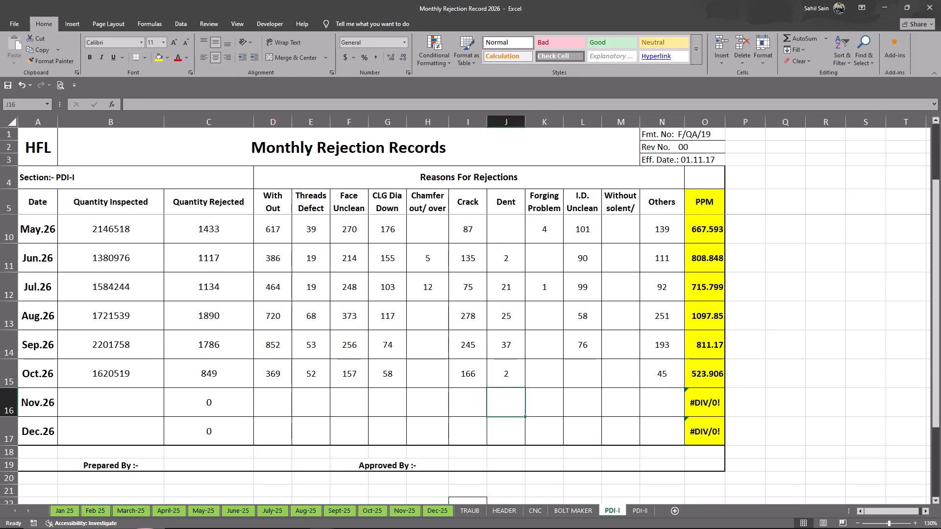
Compare the sum of the Oct.26 rejection reasons with the sum of the scrap pivot's quantities.
{"action": "key", "text": "alt+Tab"}
{"action": "left_click", "coordinate": [576, 386]}
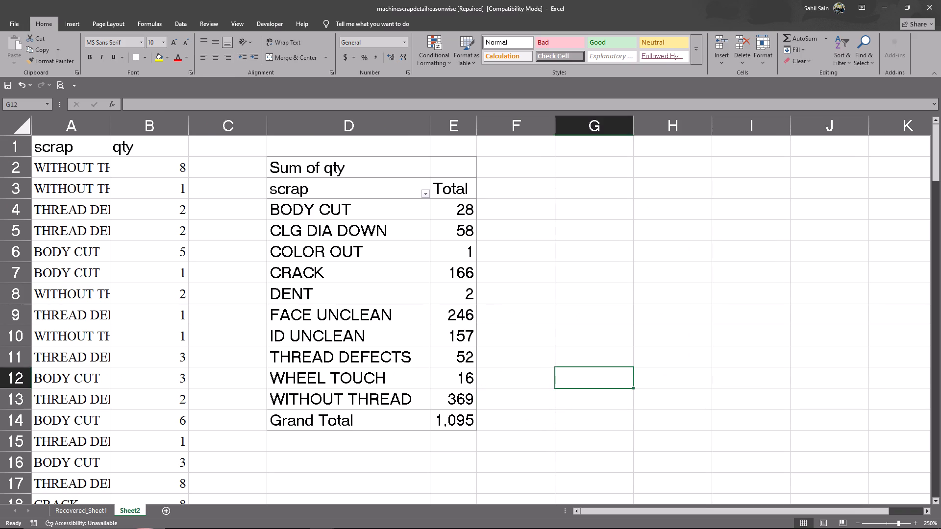
{"action": "key", "text": "alt+Tab"}
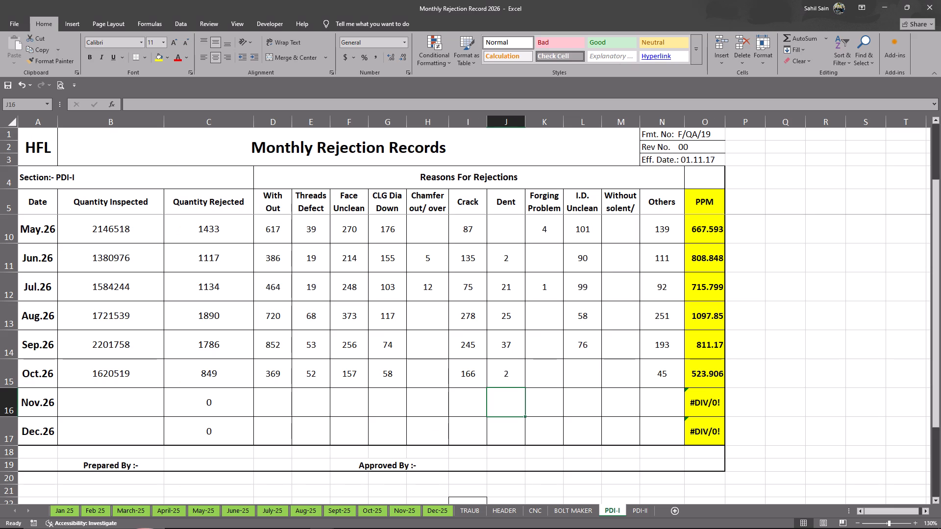
{"action": "left_click_drag", "start_coordinate": [272, 375], "coordinate": [412, 375]}
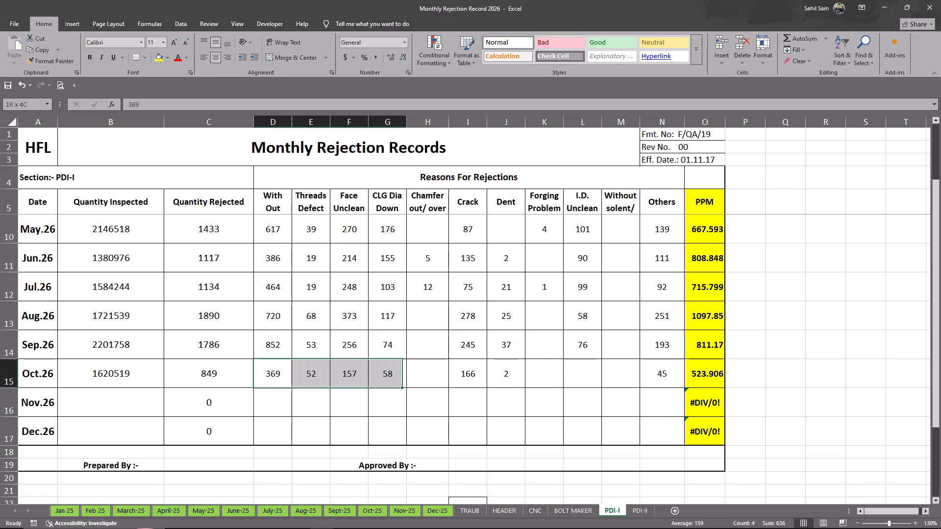
{"action": "left_click_drag", "start_coordinate": [412, 375], "coordinate": [652, 375]}
{"action": "left_click", "coordinate": [415, 413]}
{"action": "key", "text": "alt+Tab"}
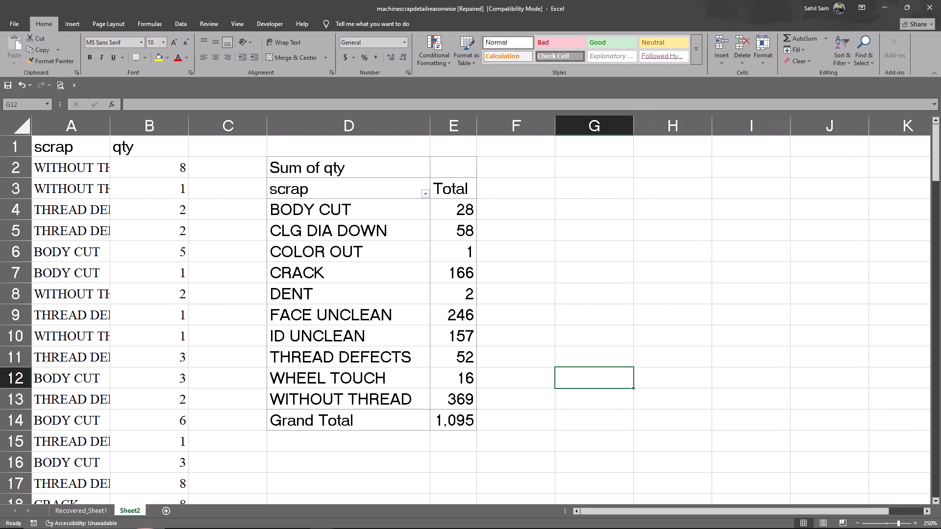
{"action": "left_click", "coordinate": [525, 409]}
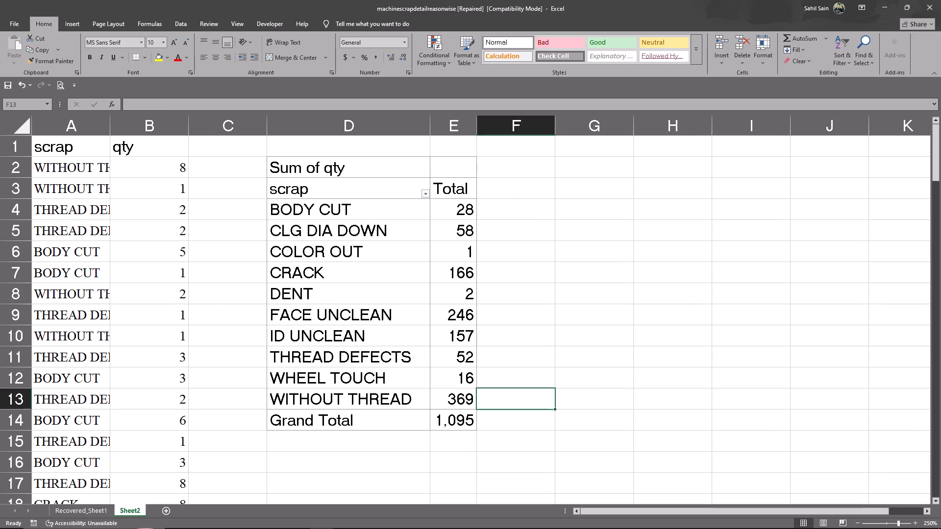
{"action": "left_click_drag", "start_coordinate": [470, 203], "coordinate": [448, 391]}
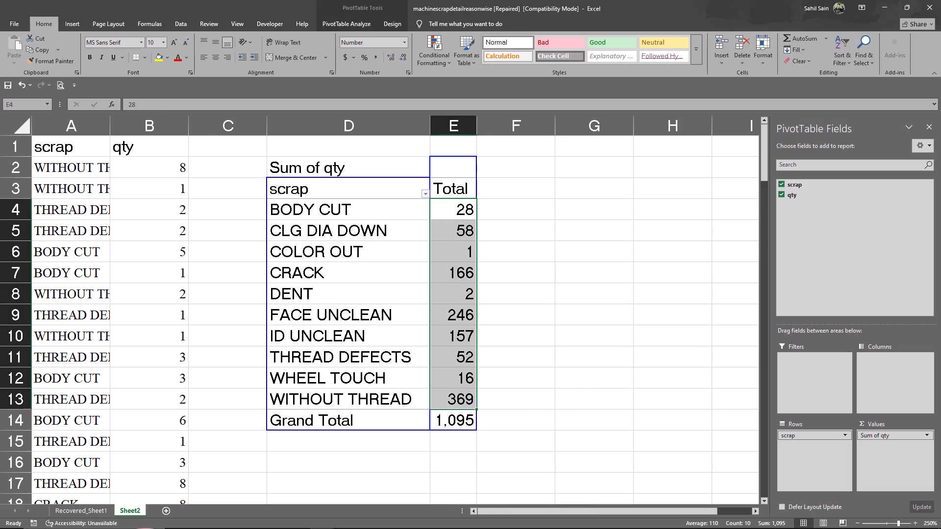
{"action": "key", "text": "Escape"}
{"action": "left_click", "coordinate": [576, 323]}
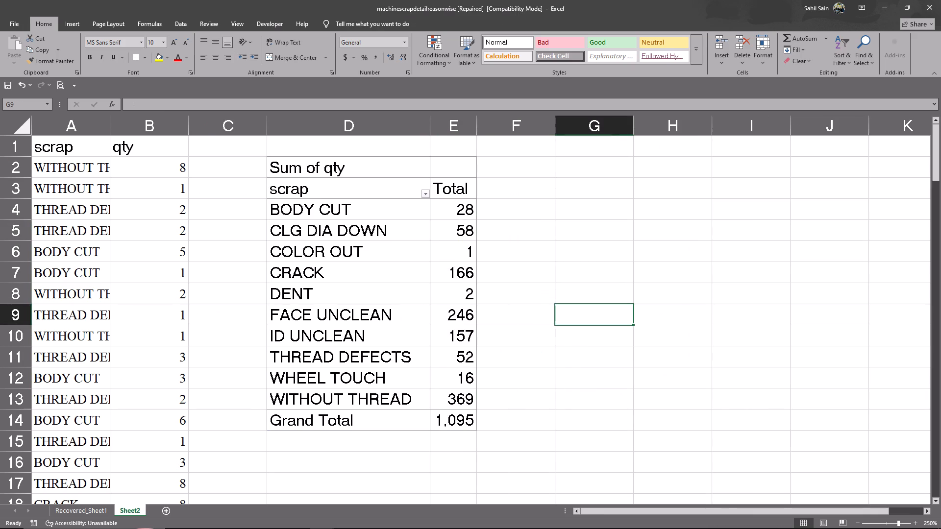
Check the Oct.26 Others formula and CLG Dia Down entry against the matching quantities in the scrap pivot.
{"action": "key", "text": "alt+Tab"}
{"action": "double_click", "coordinate": [657, 368]}
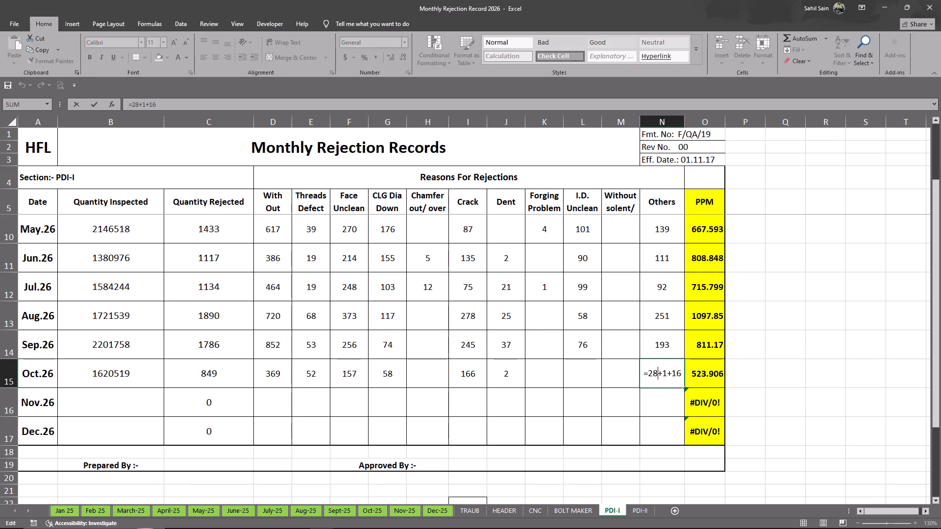
{"action": "key", "text": "Escape"}
{"action": "key", "text": "alt+Tab"}
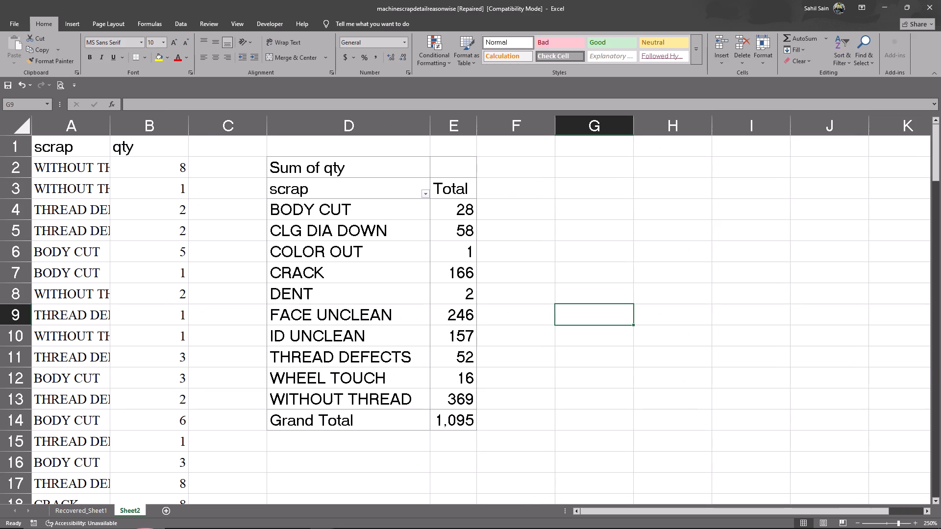
{"action": "key", "text": "alt+Tab"}
{"action": "left_click", "coordinate": [384, 375]}
{"action": "key", "text": "alt+Tab"}
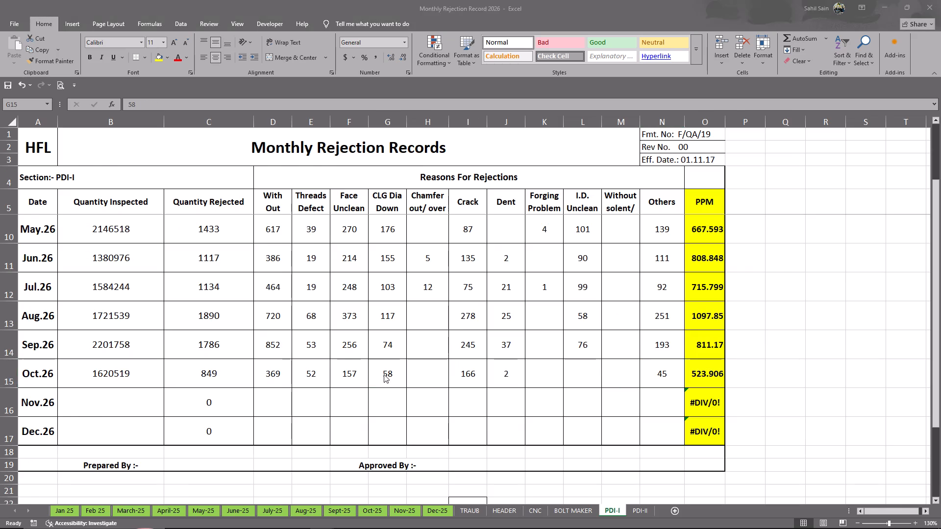
{"action": "key", "text": "alt+Tab"}
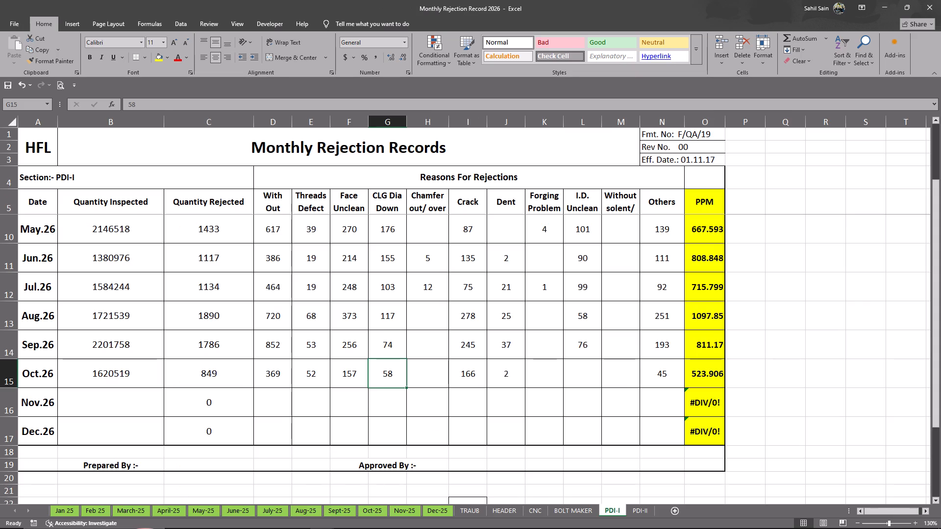
{"action": "double_click", "coordinate": [677, 369]}
{"action": "key", "text": "grave"}
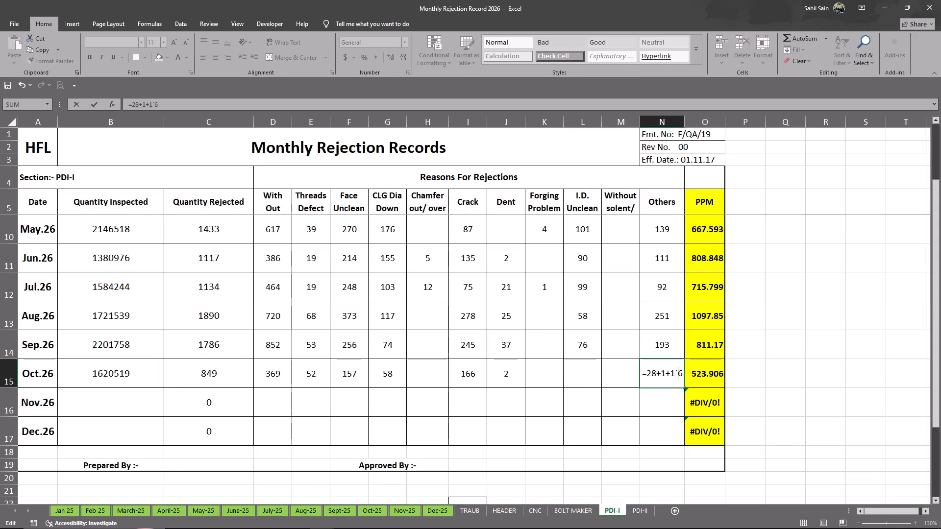
{"action": "key", "text": "BackSpace"}
{"action": "key", "text": "Return"}
{"action": "key", "text": "alt+Tab"}
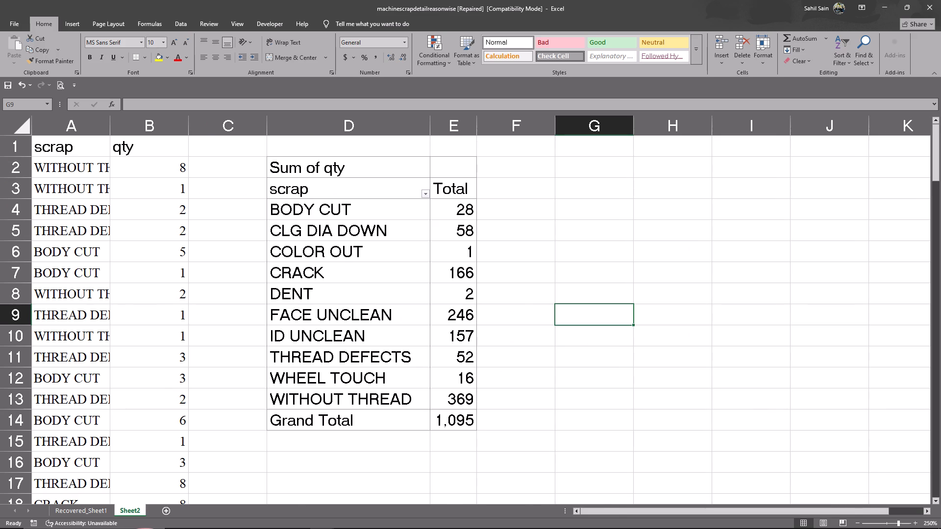
{"action": "key", "text": "alt+Tab"}
{"action": "key", "text": "alt+Tab"}
Compare the sum of the raw qty column with the sum of the scrap pivot's reason totals.
{"action": "left_click", "coordinate": [171, 170]}
{"action": "key", "text": "ctrl+shift+Down"}
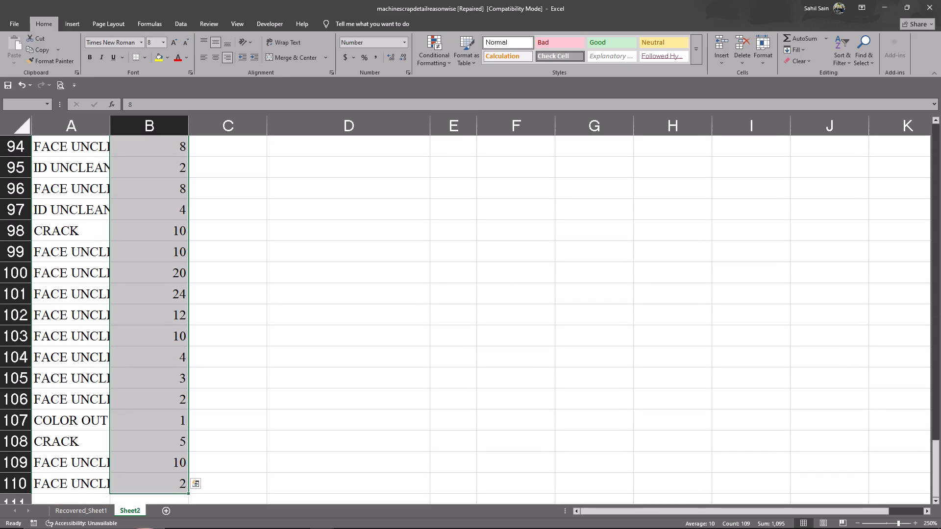
{"action": "scroll", "coordinate": [176, 249], "scroll_direction": "down", "scroll_amount": 1}
{"action": "scroll", "coordinate": [208, 251], "scroll_direction": "up", "scroll_amount": 16}
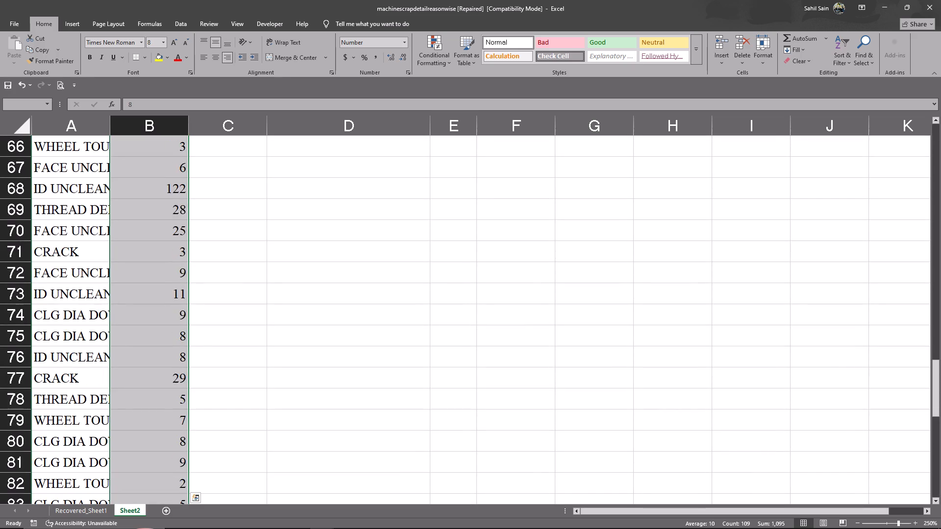
{"action": "scroll", "coordinate": [208, 251], "scroll_direction": "up", "scroll_amount": 20}
{"action": "scroll", "coordinate": [208, 251], "scroll_direction": "up", "scroll_amount": 20}
{"action": "scroll", "coordinate": [208, 251], "scroll_direction": "up", "scroll_amount": 6}
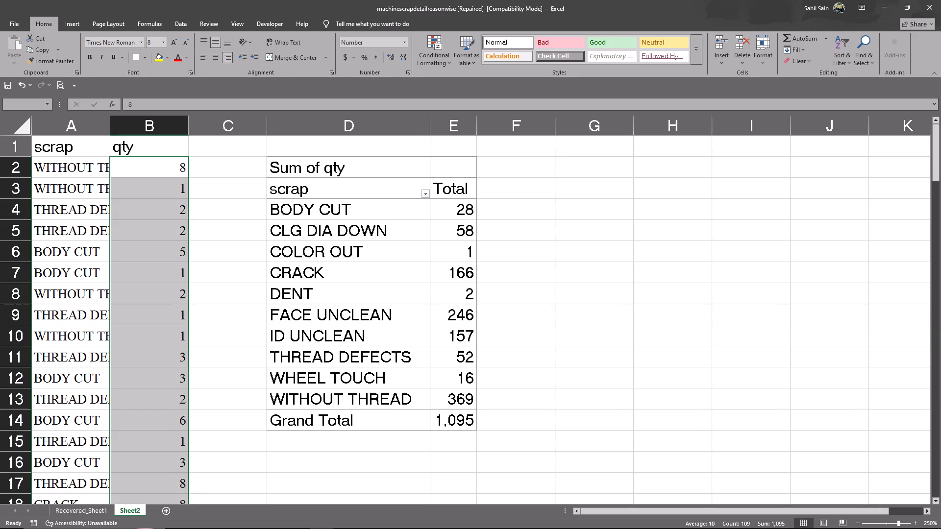
{"action": "left_click", "coordinate": [575, 284]}
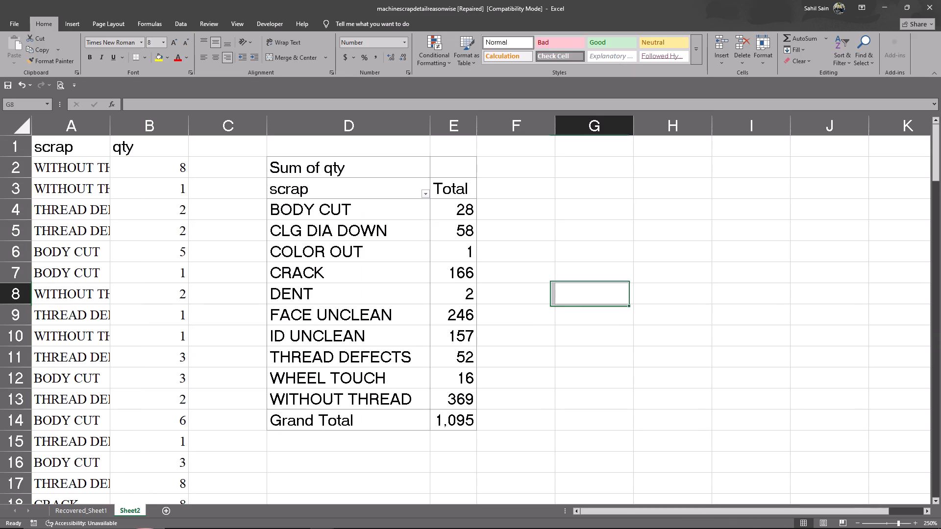
{"action": "left_click_drag", "start_coordinate": [456, 212], "coordinate": [451, 397]}
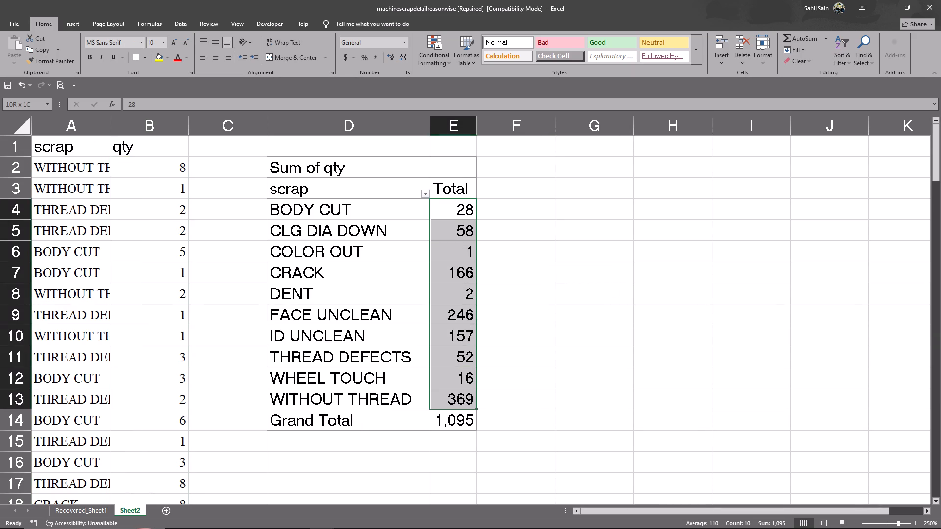
{"action": "left_click_drag", "start_coordinate": [451, 397], "coordinate": [476, 297]}
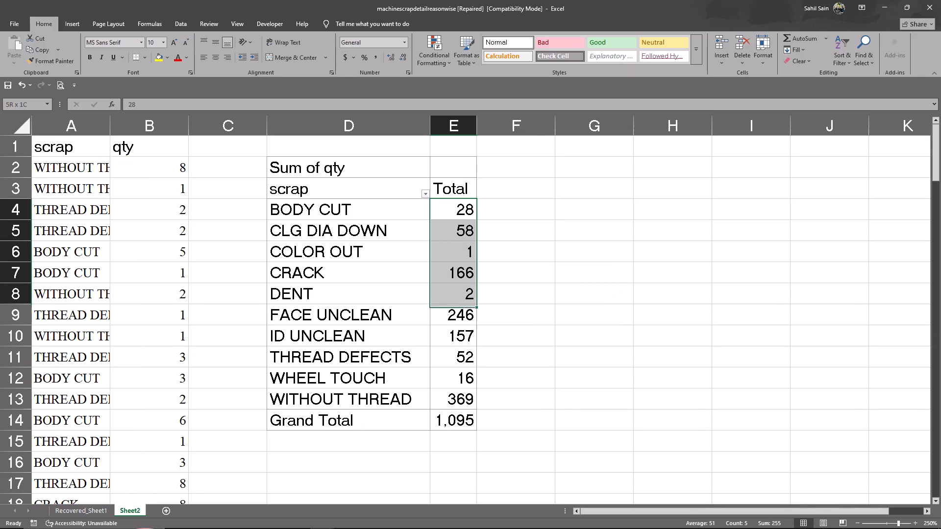
{"action": "left_click_drag", "start_coordinate": [476, 297], "coordinate": [482, 276]}
{"action": "left_click", "coordinate": [623, 266]}
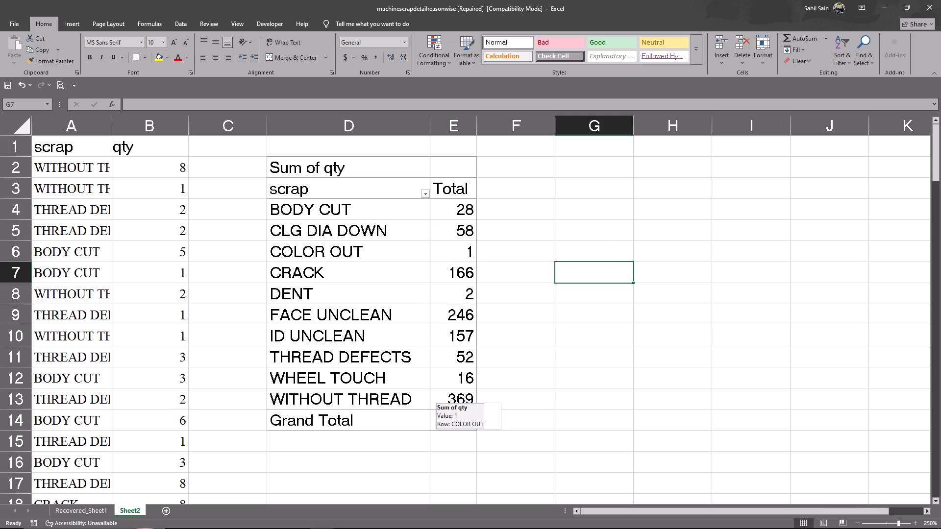
{"action": "left_click", "coordinate": [733, 279]}
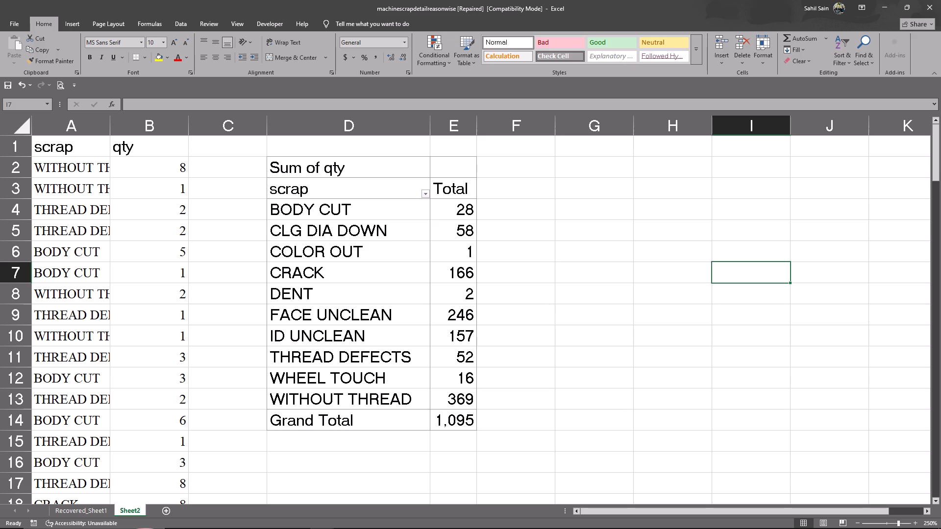
Check the Oct.26 Crack and Dent entries against the CRACK and DENT totals in the scrap pivot.
{"action": "key", "text": "alt+Tab"}
{"action": "left_click", "coordinate": [475, 378]}
{"action": "key", "text": "alt+Tab"}
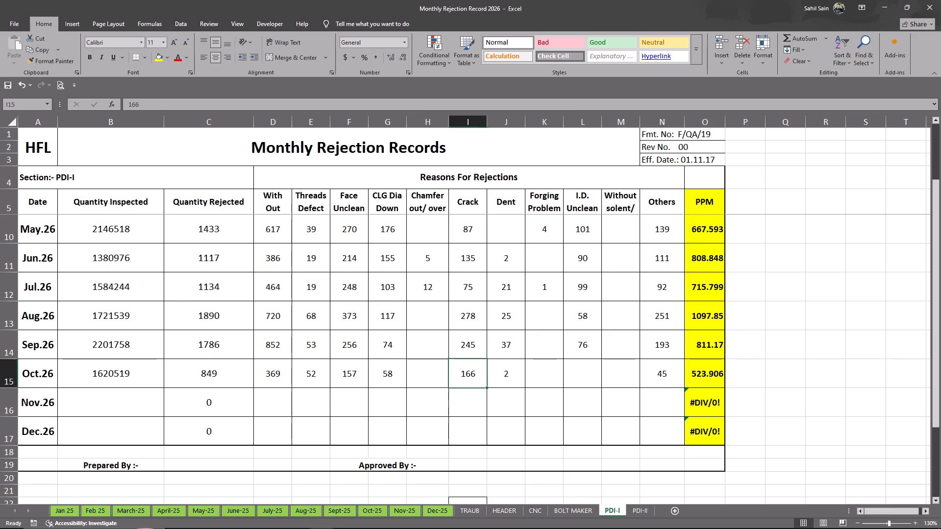
{"action": "key", "text": "alt+Tab"}
{"action": "left_click", "coordinate": [481, 379]}
{"action": "left_click", "coordinate": [510, 379]}
{"action": "key", "text": "alt+Tab"}
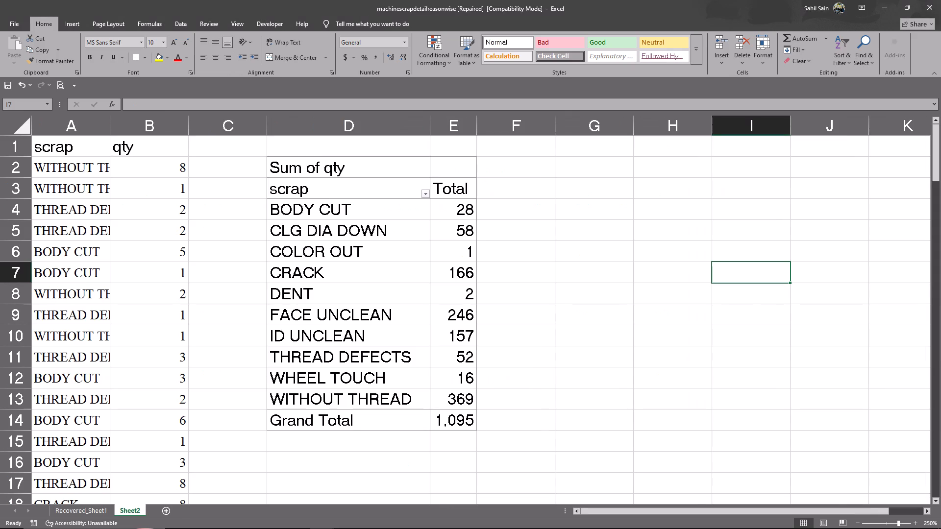
{"action": "key", "text": "alt+Tab"}
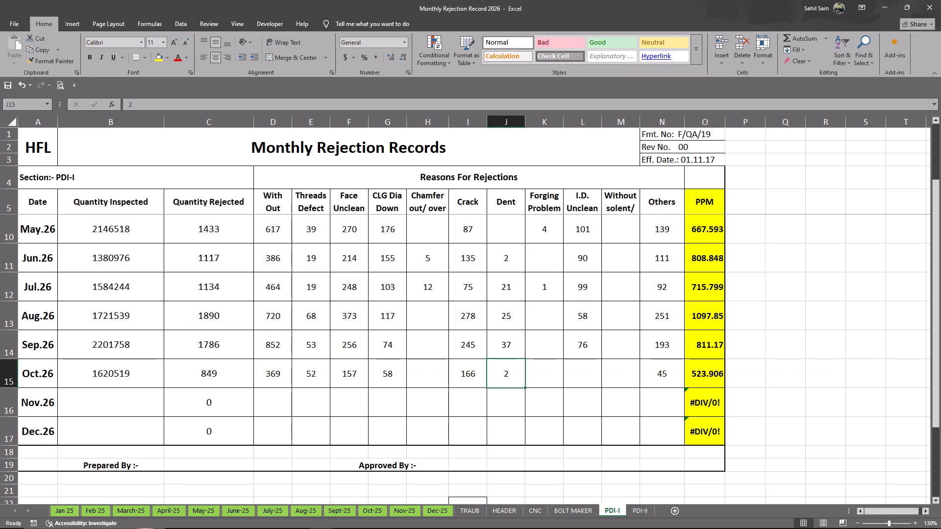
Look up the FACE UNCLEAN total in the scrap pivot and set Face Unclean in the Oct.26 row to 246.
{"action": "key", "text": "alt+Tab"}
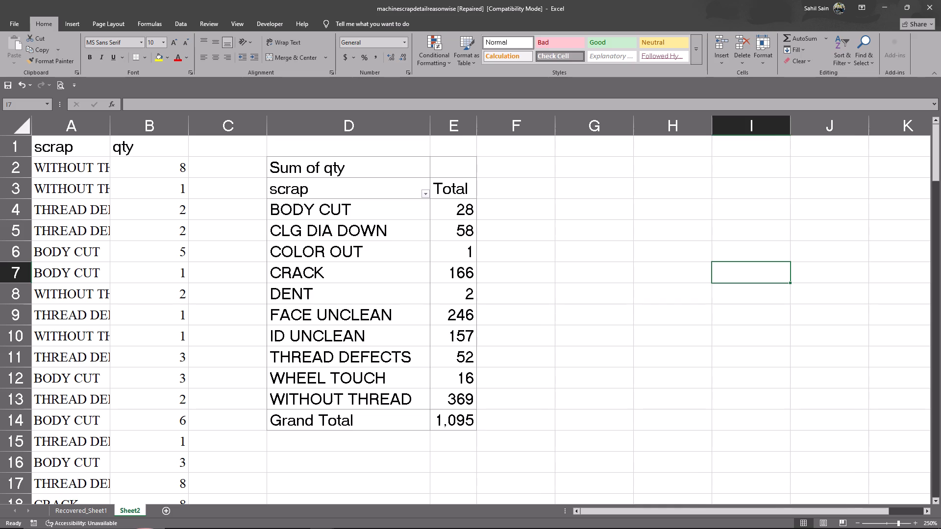
{"action": "key", "text": "alt+Tab"}
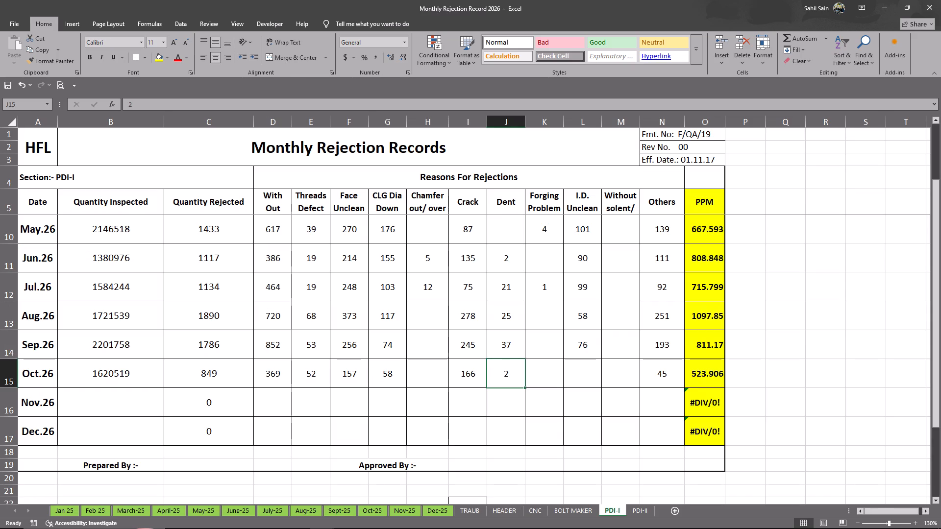
{"action": "left_click", "coordinate": [351, 369]}
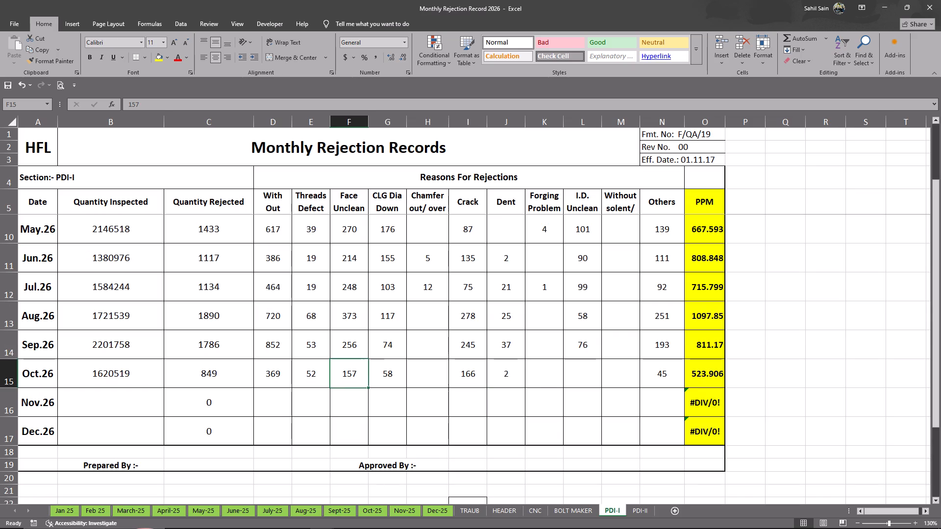
{"action": "type", "text": "246"}
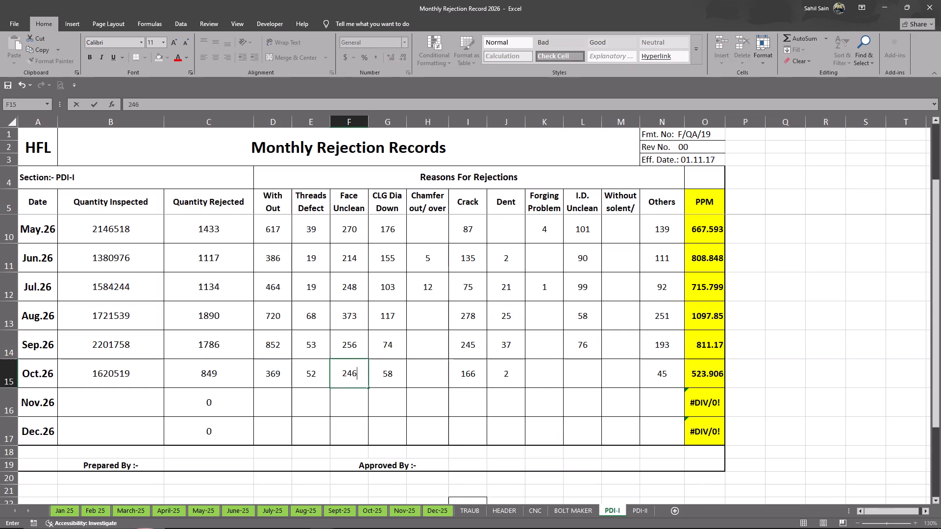
{"action": "key", "text": "Return"}
Look up the ID UNCLEAN total in the scrap pivot and enter 157 under I.D. Unclean in the Oct.26 row.
{"action": "key", "text": "alt+Tab"}
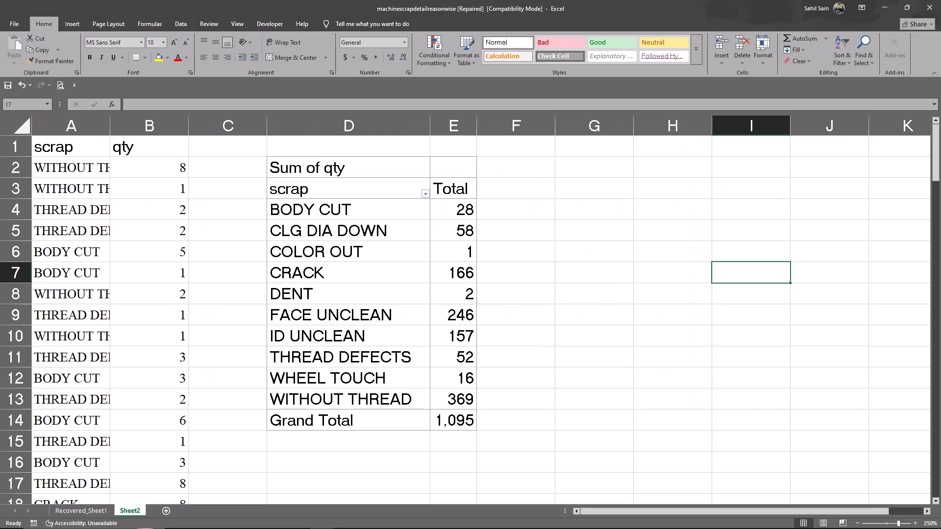
{"action": "key", "text": "alt+Tab"}
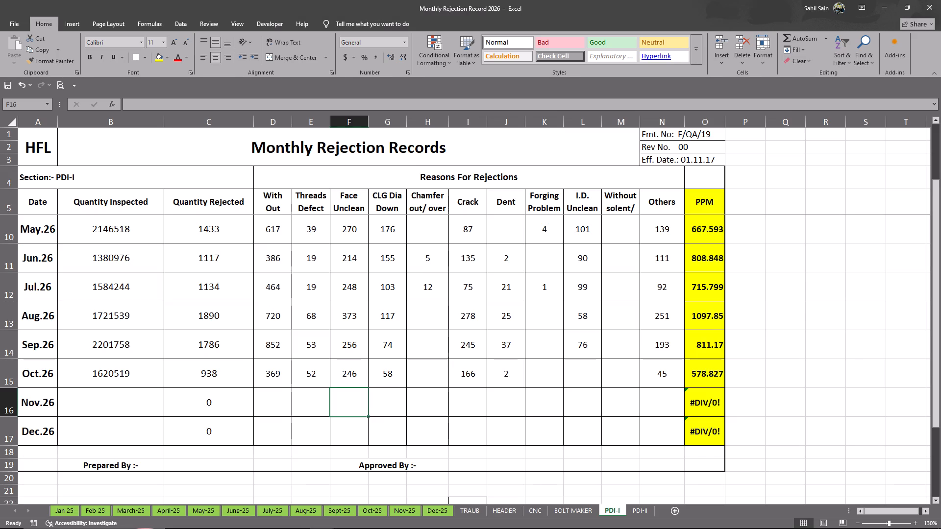
{"action": "left_click", "coordinate": [580, 374]}
{"action": "type", "text": "157"}
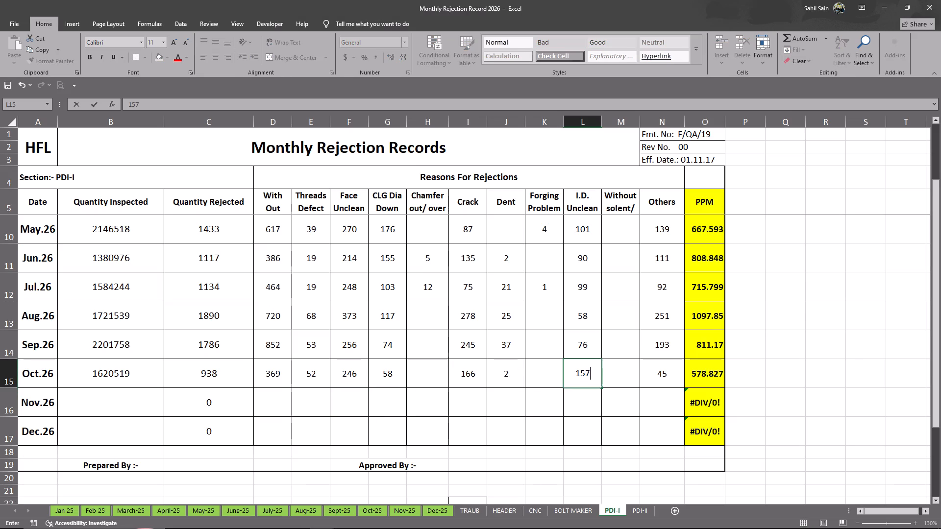
{"action": "key", "text": "Return"}
Recheck the Oct.26 Quantity Rejected against the pivot's Grand Total and save the Monthly Rejection Record 2026 workbook.
{"action": "key", "text": "alt+Tab"}
{"action": "key", "text": "alt+Tab"}
{"action": "left_click", "coordinate": [628, 354]}
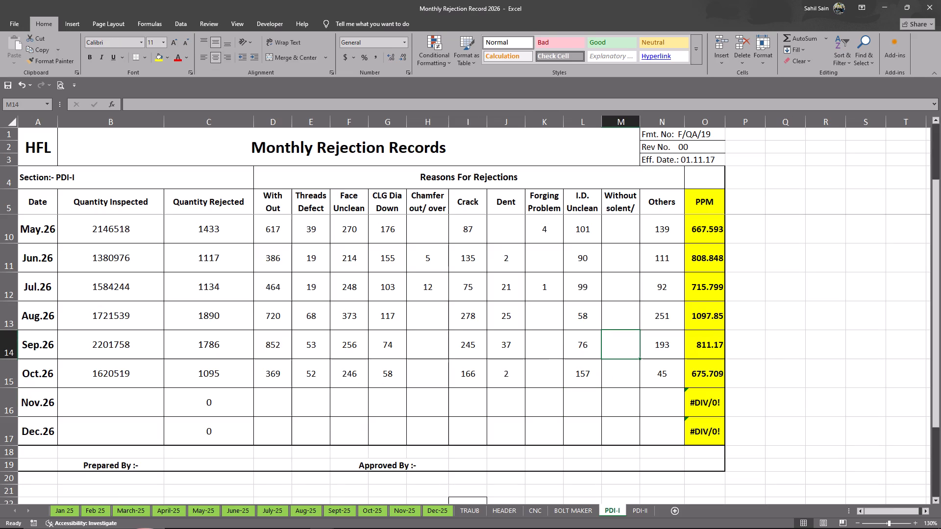
{"action": "key", "text": "ctrl+s"}
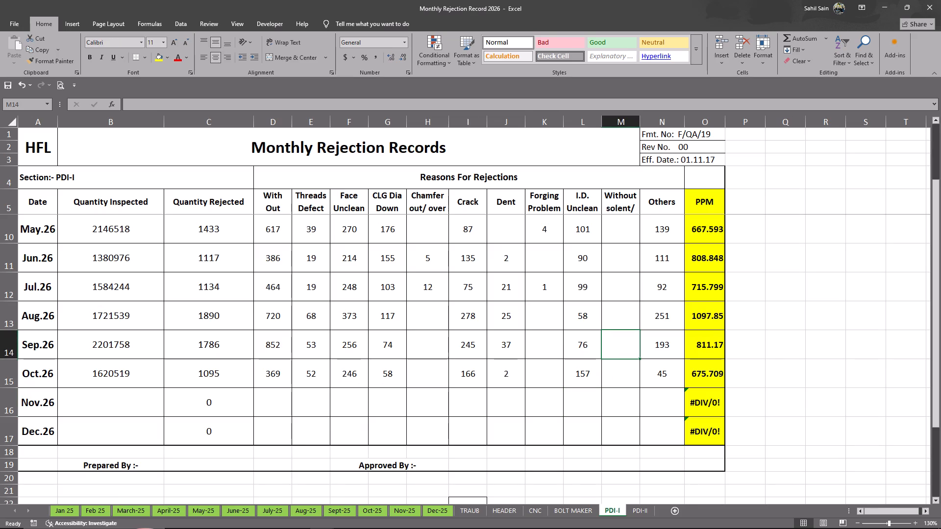